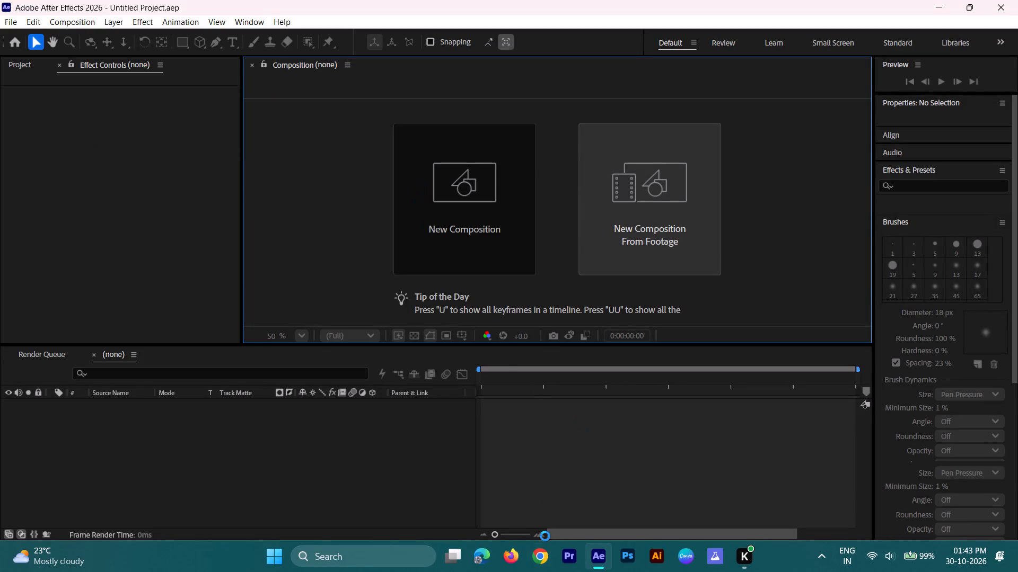
# Switch from After Effects to Google Chrome and bring up its browser window on a new tab.
pyautogui.click(541, 562)
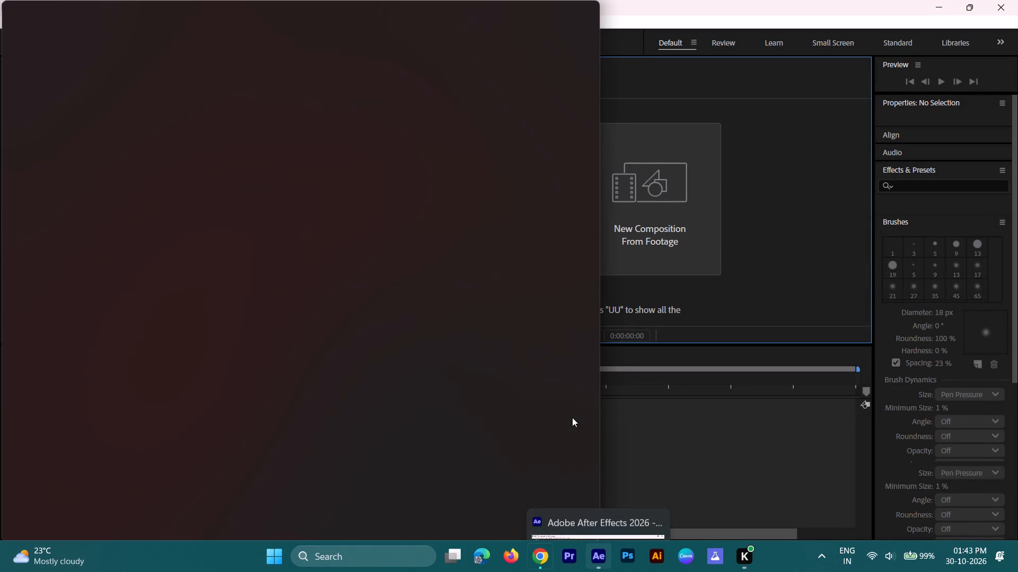
pyautogui.click(551, 15)
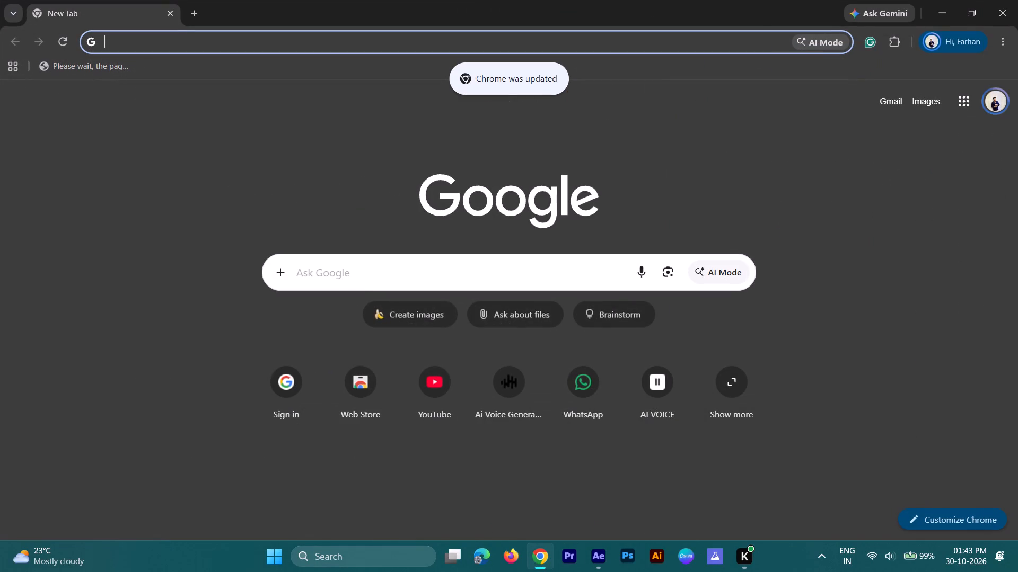
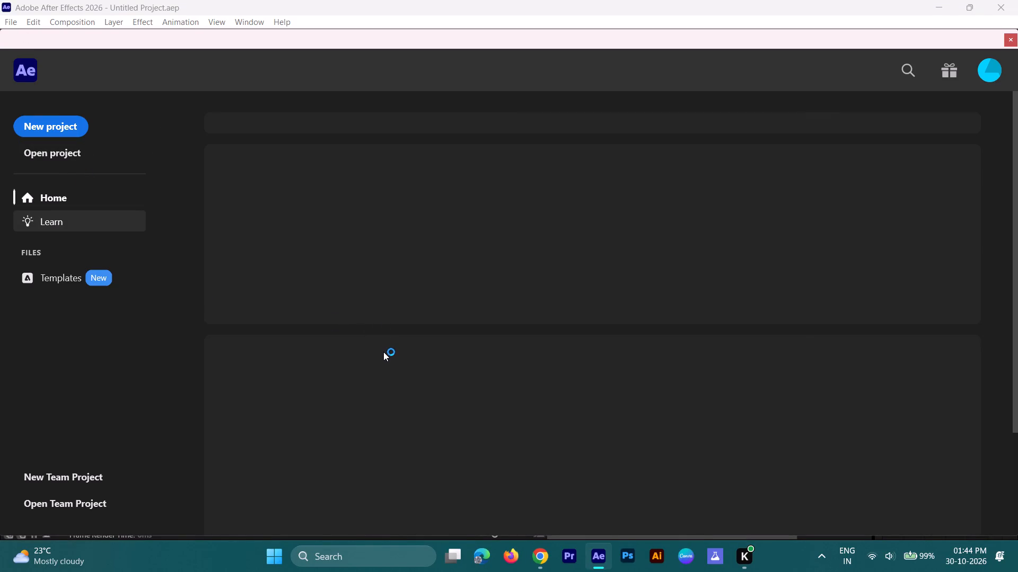
# Open the recent project "Sutra 8 AE Cption.aep" from the After Effects home screen.
pyautogui.click(339, 266)
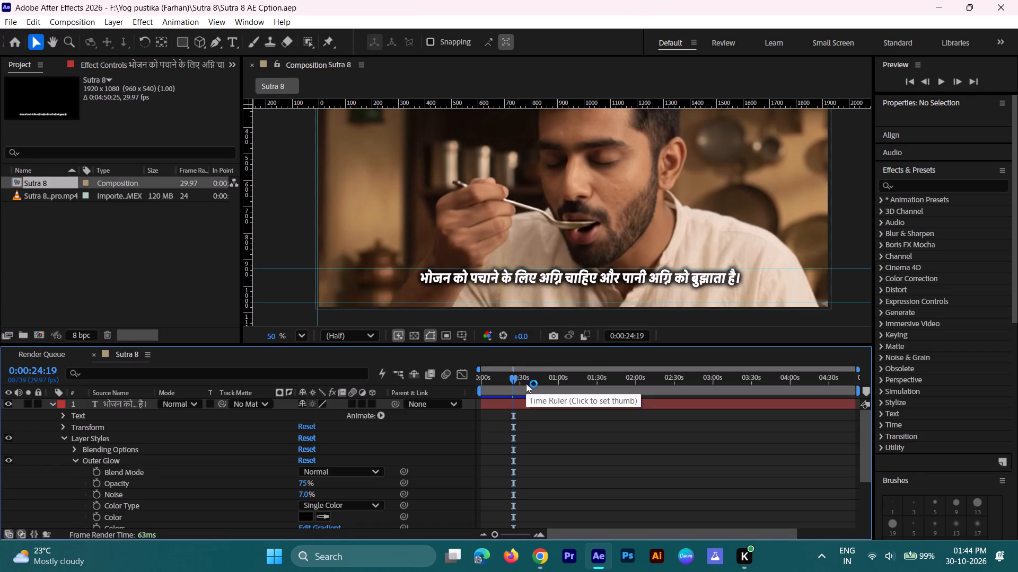
# Adjust the caption's Outer Glow to 0% noise, 17% spread and size 25, using the food-plate shot at 0:00:13:12 as reference.
pyautogui.moveTo(517, 381); pyautogui.dragTo(489, 388)
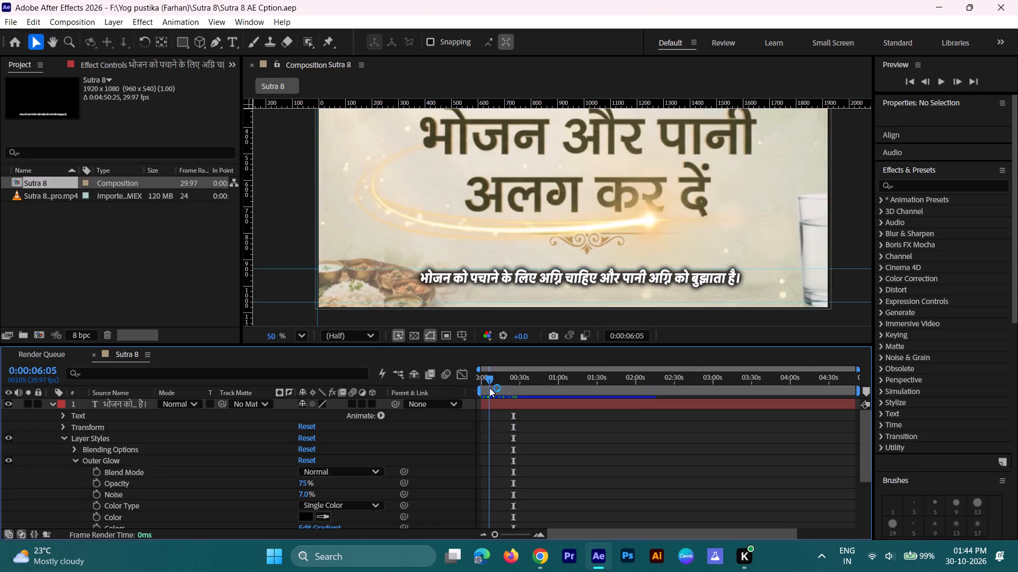
pyautogui.moveTo(489, 388); pyautogui.dragTo(498, 388)
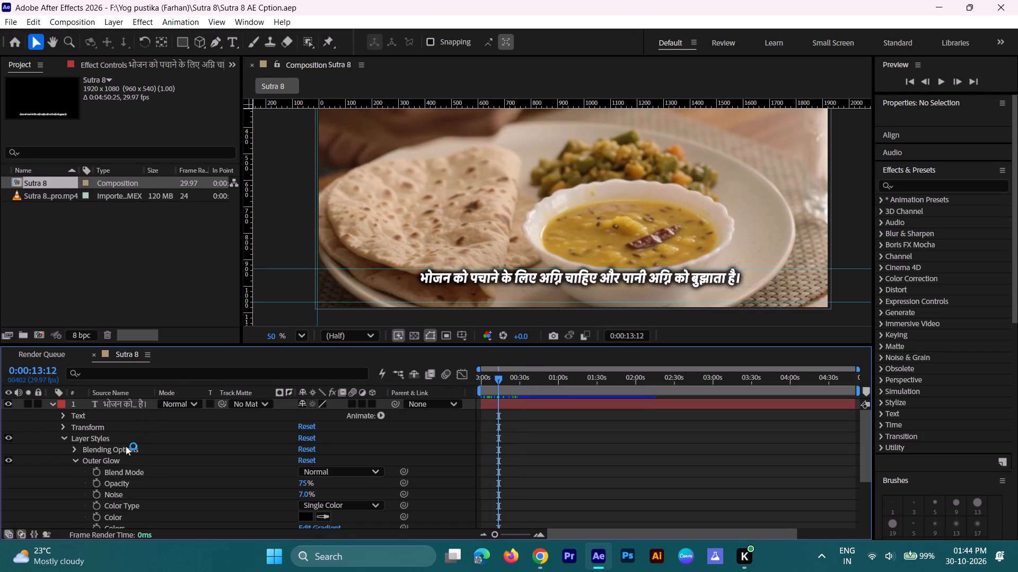
pyautogui.click(126, 459)
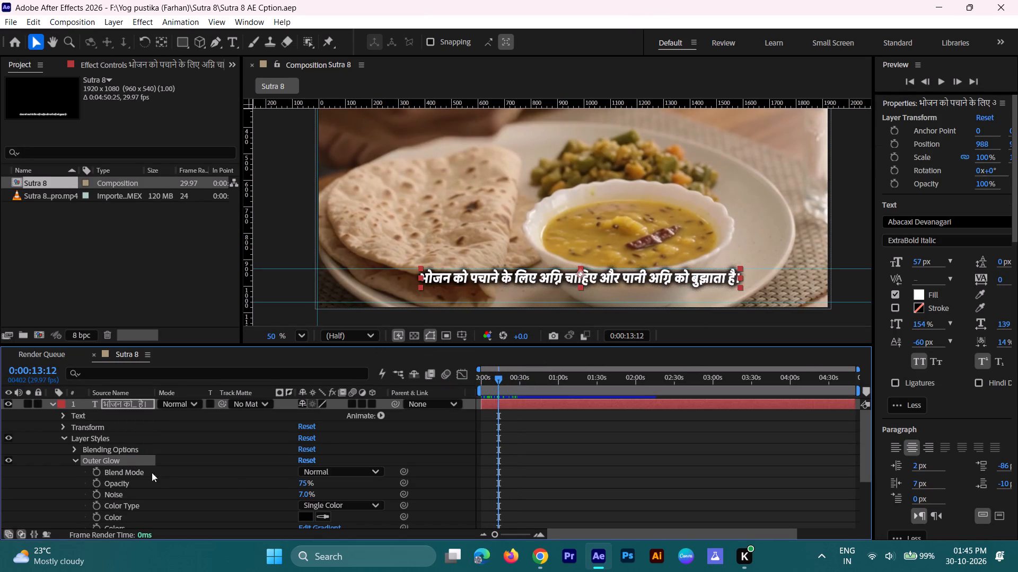
pyautogui.scroll(-1, 231, 478)
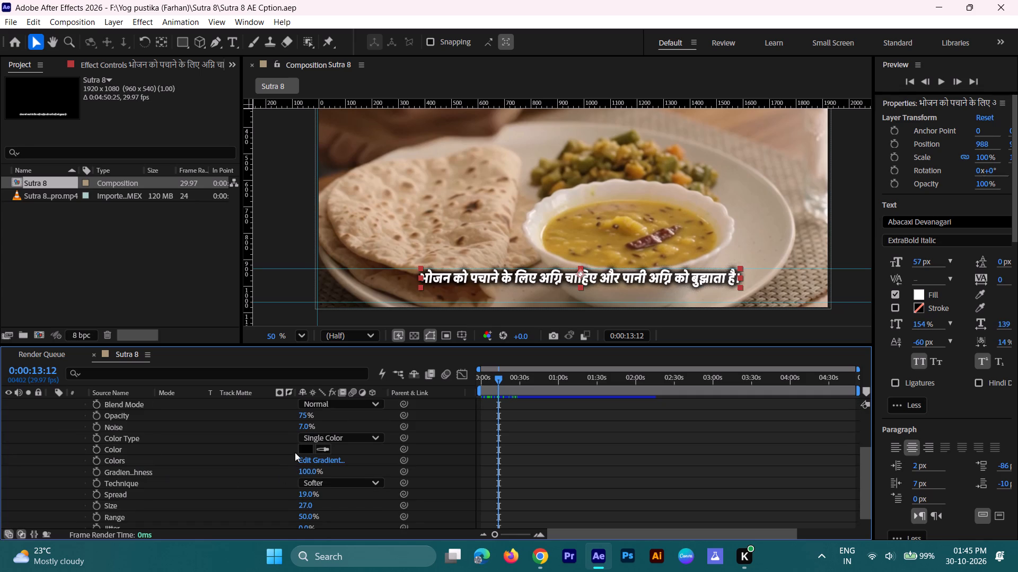
pyautogui.moveTo(304, 425); pyautogui.dragTo(243, 429)
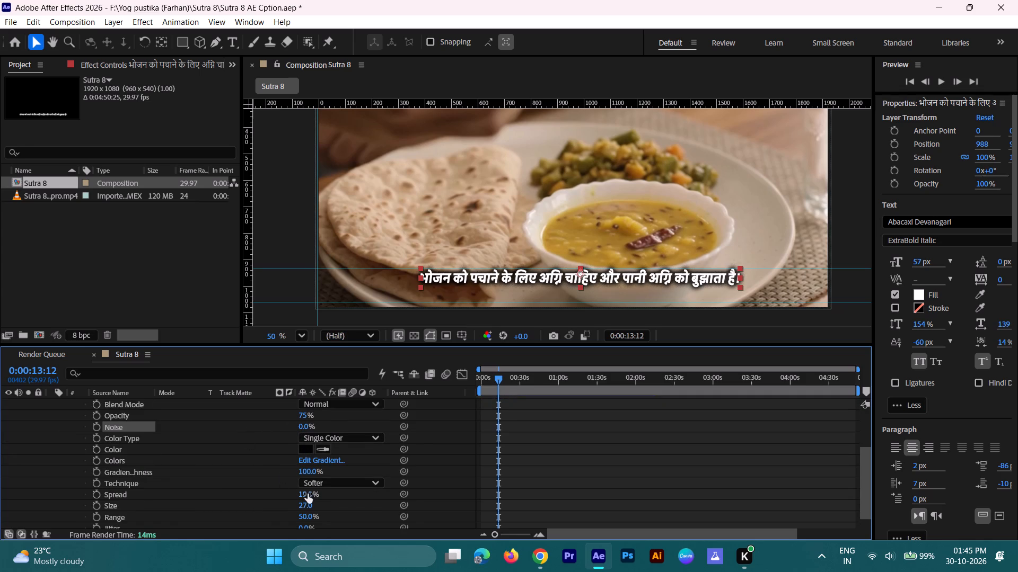
pyautogui.click(310, 495)
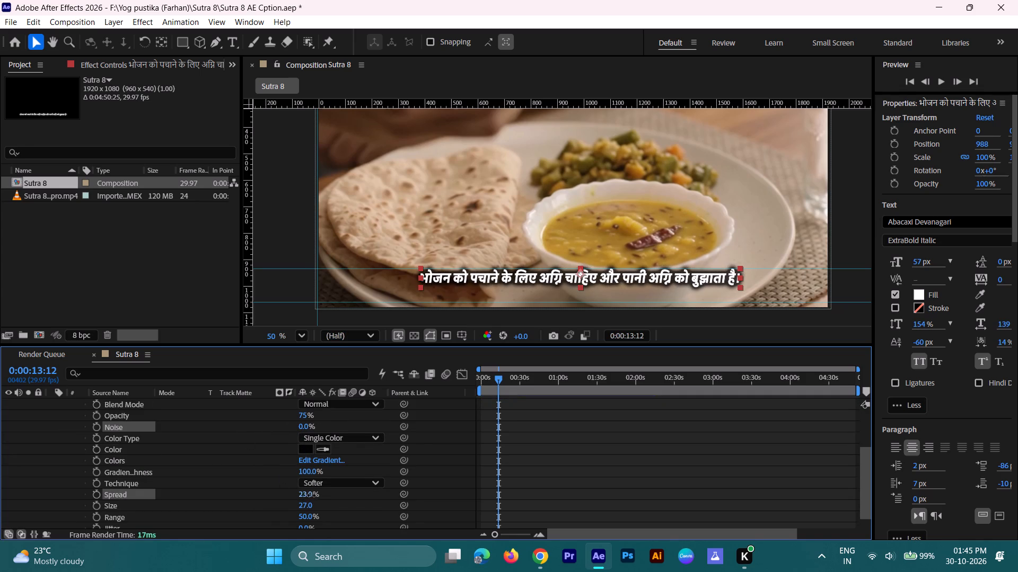
pyautogui.click(307, 508)
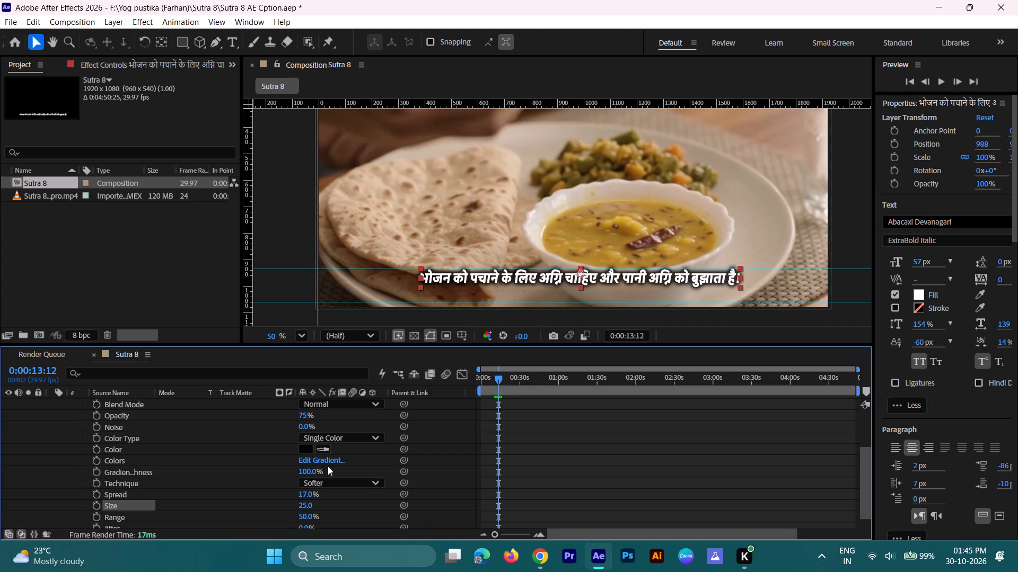
pyautogui.scroll(1, 328, 466)
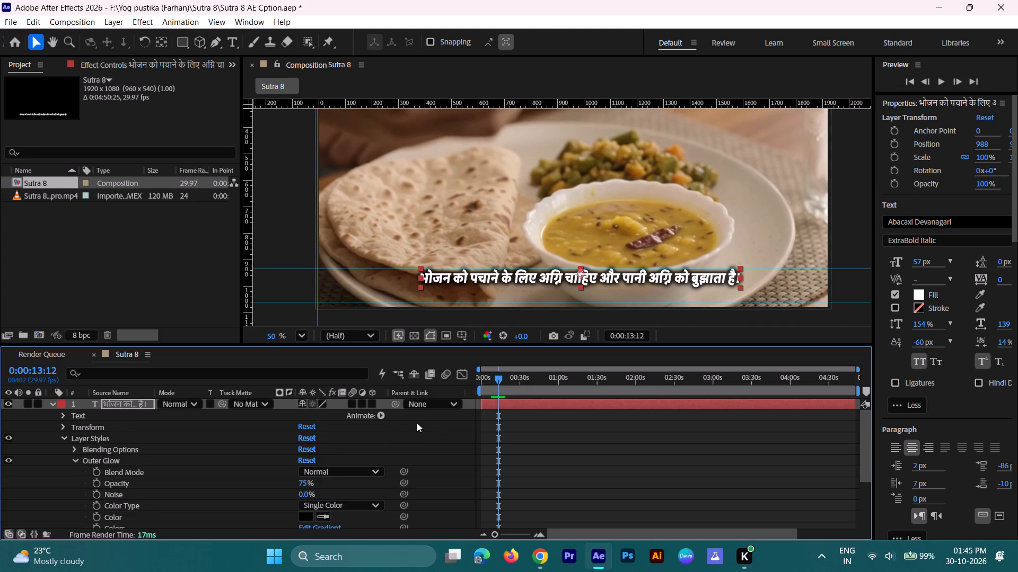
# Set the current time to 0:00:10:03, where the shot of the man eating at the table fades in.
pyautogui.moveTo(497, 379); pyautogui.dragTo(493, 382)
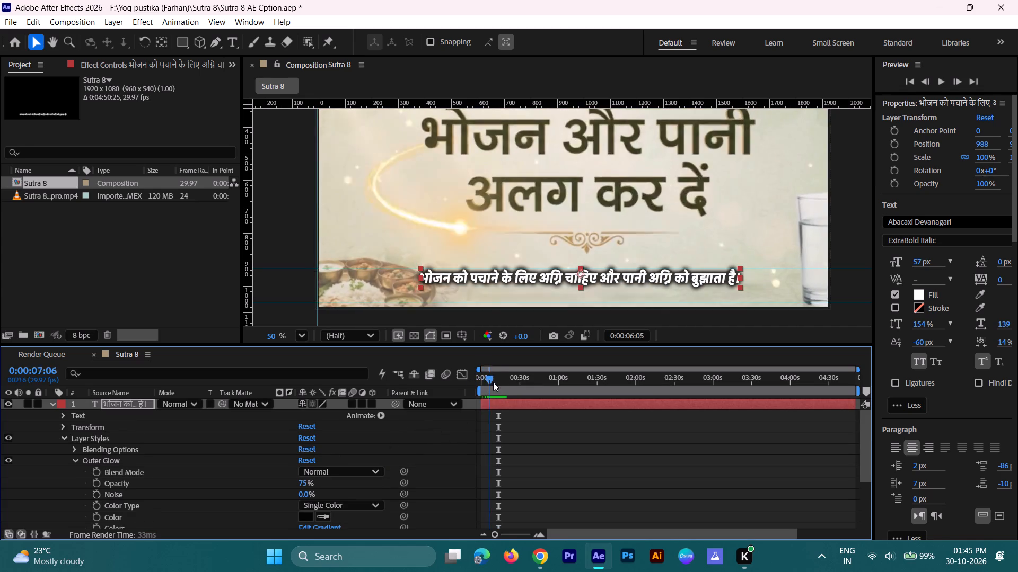
pyautogui.moveTo(493, 382); pyautogui.dragTo(495, 387)
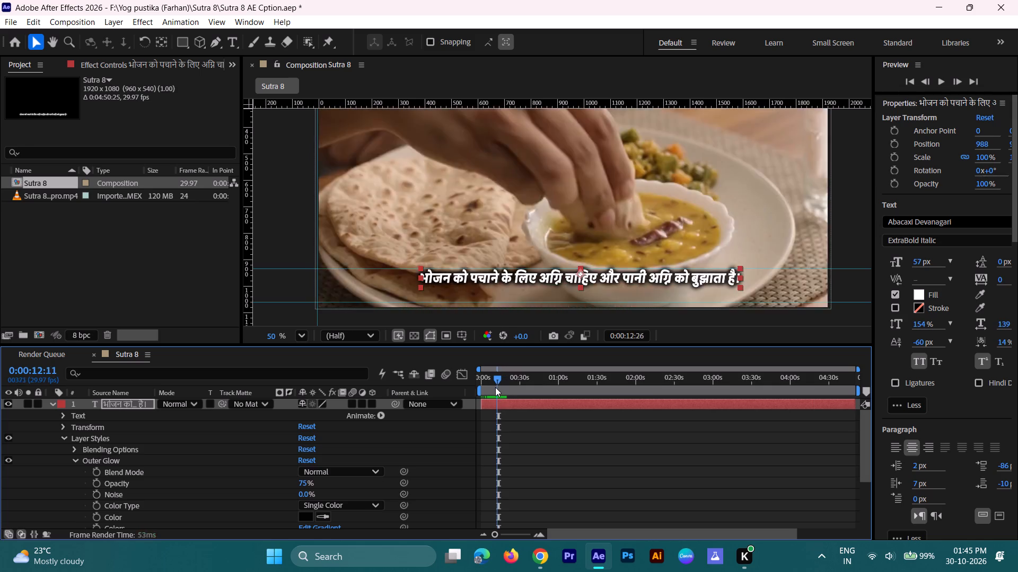
pyautogui.moveTo(495, 387); pyautogui.dragTo(489, 387)
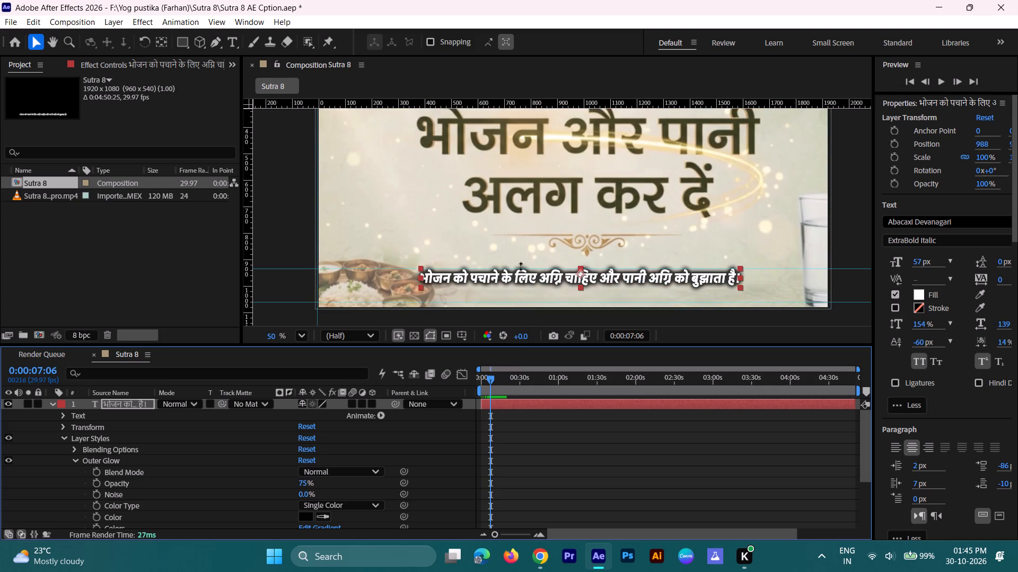
pyautogui.click(490, 379)
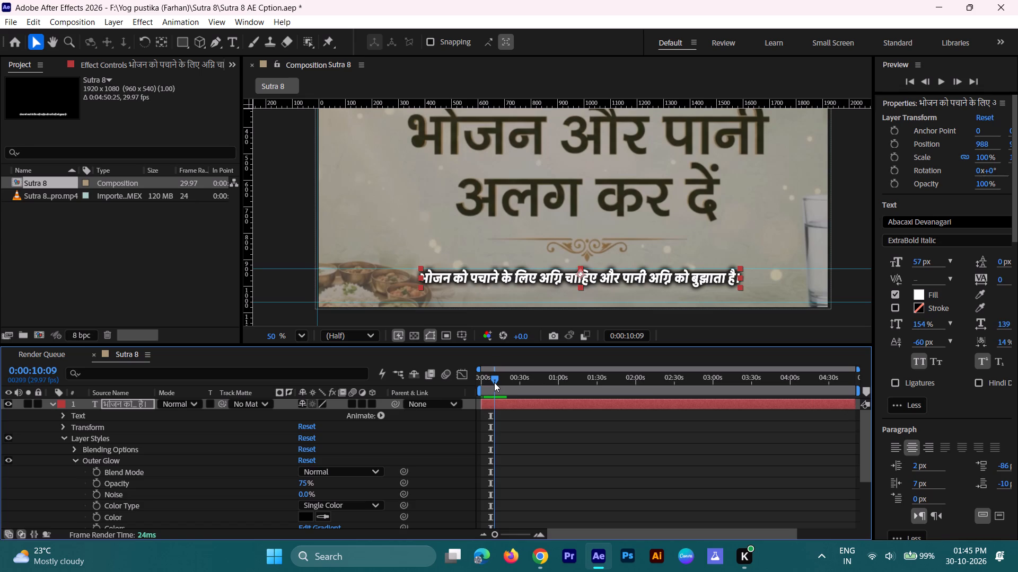
pyautogui.press('Left')
pyautogui.hotkey('ctrl', 'Left')
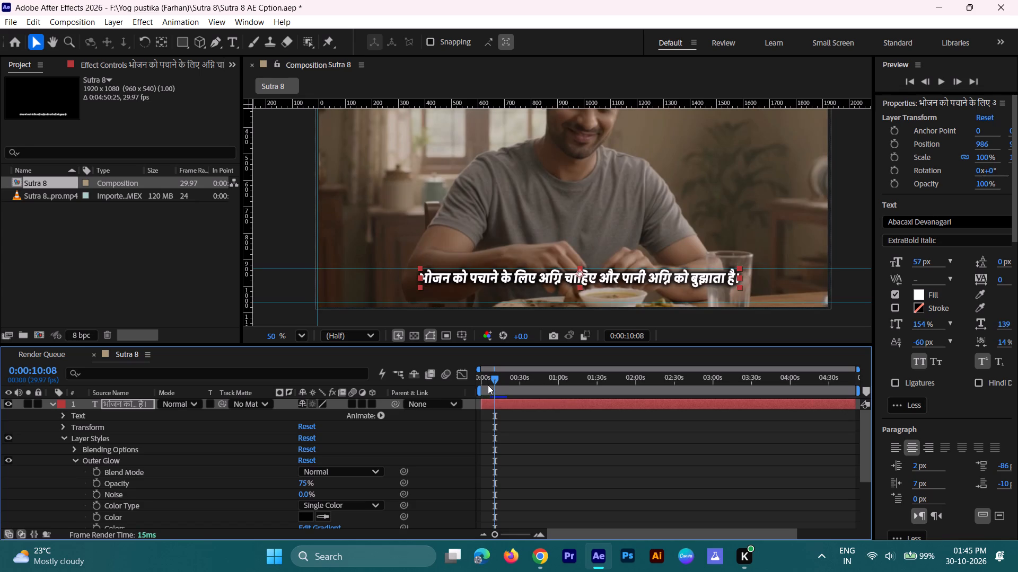
pyautogui.hotkey('ctrl', 'Left')
pyautogui.hotkey('ctrl', 'Left')
pyautogui.hotkey('ctrl', 'Left')
pyautogui.hotkey('ctrl', 'Left')
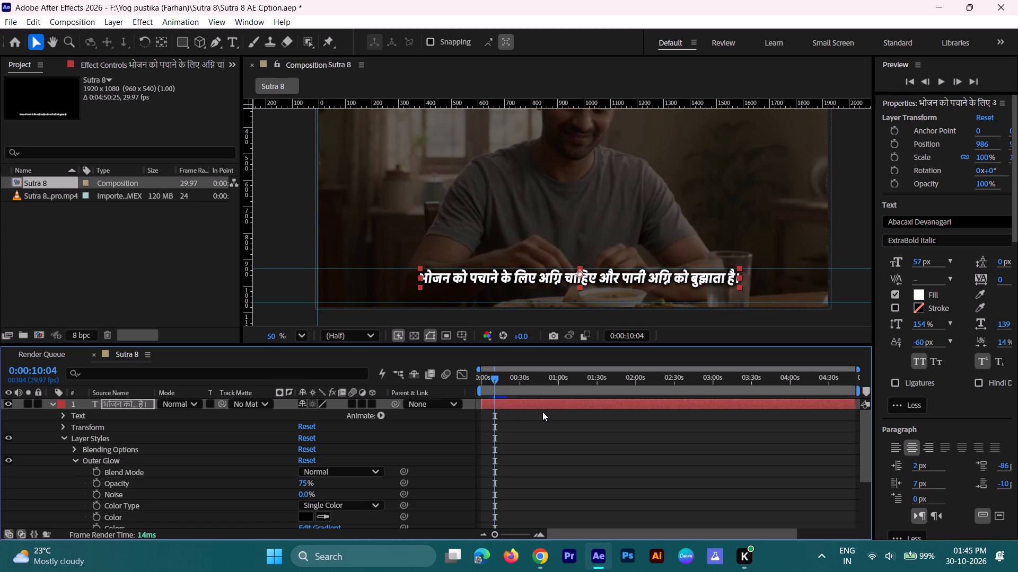
pyautogui.hotkey('ctrl', 'Left')
pyautogui.hotkey('ctrl', 'Left')
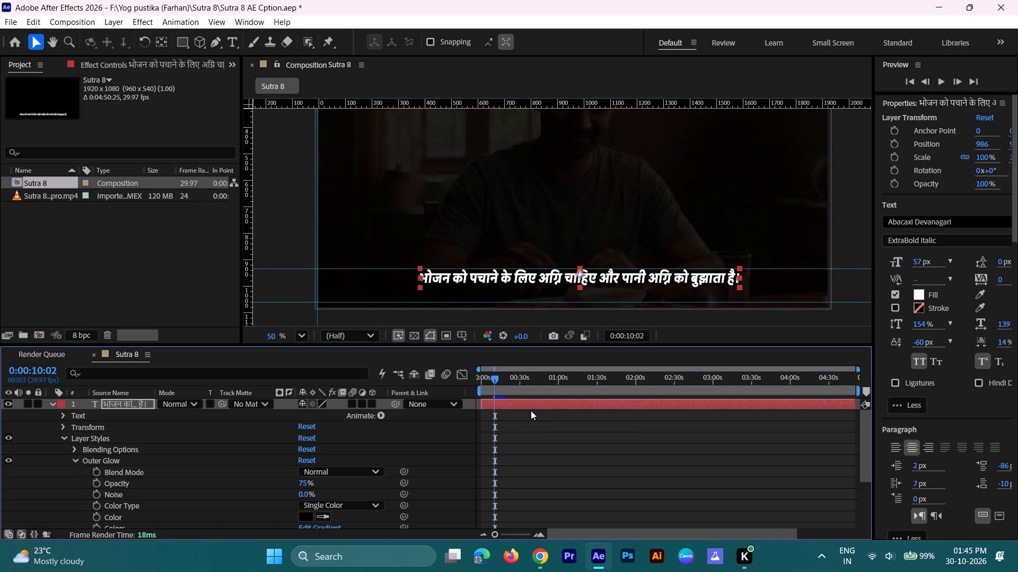
pyautogui.hotkey('ctrl', 'Right')
# Shift the Hindi caption text layer along the timeline so that it starts at 0:00:10:03.
pyautogui.moveTo(515, 406); pyautogui.dragTo(520, 406)
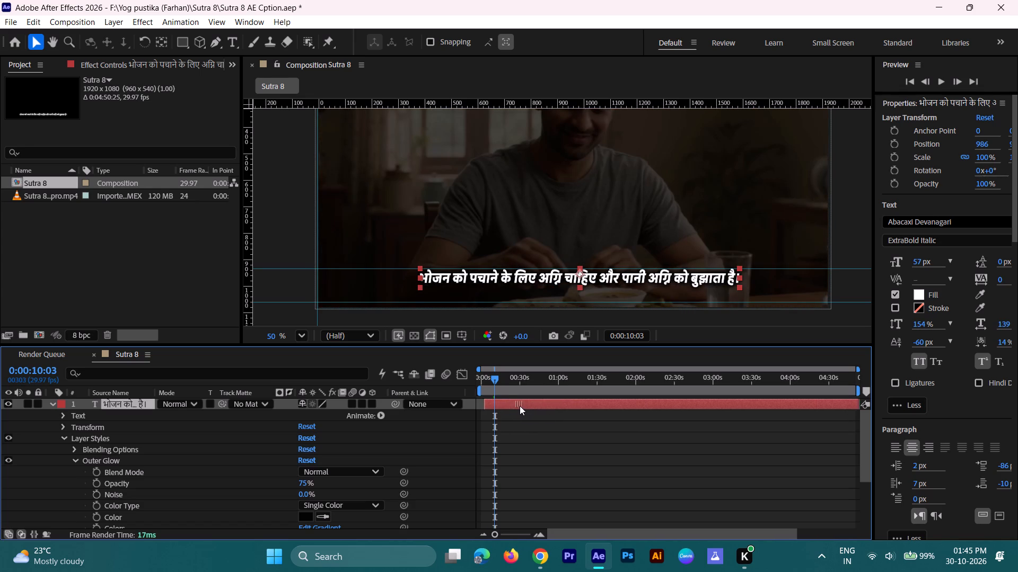
pyautogui.moveTo(520, 406); pyautogui.dragTo(529, 406)
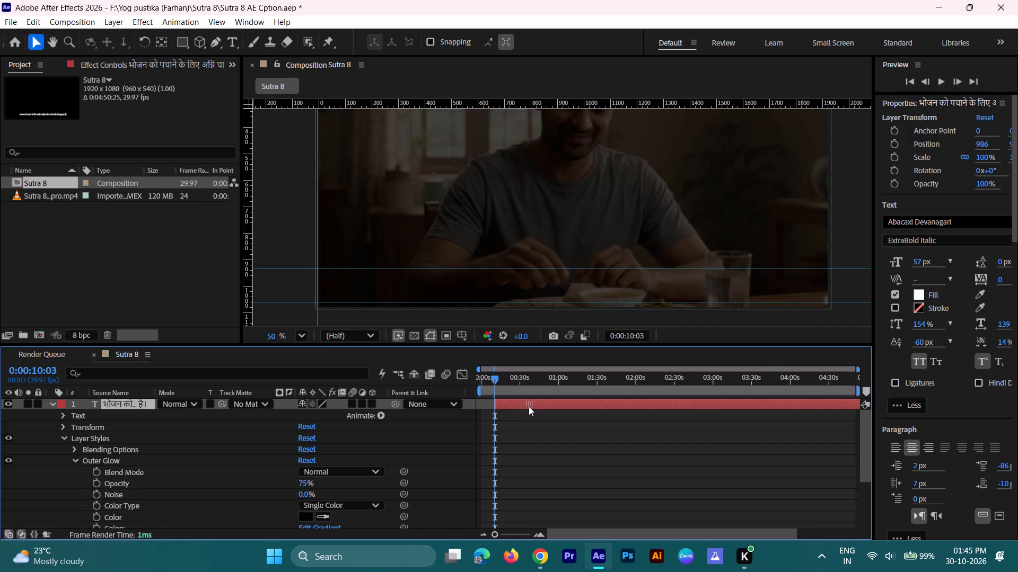
pyautogui.moveTo(529, 406); pyautogui.dragTo(529, 407)
pyautogui.moveTo(496, 533); pyautogui.dragTo(532, 533)
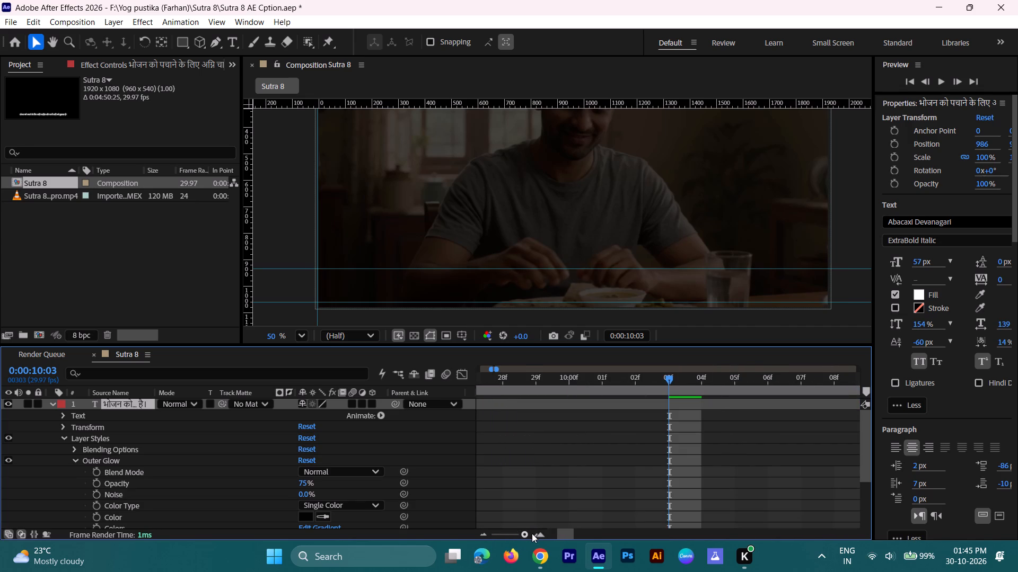
pyautogui.moveTo(532, 533); pyautogui.dragTo(529, 533)
pyautogui.moveTo(690, 404); pyautogui.dragTo(691, 404)
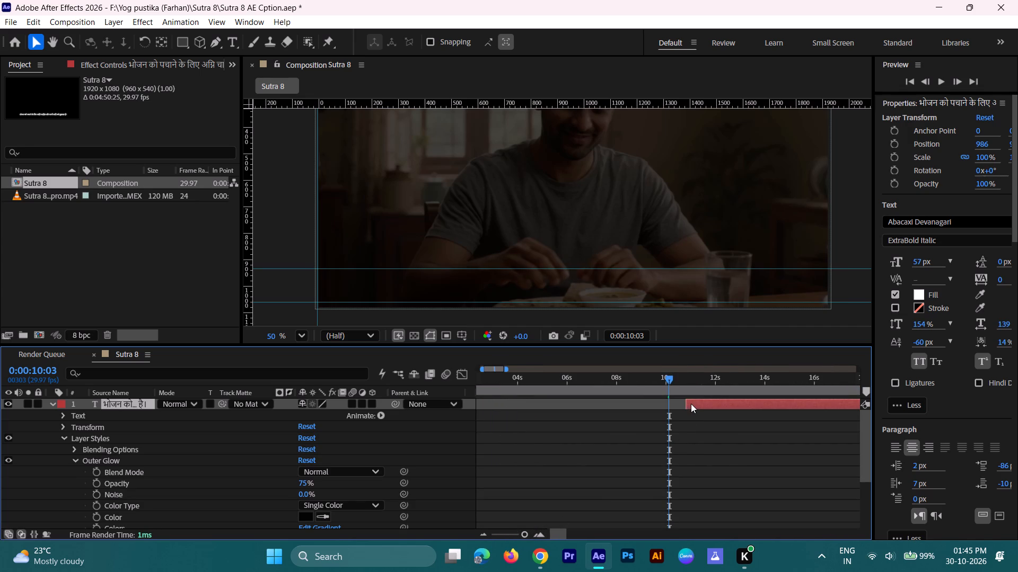
pyautogui.moveTo(691, 404); pyautogui.dragTo(675, 403)
pyautogui.moveTo(675, 403); pyautogui.dragTo(675, 403)
pyautogui.moveTo(675, 403); pyautogui.dragTo(674, 403)
# Preview the composition from 0:00:10:03 to check the caption's timing.
pyautogui.press('space')
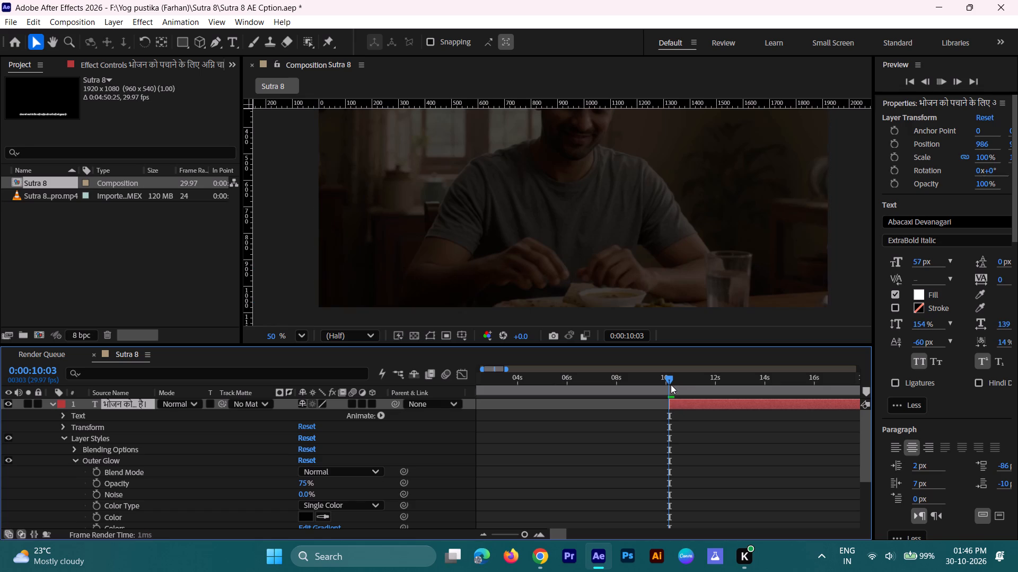
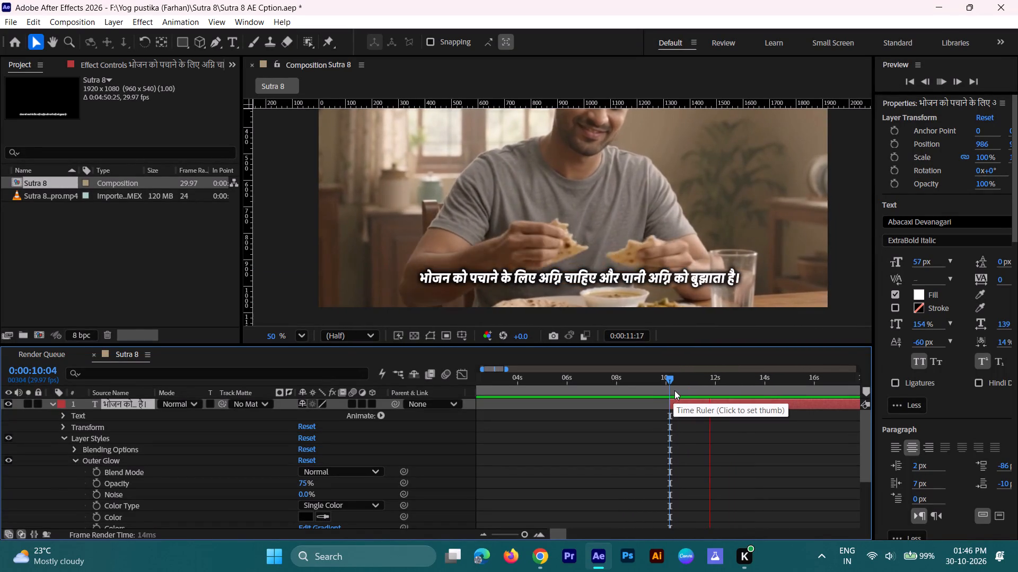
# Stop the preview and replay the composition from 0:00:10:06 to recheck the Hindi caption's timing against the narration.
pyautogui.press('space')
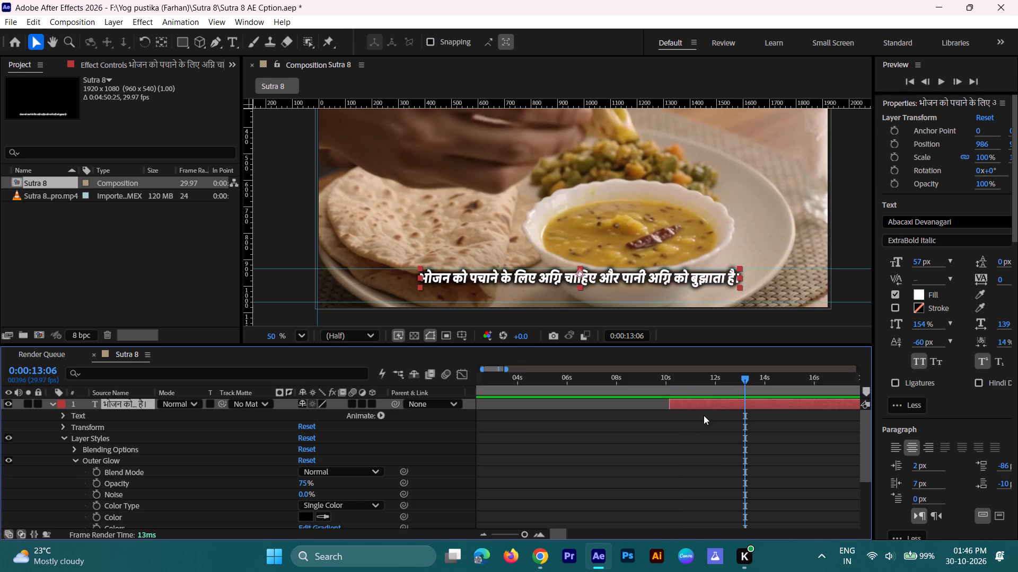
pyautogui.moveTo(674, 385); pyautogui.dragTo(661, 385)
pyautogui.moveTo(662, 385); pyautogui.dragTo(671, 385)
pyautogui.press('space')
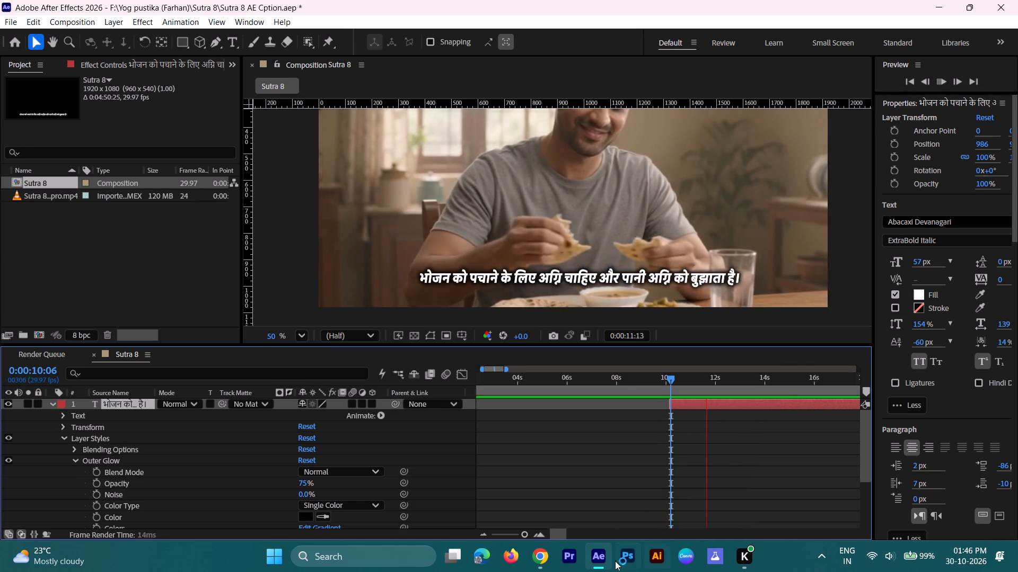
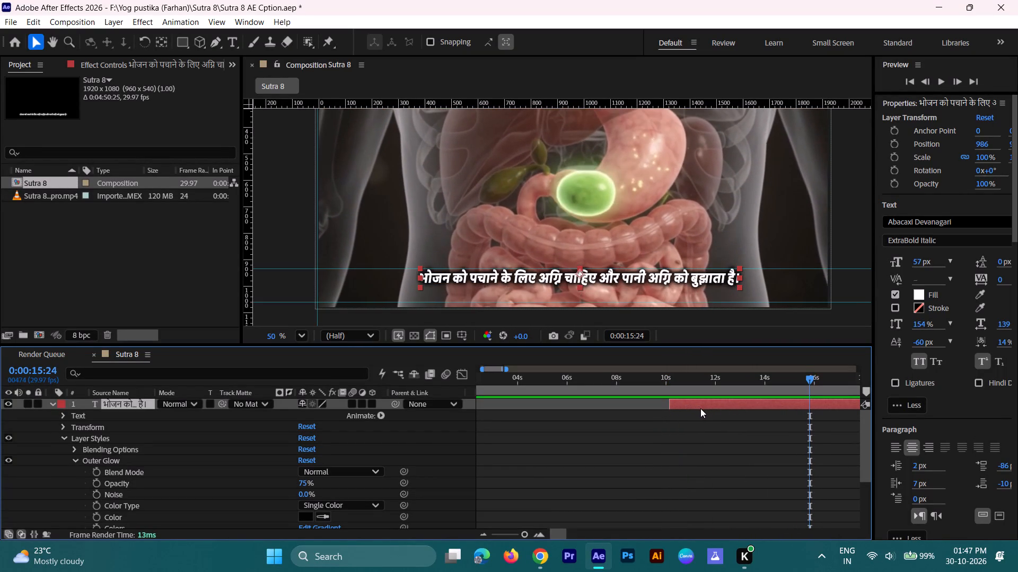
# Locate the end of the spoken sentence and split the Hindi caption layer at 0:00:15:13.
pyautogui.press('space')
pyautogui.press('space')
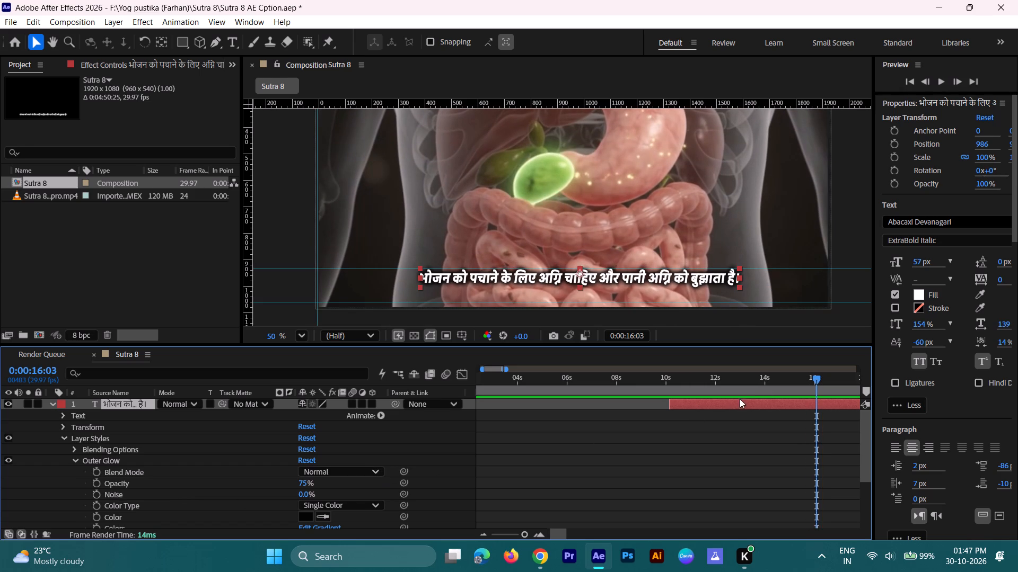
pyautogui.moveTo(810, 382); pyautogui.dragTo(805, 382)
pyautogui.press('space')
pyautogui.press('space')
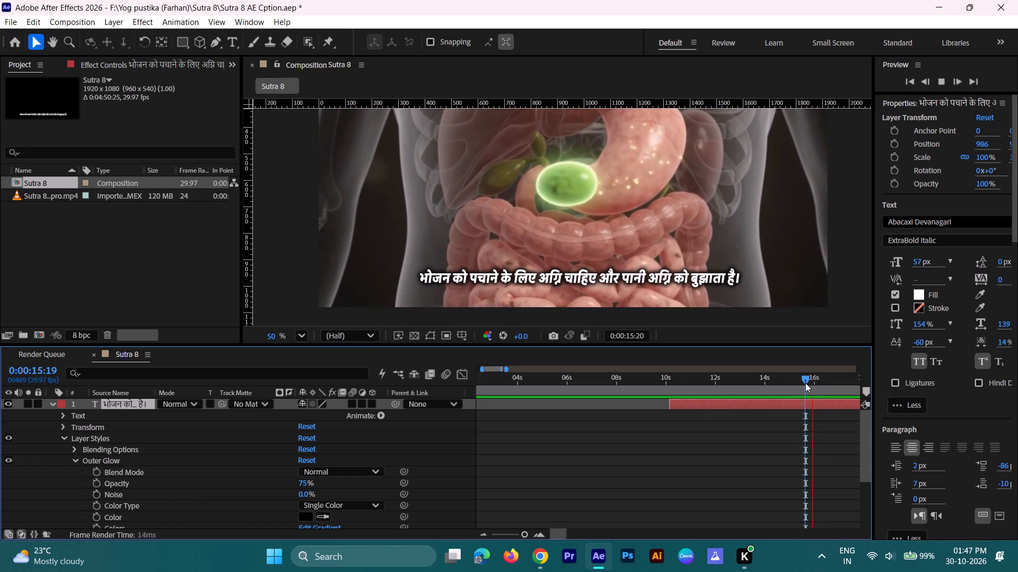
pyautogui.moveTo(808, 384); pyautogui.dragTo(792, 386)
pyautogui.press('space')
pyautogui.press('space')
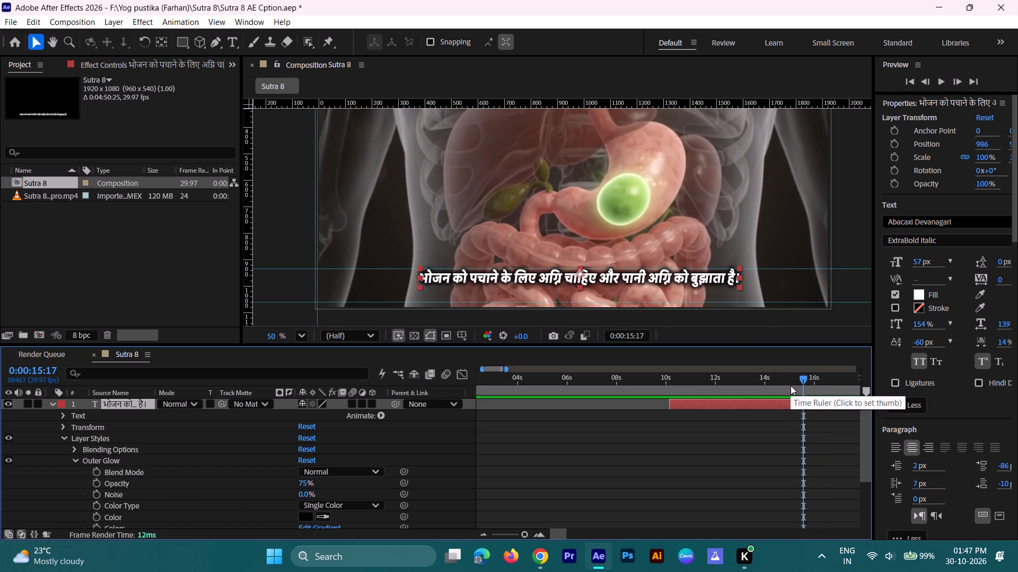
pyautogui.hotkey('ctrl', 'Left')
pyautogui.hotkey('ctrl', 'Left')
pyautogui.hotkey('ctrl', 'Left')
pyautogui.hotkey('ctrl', 'Left')
pyautogui.press('z')
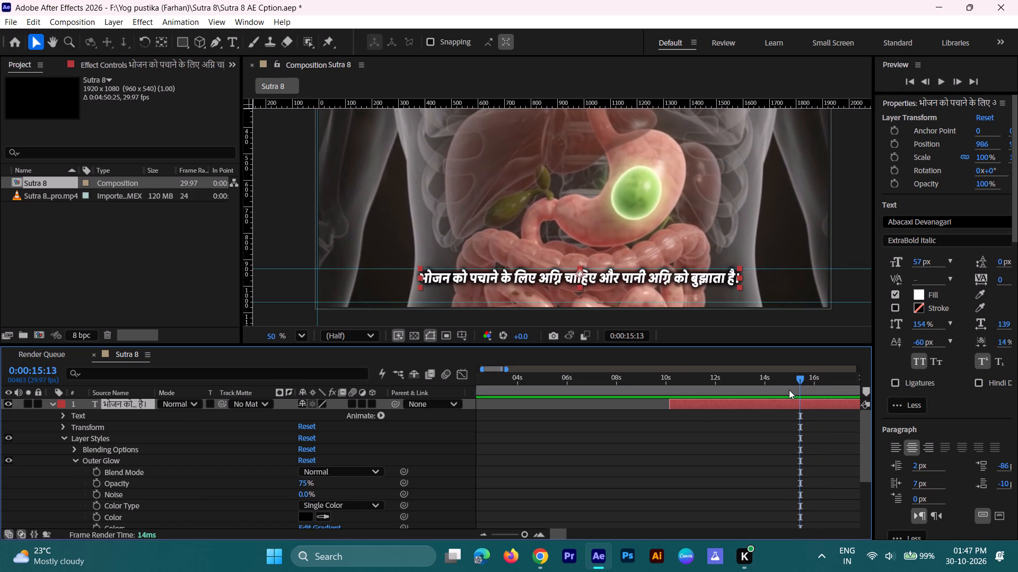
# Replace the text of the caption segment starting at 0:00:15:13 with "अतः भोजन के बीच पानी न पीयें, न अधिक रसदार भोजन लें ।".
pyautogui.press('space')
pyautogui.press('space')
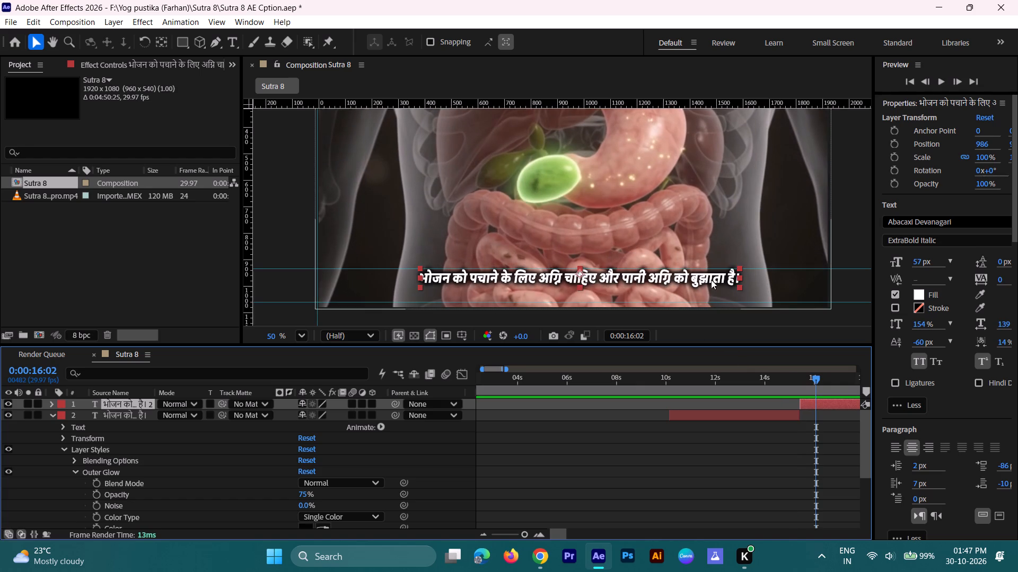
pyautogui.doubleClick(715, 278)
pyautogui.hotkey('ctrl', 'v')
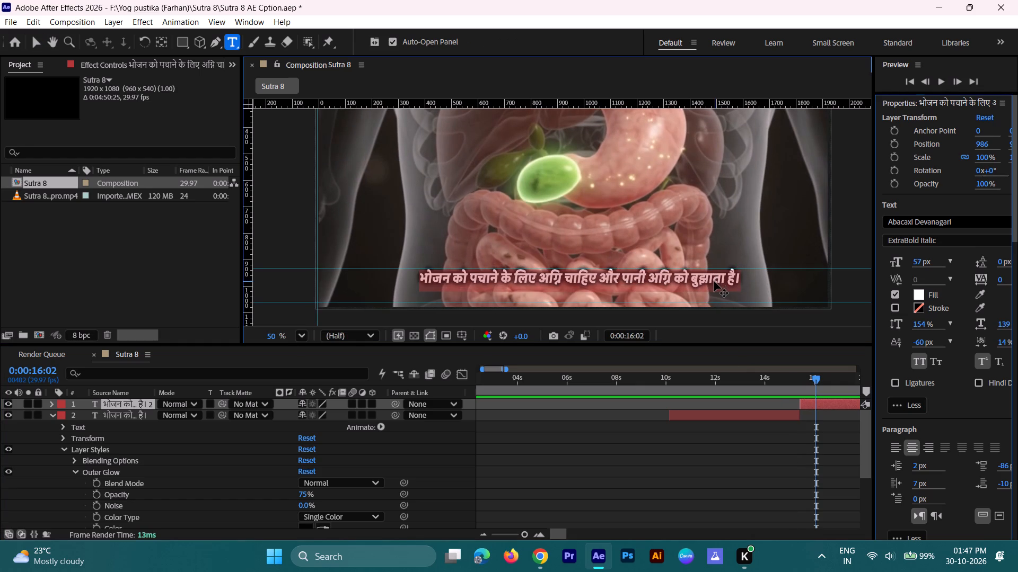
pyautogui.press('space')
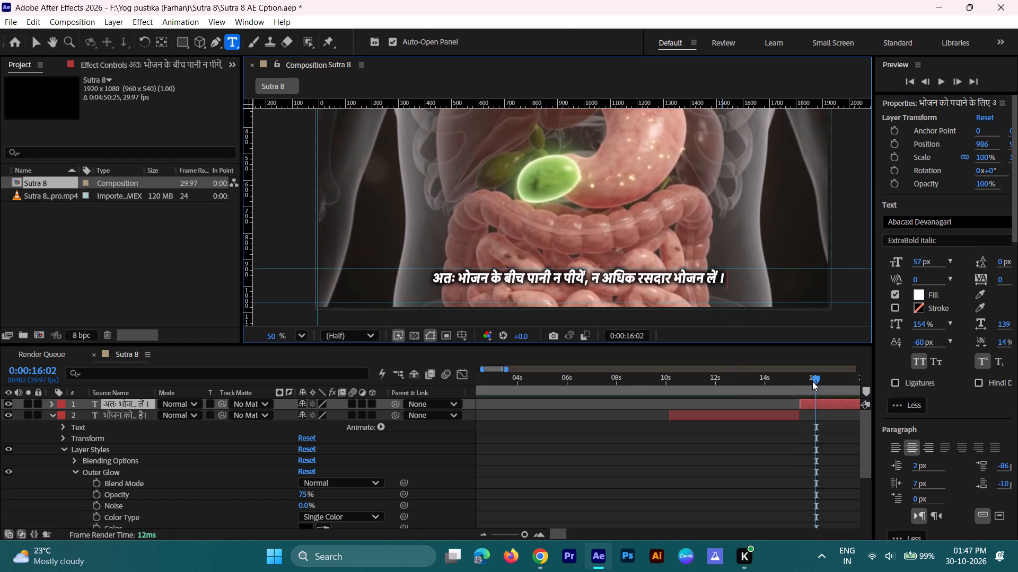
pyautogui.hotkey('ctrl', 'z')
# Preview the composition from 0:00:15:09 in short stretches to check the second caption's timing and find where its narration ends.
pyautogui.moveTo(808, 380); pyautogui.dragTo(796, 381)
pyautogui.press('space')
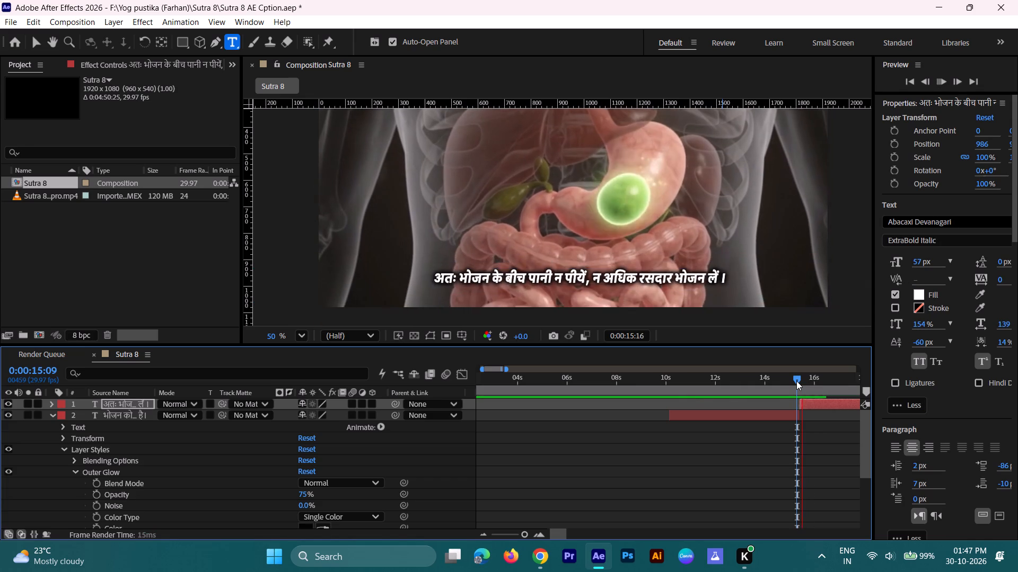
pyautogui.press('space')
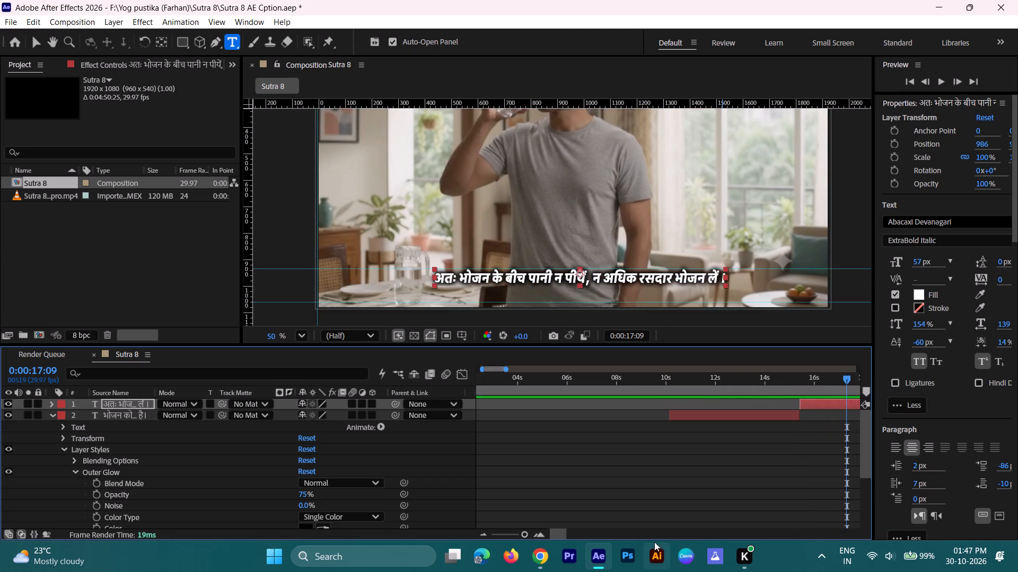
pyautogui.moveTo(565, 538); pyautogui.dragTo(572, 537)
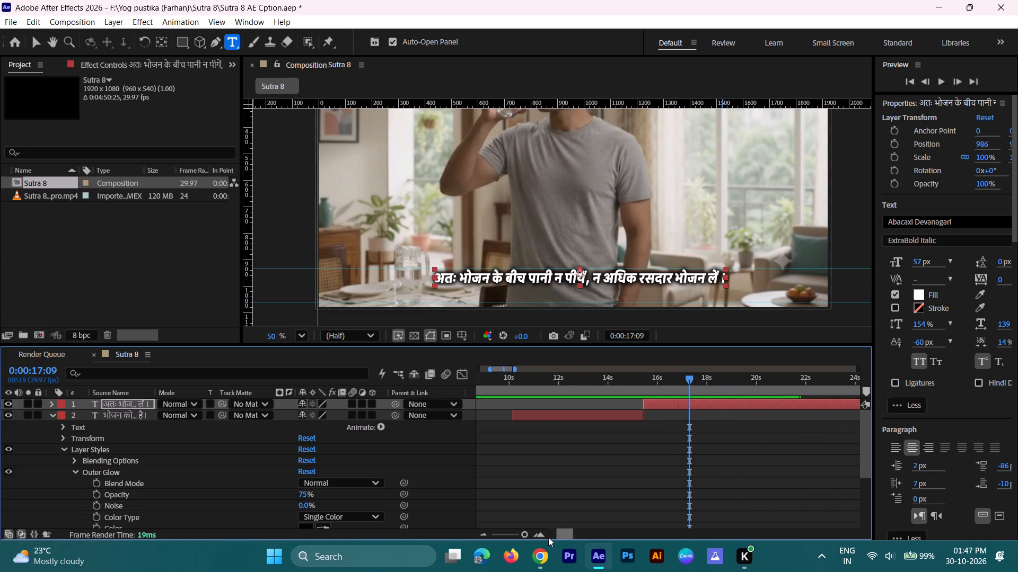
pyautogui.moveTo(525, 537); pyautogui.dragTo(513, 538)
pyautogui.press('space')
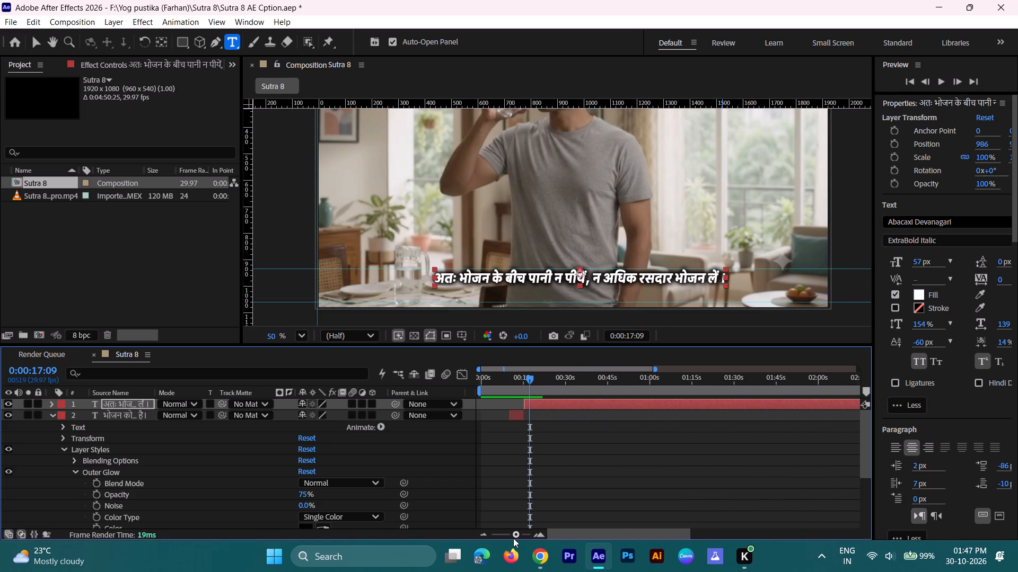
pyautogui.press('space')
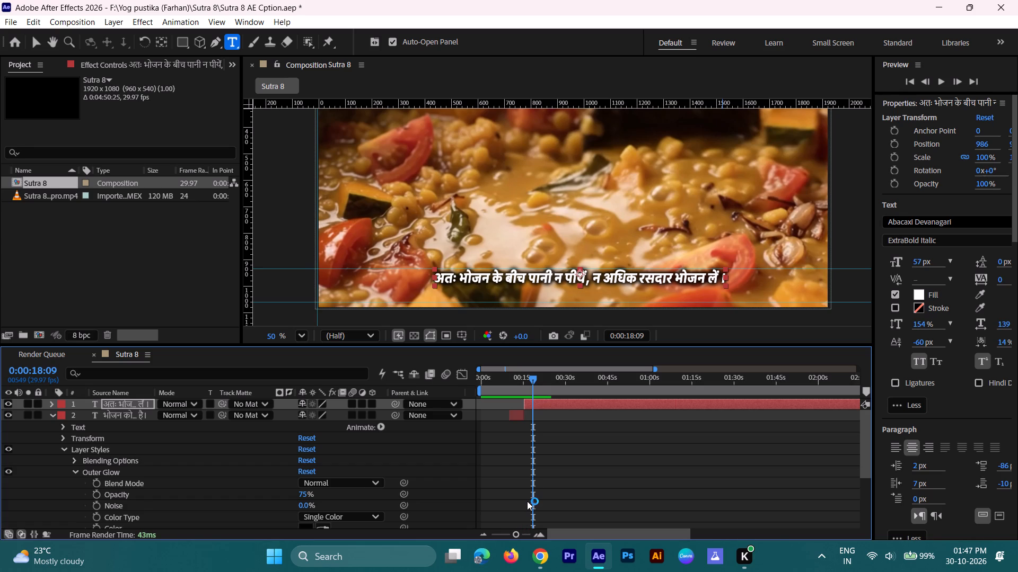
pyautogui.hotkey('ctrl', 'Left')
pyautogui.hotkey('ctrl', 'Left')
pyautogui.hotkey('ctrl', 'Left')
pyautogui.hotkey('ctrl', 'Left')
pyautogui.hotkey('ctrl', 'Left')
pyautogui.hotkey('ctrl', 'Left')
pyautogui.hotkey('ctrl', 'Left')
pyautogui.hotkey('ctrl', 'Left')
pyautogui.hotkey('ctrl', 'Left')
pyautogui.hotkey('ctrl', 'Left')
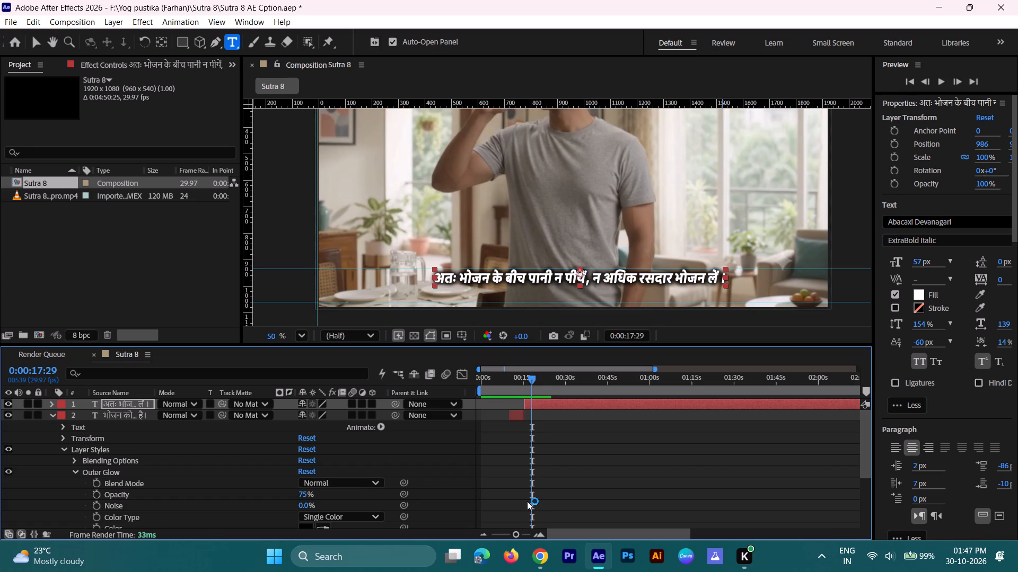
pyautogui.press('space')
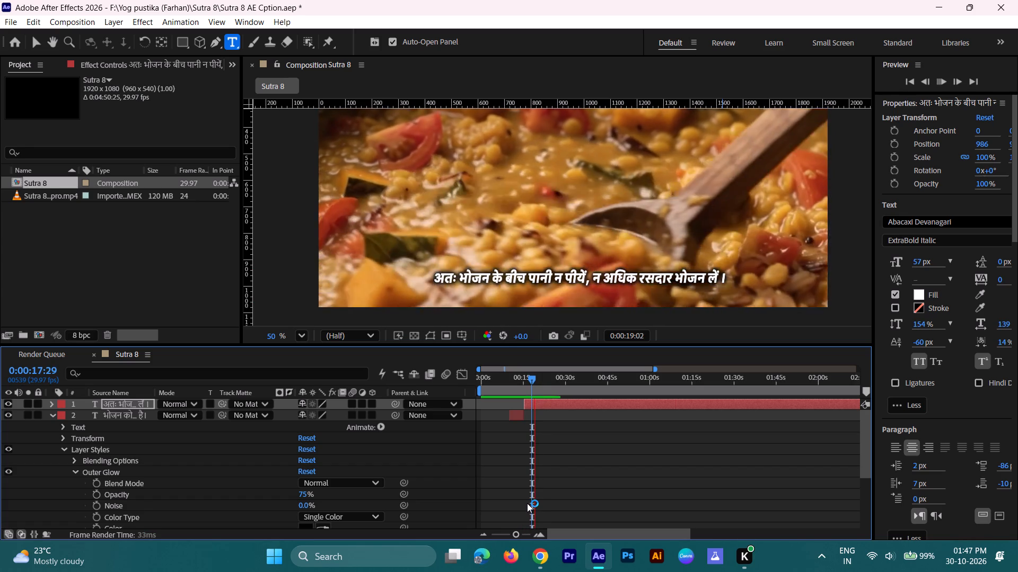
pyautogui.press('space')
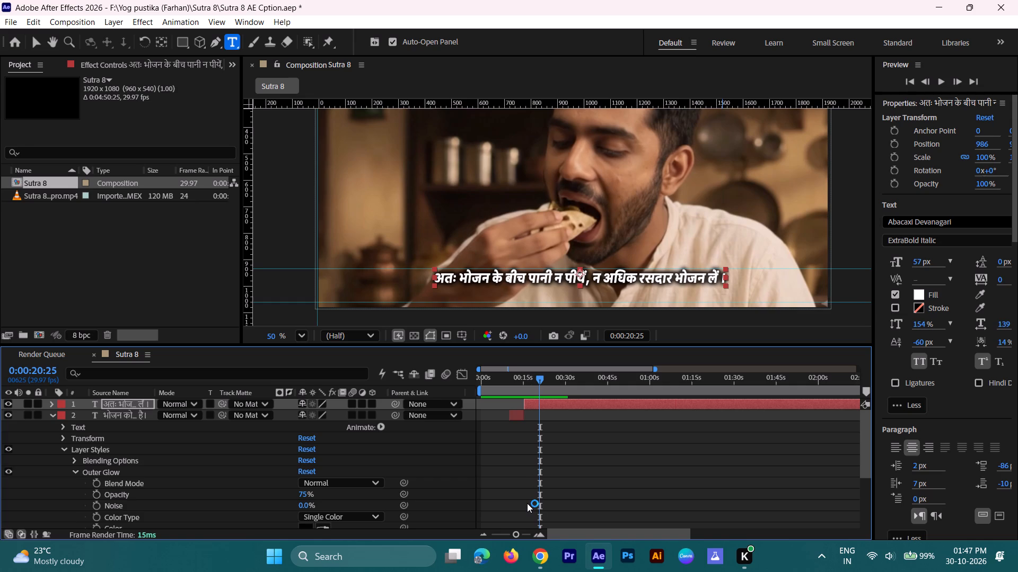
# Split the second caption layer at 0:00:20:12, at the end of its narration.
pyautogui.hotkey('ctrl', 'Left')
pyautogui.hotkey('ctrl', 'Left')
pyautogui.hotkey('ctrl', 'Left')
pyautogui.hotkey('ctrl', 'Left')
pyautogui.hotkey('ctrl', 'Left')
pyautogui.hotkey('ctrl', 'Left')
pyautogui.hotkey('ctrl', 'Left')
pyautogui.hotkey('ctrl', 'Left')
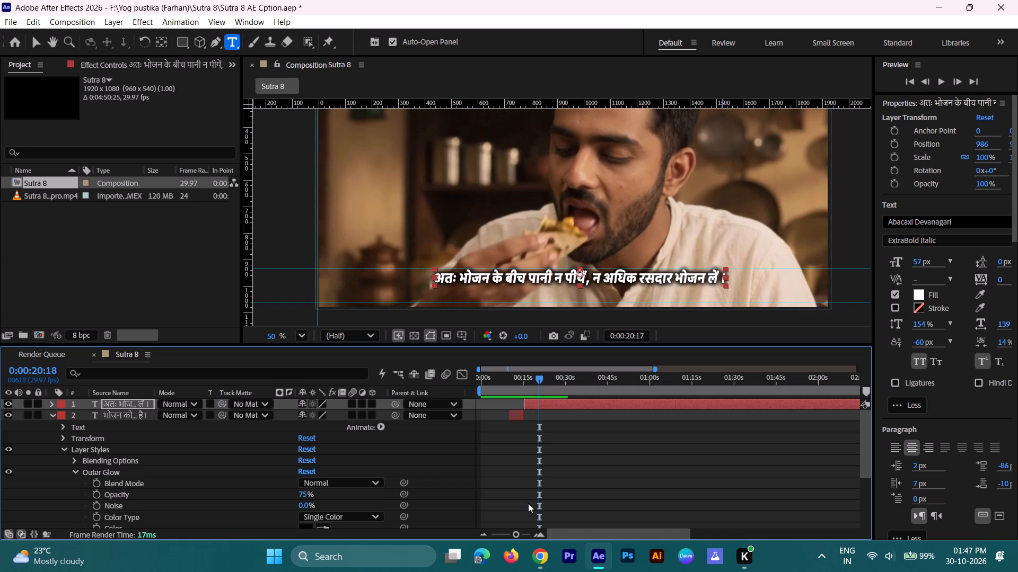
pyautogui.hotkey('ctrl', 'Left')
pyautogui.hotkey('ctrl', 'Left')
pyautogui.hotkey('ctrl', 'Left')
pyautogui.hotkey('ctrl', 'Left')
pyautogui.hotkey('ctrl', 'Left')
pyautogui.write('z')
# Play from 0:00:20:12 into the third caption segment, stop at 0:00:21:18 and activate the Selection tool.
pyautogui.press('space')
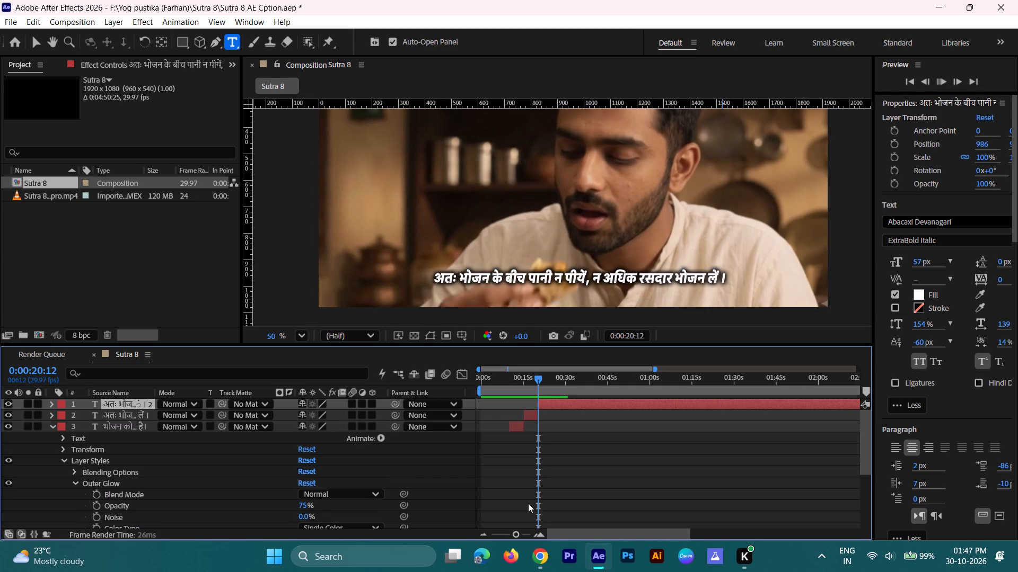
pyautogui.press('space')
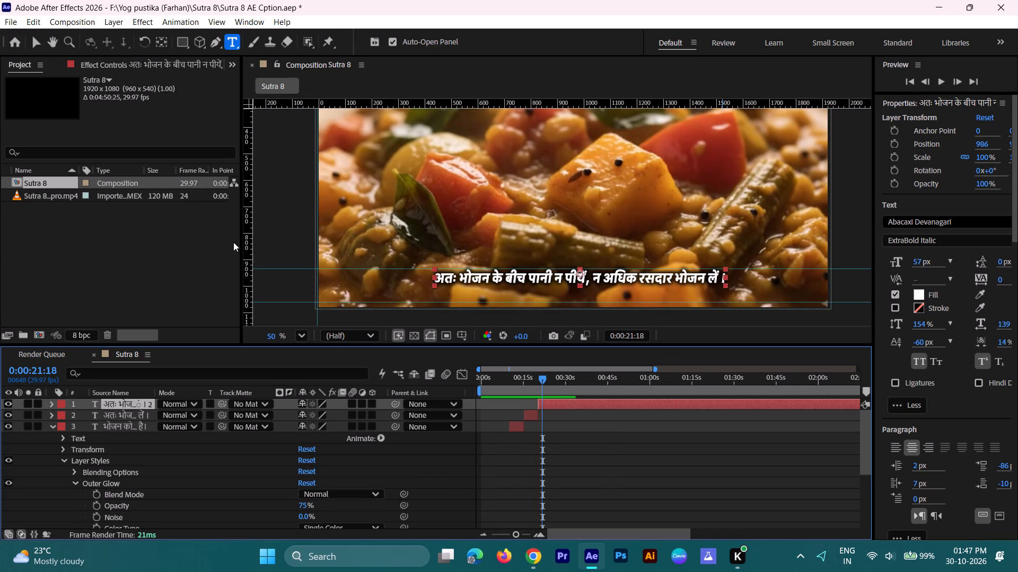
pyautogui.click(36, 41)
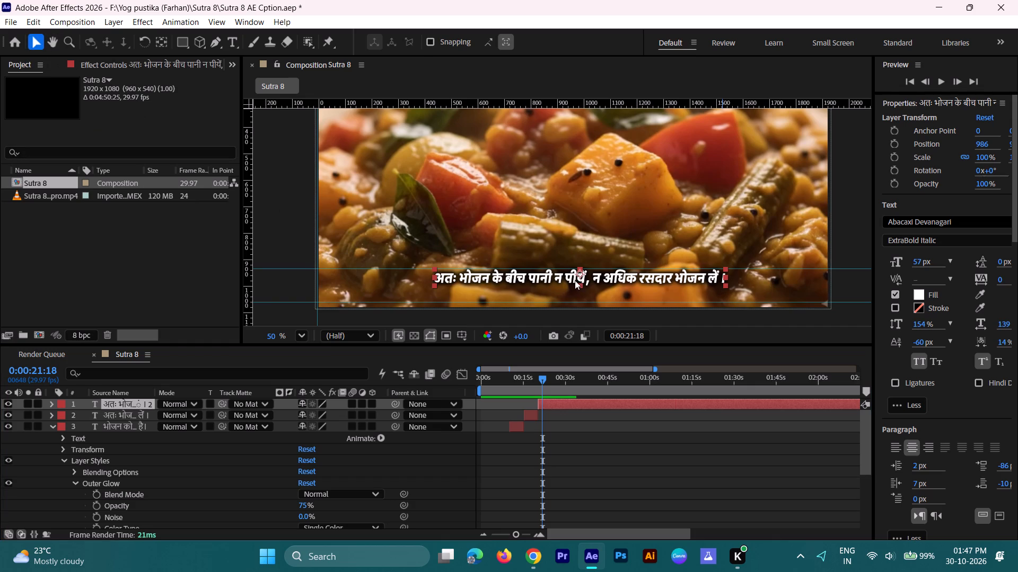
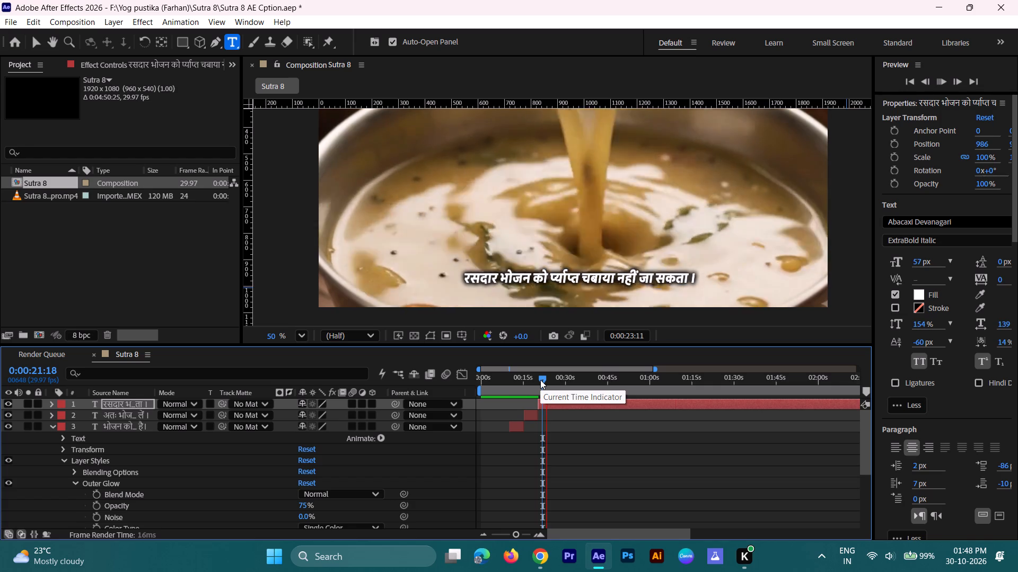
# Find the end of the third caption's narration and split its text layer at 0:00:23:27.
pyautogui.press('space')
pyautogui.hotkey('ctrl', 'Left')
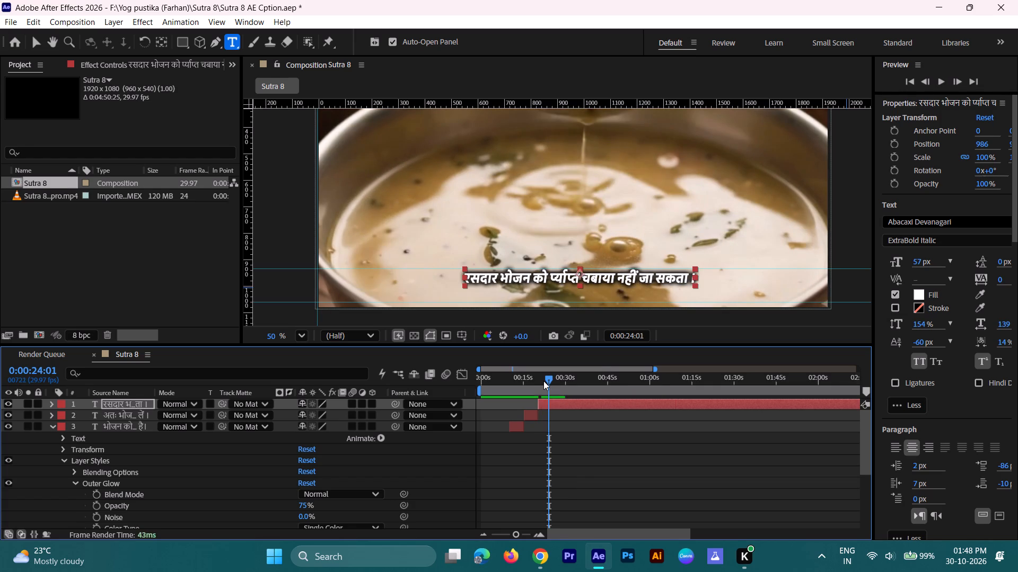
pyautogui.hotkey('ctrl', 'Left')
pyautogui.hotkey('ctrl', 'Left')
pyautogui.hotkey('ctrl', 'Left')
pyautogui.hotkey('ctrl', 'Left')
pyautogui.write('z')
# Play the composition from 0:00:23:27 to hear the narration for the new fourth caption segment.
pyautogui.press('space')
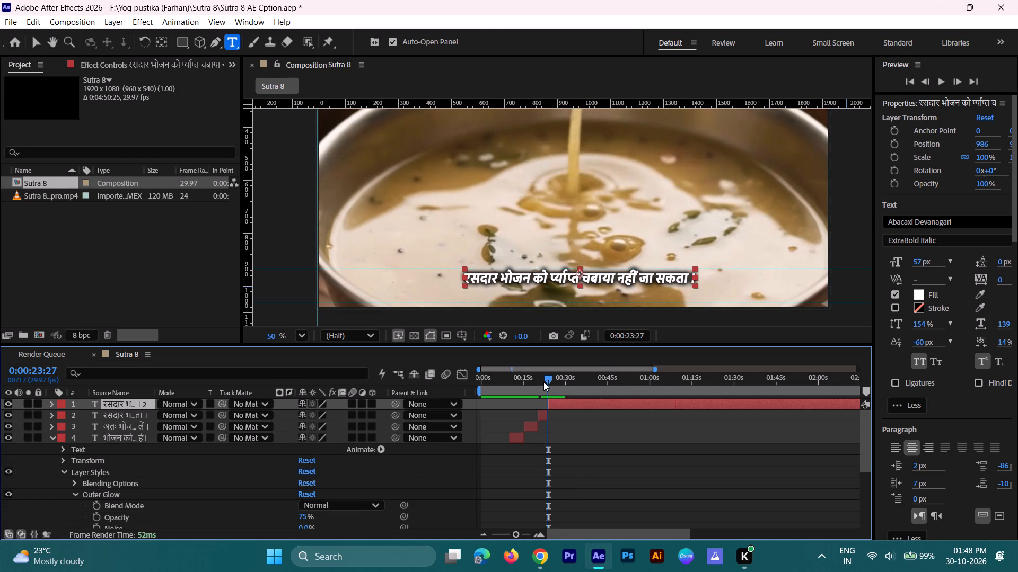
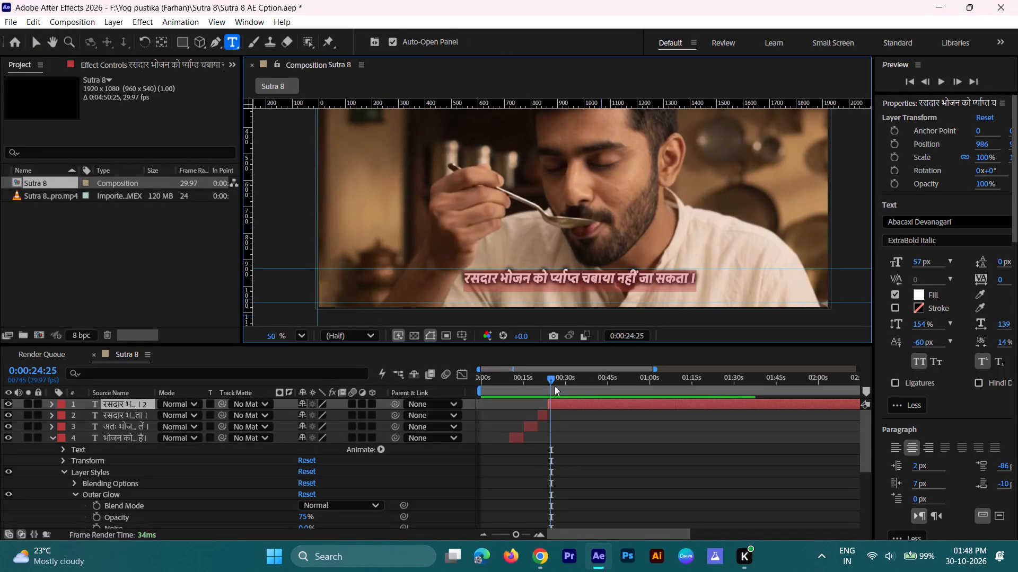
# Replace the fourth caption segment's text with "गीला रहने के कारण वह तुरंत गले से नीचे उतर जाता है जिससे मुंह का पाचक रस".
pyautogui.moveTo(552, 385); pyautogui.dragTo(547, 385)
pyautogui.press('space')
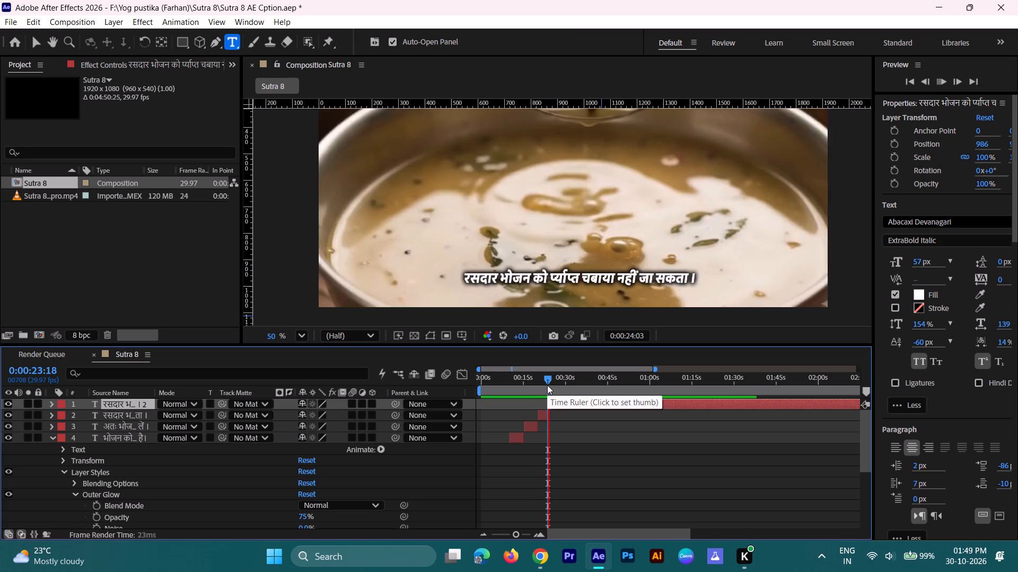
pyautogui.press('space')
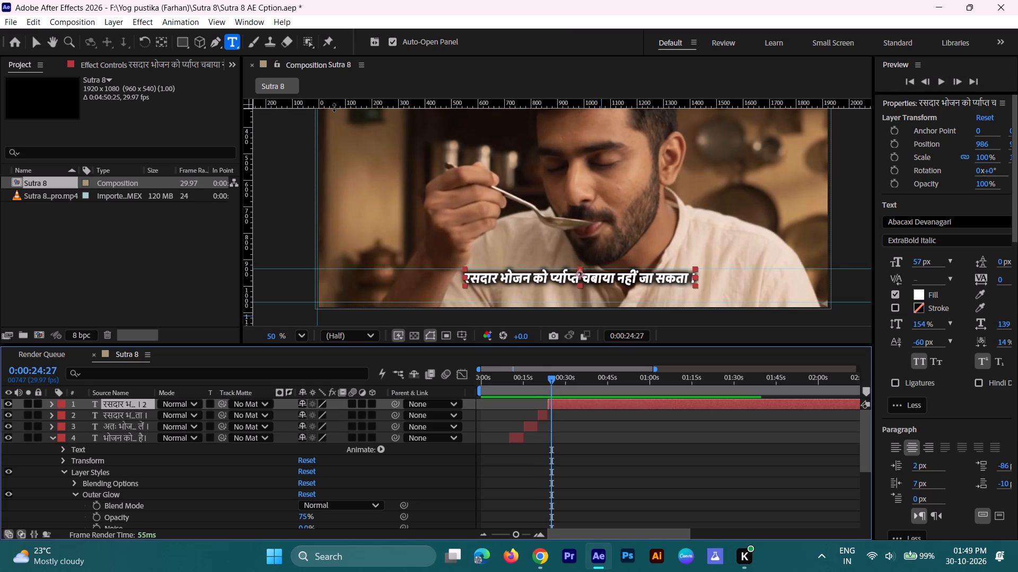
pyautogui.click(37, 37)
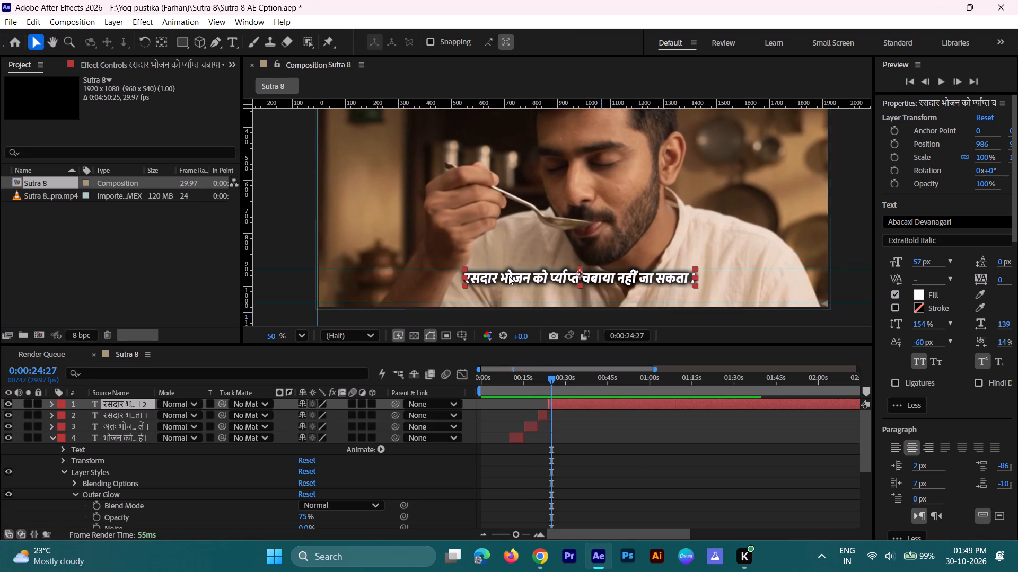
pyautogui.doubleClick(508, 275)
pyautogui.hotkey('ctrl', 'v')
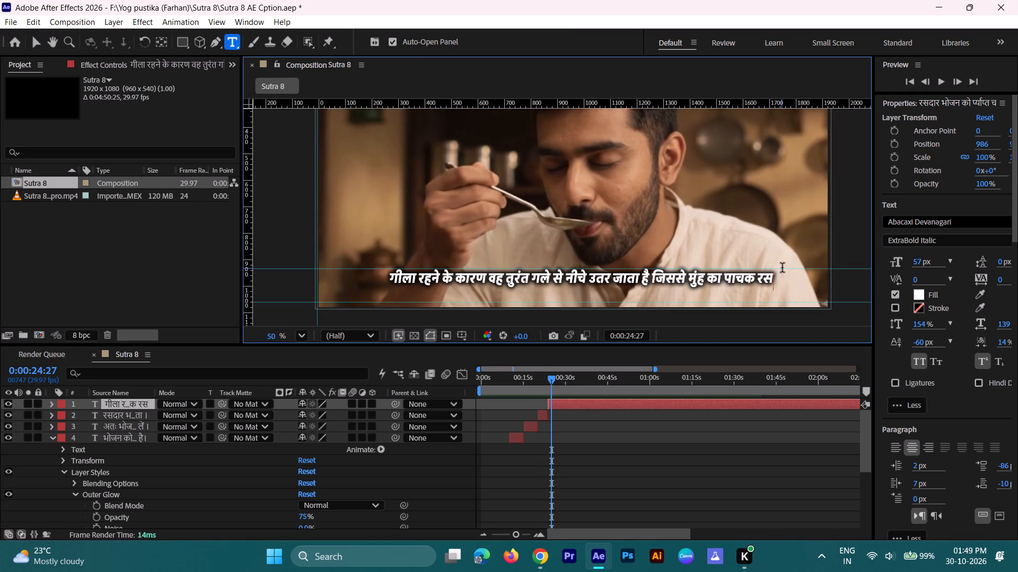
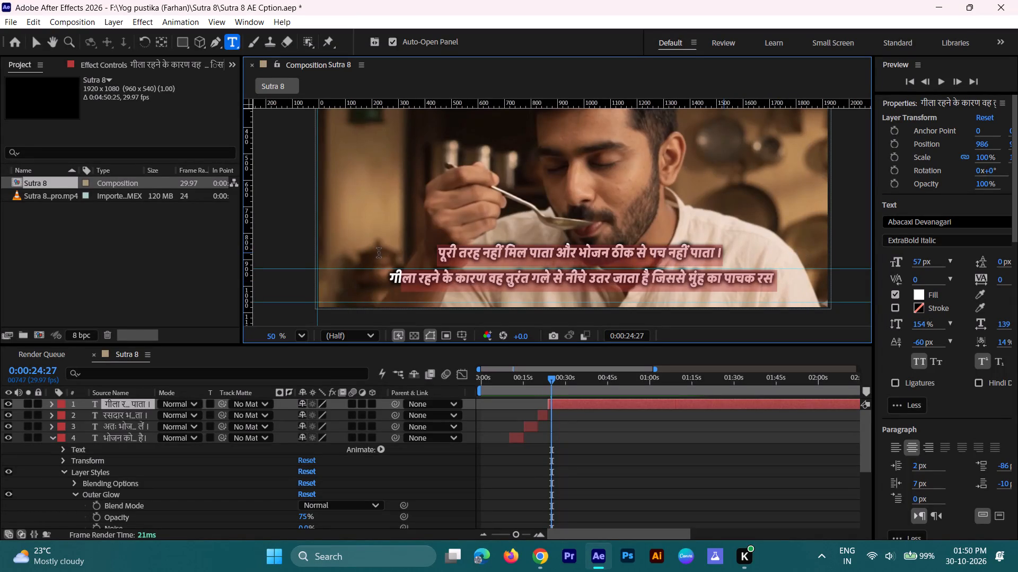
# Shift the baseline of the caption's second line, "पूरी तरह नहीं मिल पाता…", to about -223 px so it sits below the first line.
pyautogui.moveTo(379, 253); pyautogui.dragTo(431, 243)
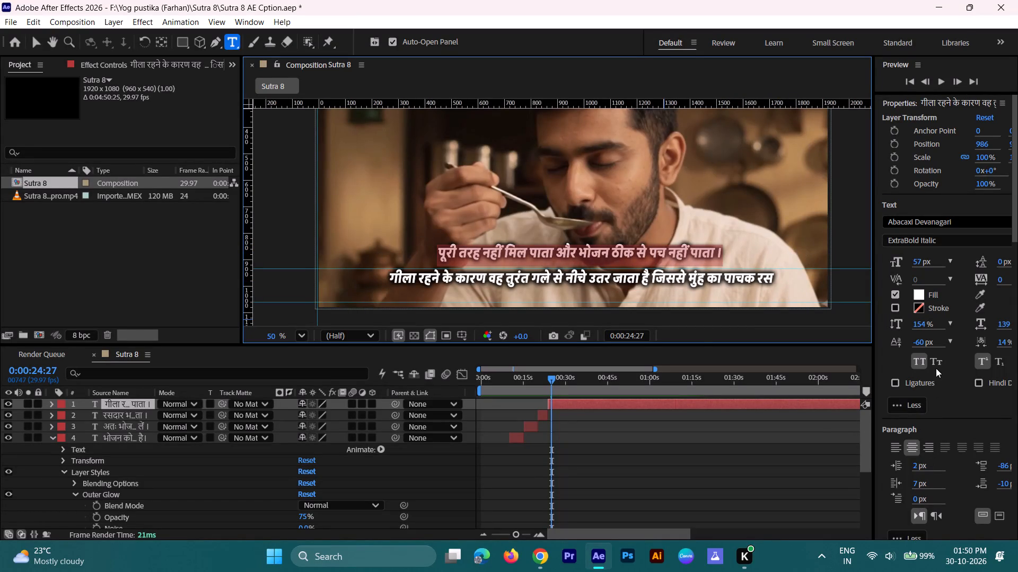
pyautogui.moveTo(920, 342); pyautogui.dragTo(876, 351)
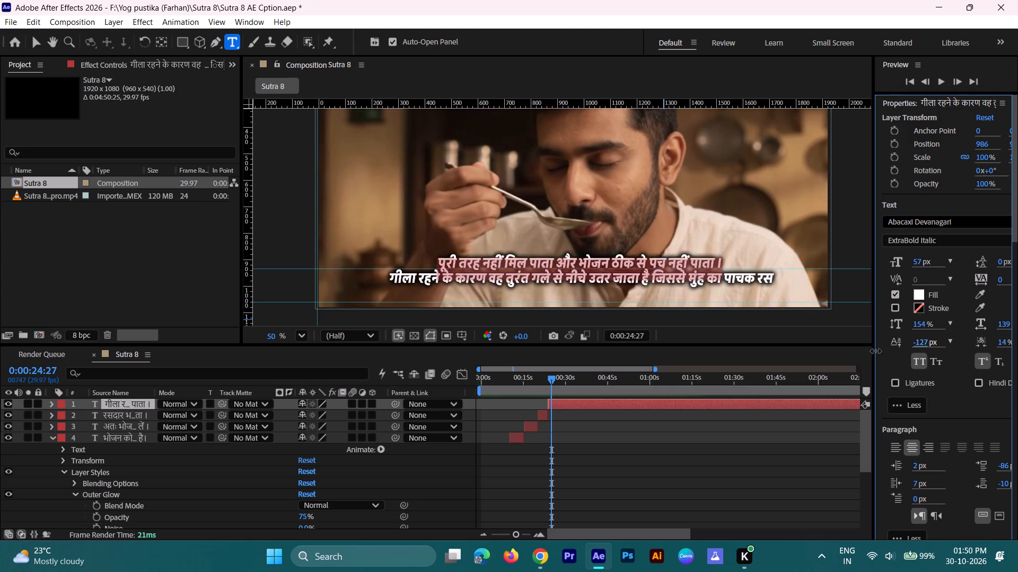
pyautogui.moveTo(876, 351); pyautogui.dragTo(820, 355)
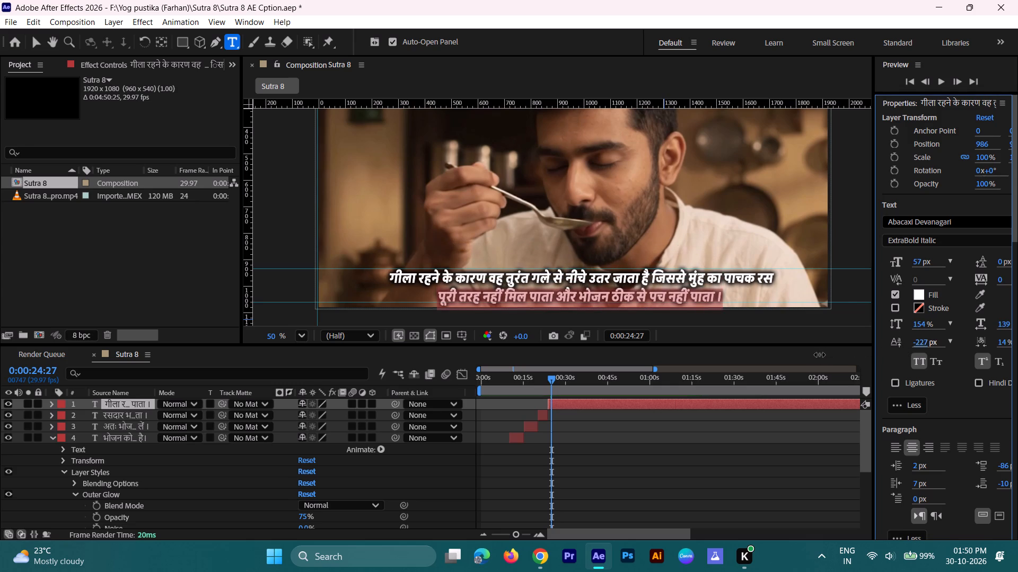
pyautogui.moveTo(820, 355); pyautogui.dragTo(815, 355)
pyautogui.scroll(-2, 534, 281)
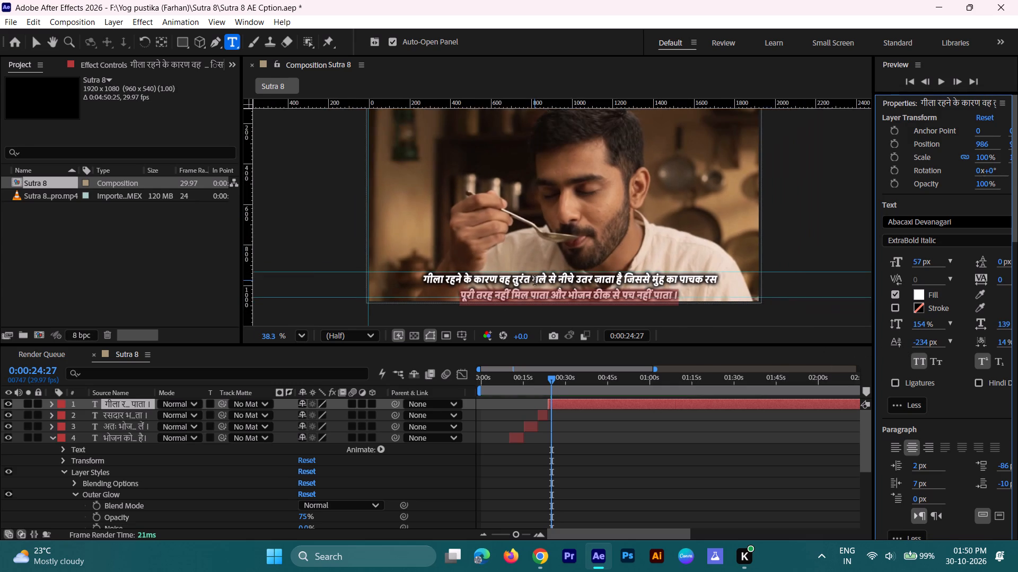
pyautogui.scroll(2, 534, 280)
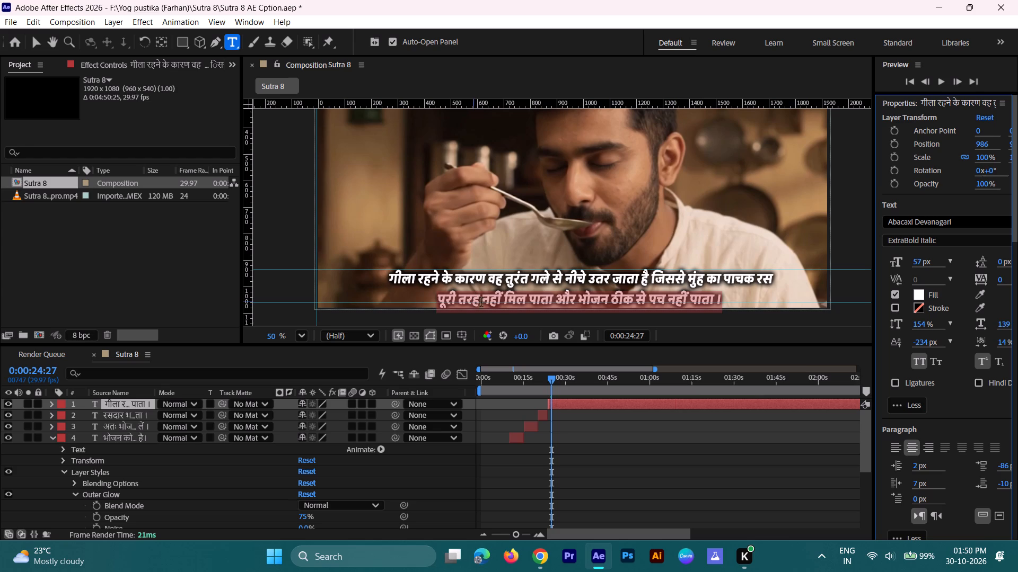
pyautogui.moveTo(919, 339); pyautogui.dragTo(927, 339)
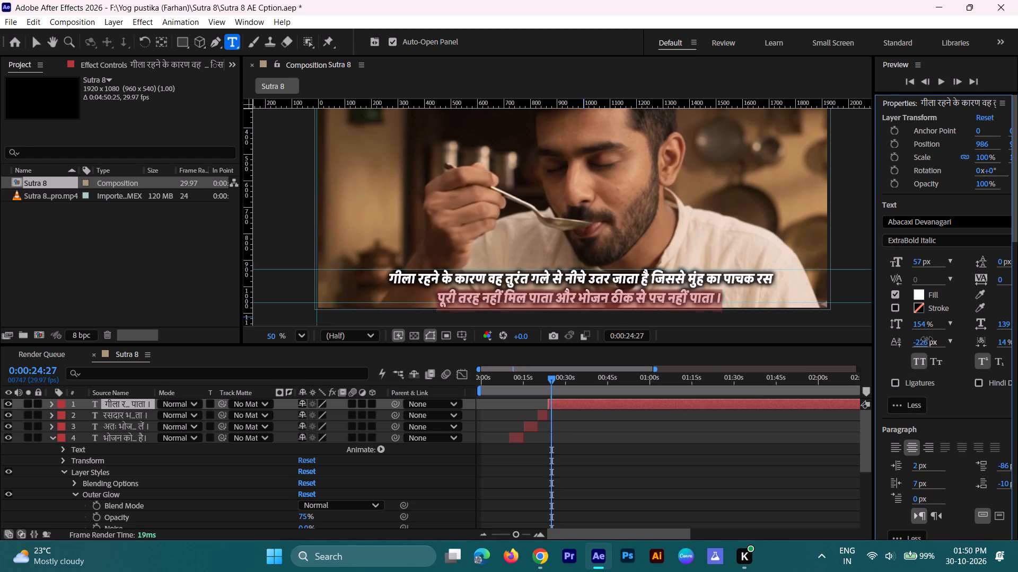
pyautogui.moveTo(927, 339); pyautogui.dragTo(928, 339)
# Raise the caption's first line, "गीला रहने के कारण…", by setting its baseline shift to -44 px.
pyautogui.moveTo(387, 282); pyautogui.dragTo(466, 263)
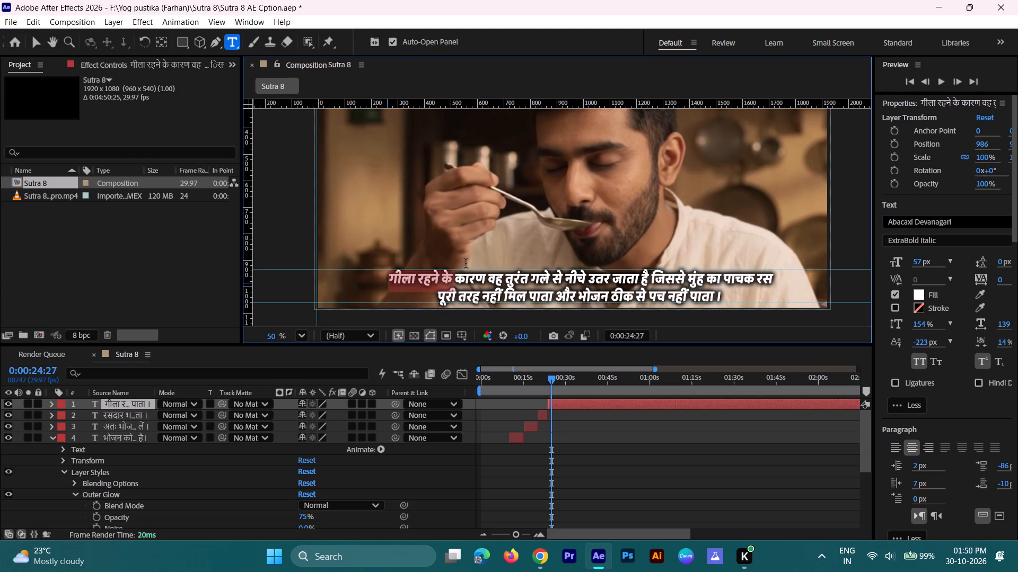
pyautogui.moveTo(466, 263); pyautogui.dragTo(820, 259)
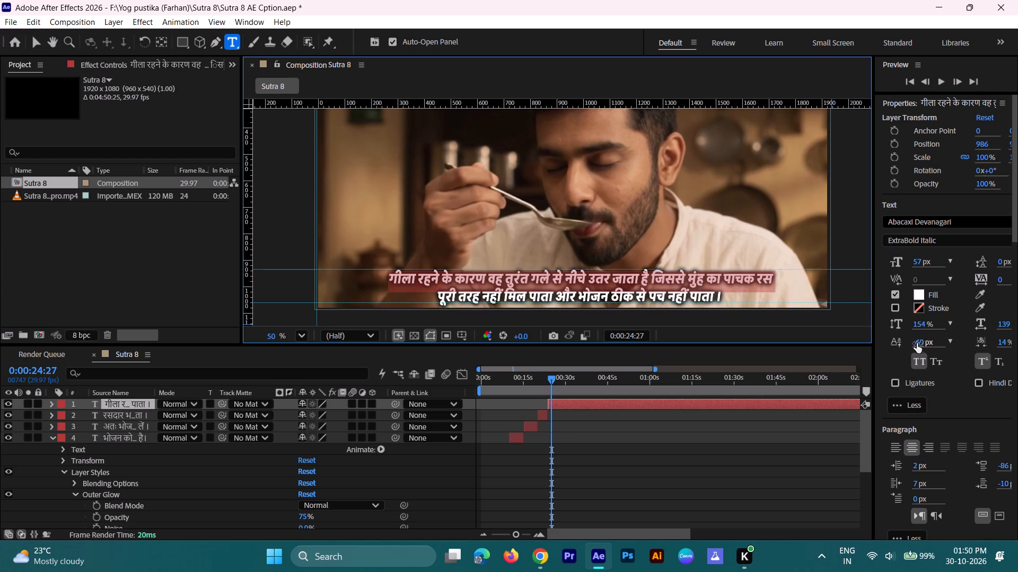
pyautogui.moveTo(917, 343); pyautogui.dragTo(929, 341)
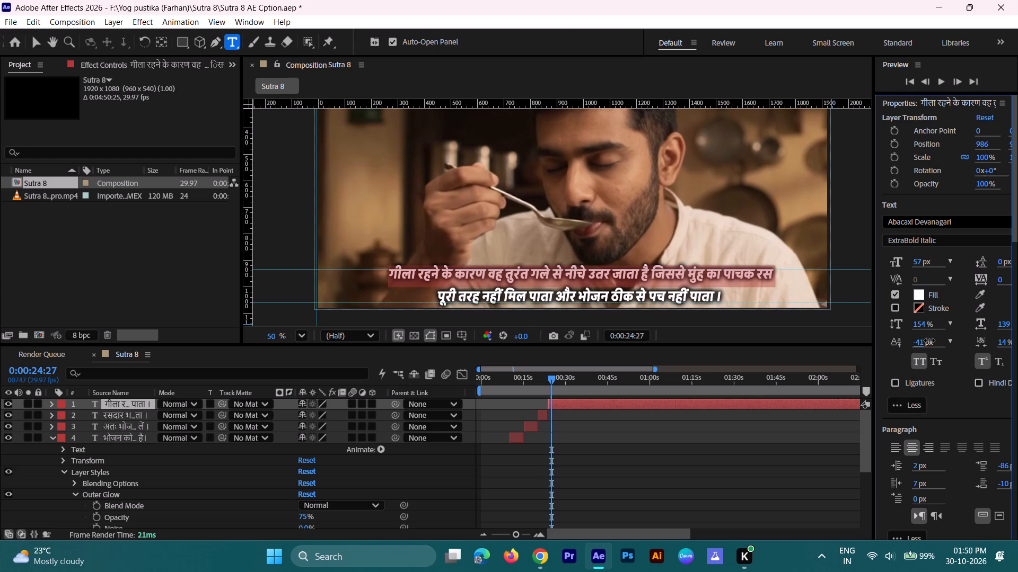
pyautogui.moveTo(929, 341); pyautogui.dragTo(927, 341)
# Fine-tune the second caption line's baseline shift to -222 px.
pyautogui.moveTo(433, 296); pyautogui.dragTo(548, 296)
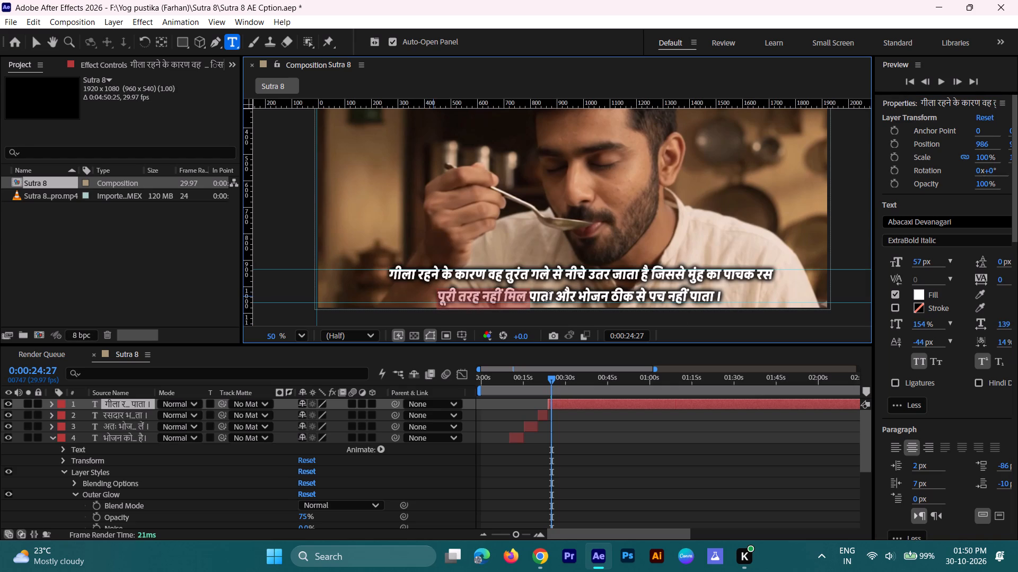
pyautogui.moveTo(548, 296); pyautogui.dragTo(735, 297)
pyautogui.click(923, 342)
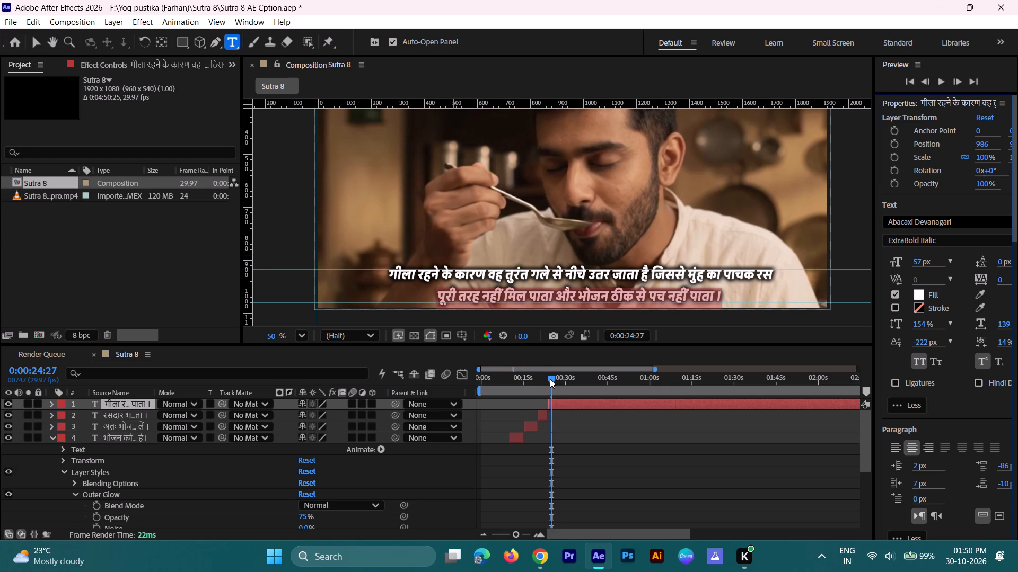
# Increase the font size of the first line, "गीला रहने के कारण…", to 66 px.
pyautogui.moveTo(382, 270); pyautogui.dragTo(489, 267)
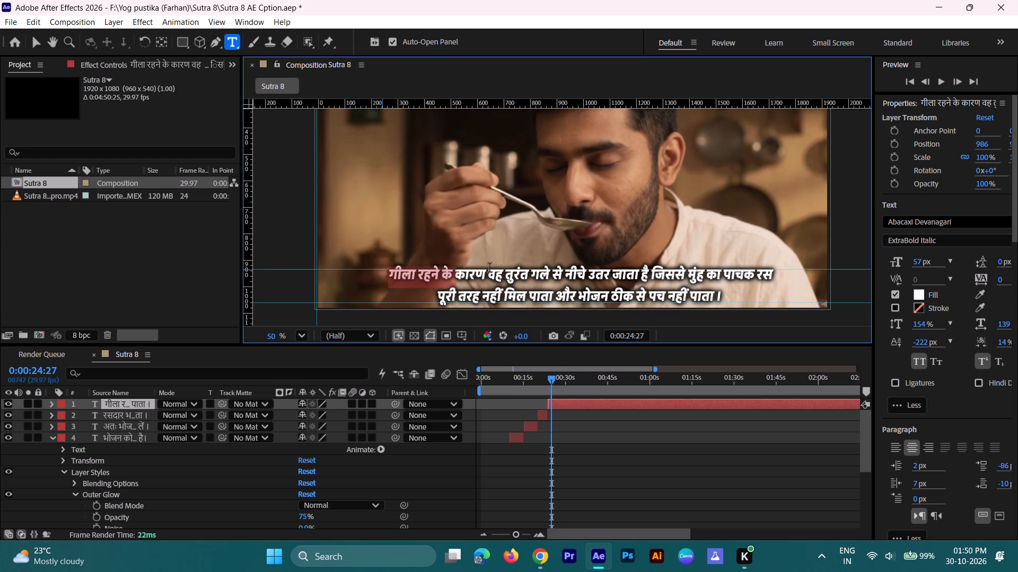
pyautogui.moveTo(489, 267); pyautogui.dragTo(782, 262)
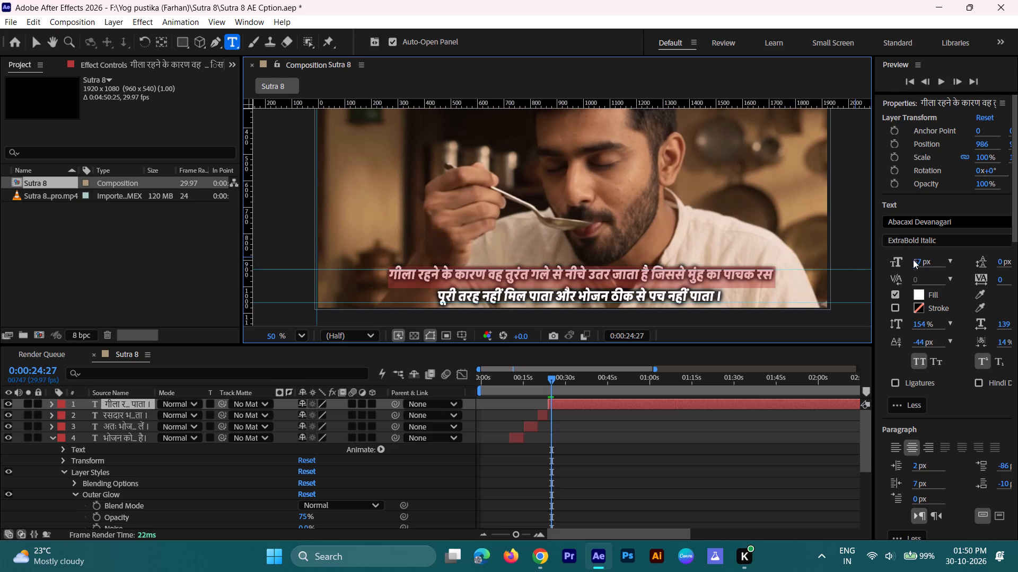
pyautogui.moveTo(917, 261); pyautogui.dragTo(925, 261)
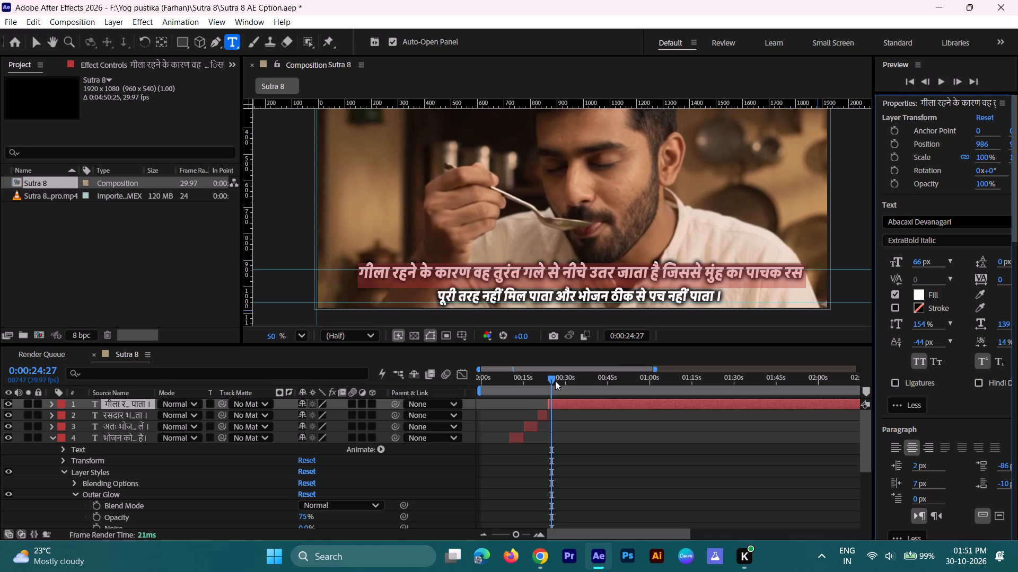
# Scrub through the earlier caption segments to compare their text size and placement with the two-line caption.
pyautogui.moveTo(551, 386); pyautogui.dragTo(547, 386)
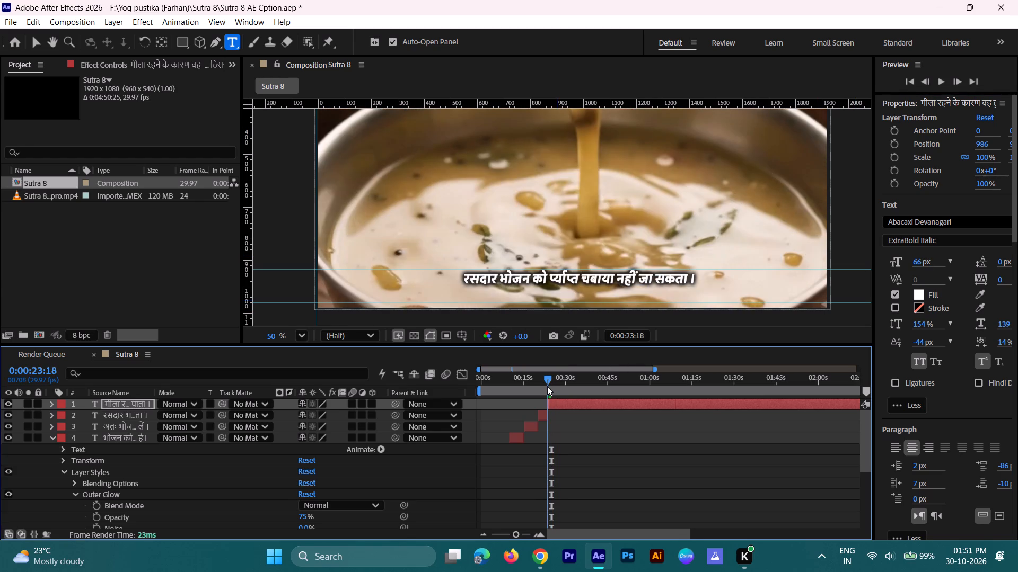
pyautogui.moveTo(547, 386); pyautogui.dragTo(534, 390)
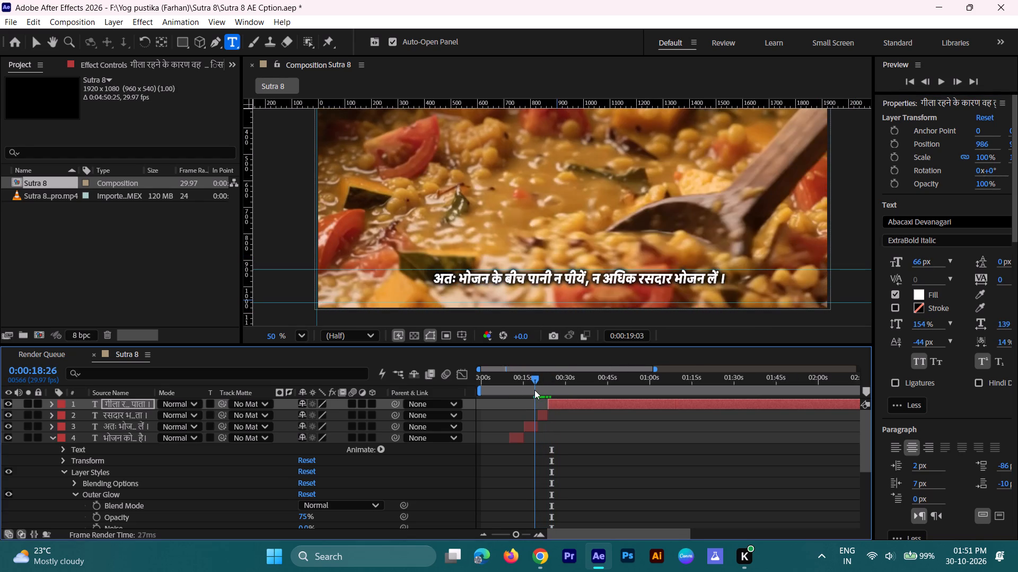
pyautogui.moveTo(534, 390); pyautogui.dragTo(525, 391)
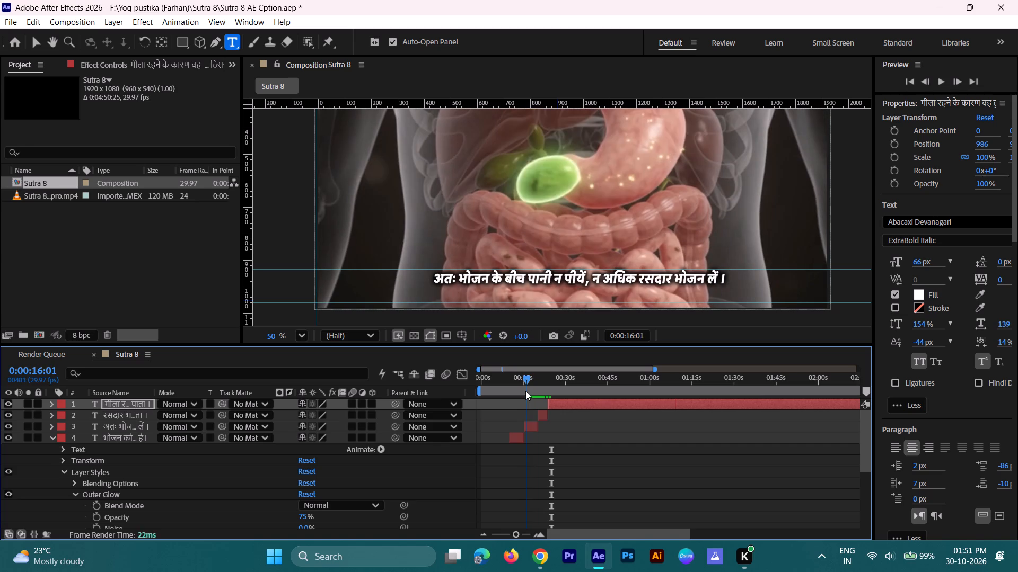
pyautogui.moveTo(525, 391); pyautogui.dragTo(530, 392)
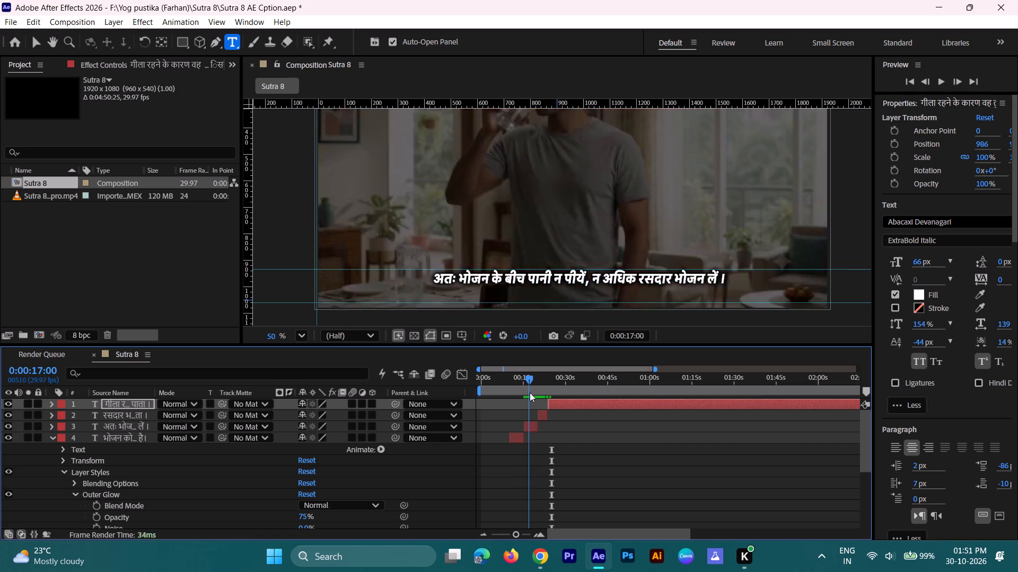
pyautogui.moveTo(530, 392); pyautogui.dragTo(545, 396)
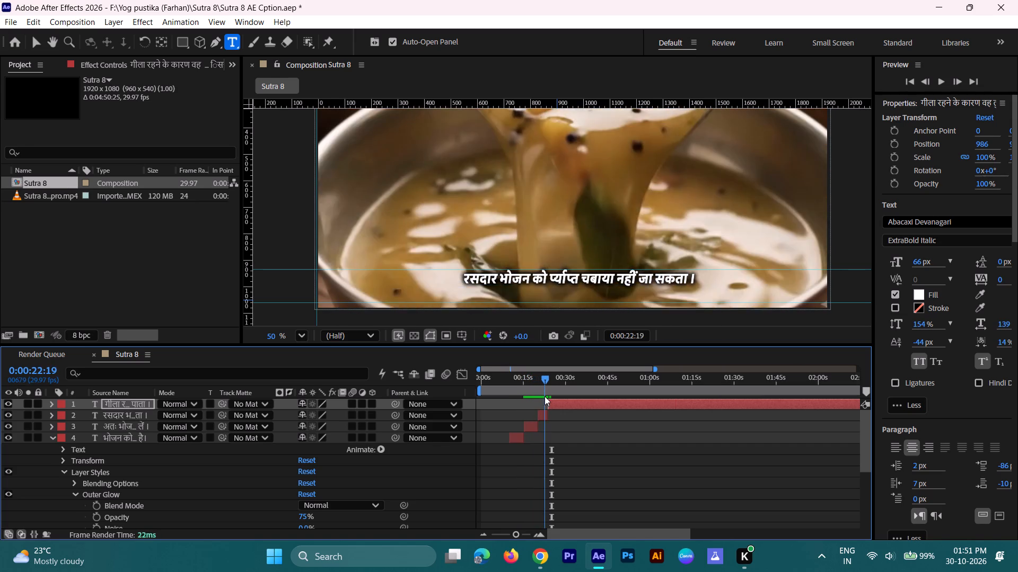
pyautogui.moveTo(545, 396); pyautogui.dragTo(549, 402)
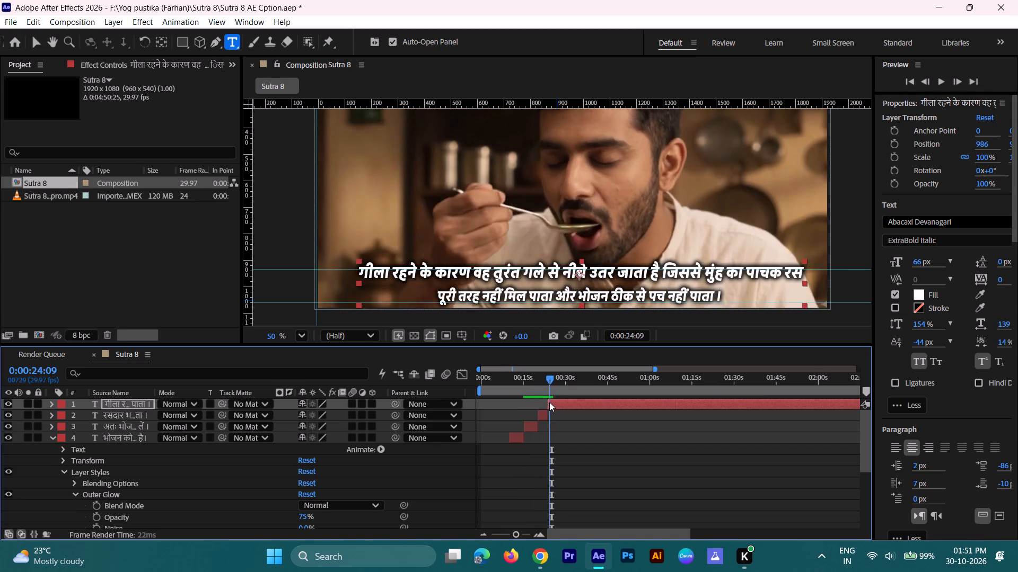
pyautogui.moveTo(549, 402); pyautogui.dragTo(550, 403)
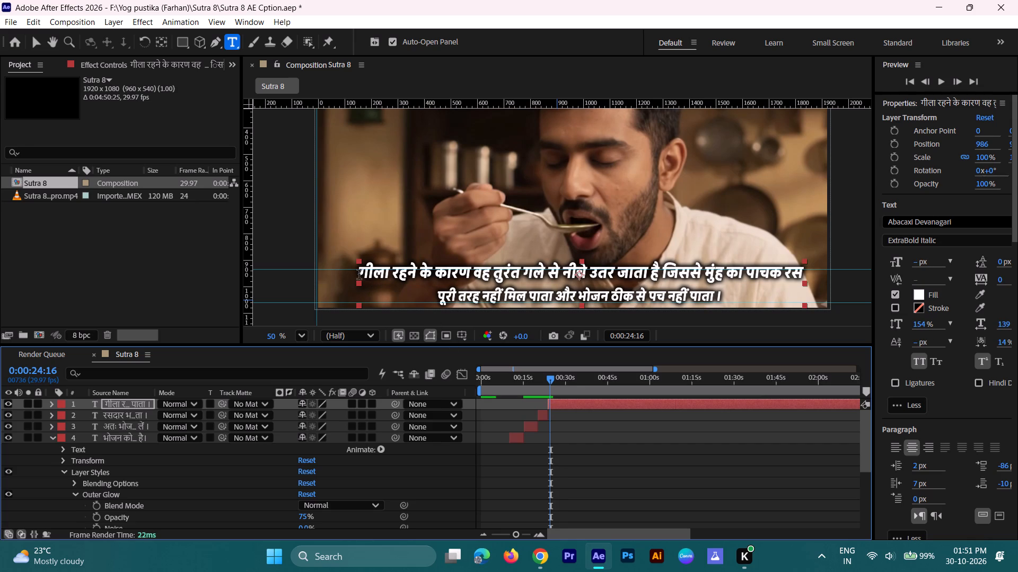
# Raise the enlarged first line of the two-line caption to a baseline shift of -31 px.
pyautogui.moveTo(359, 274); pyautogui.dragTo(829, 256)
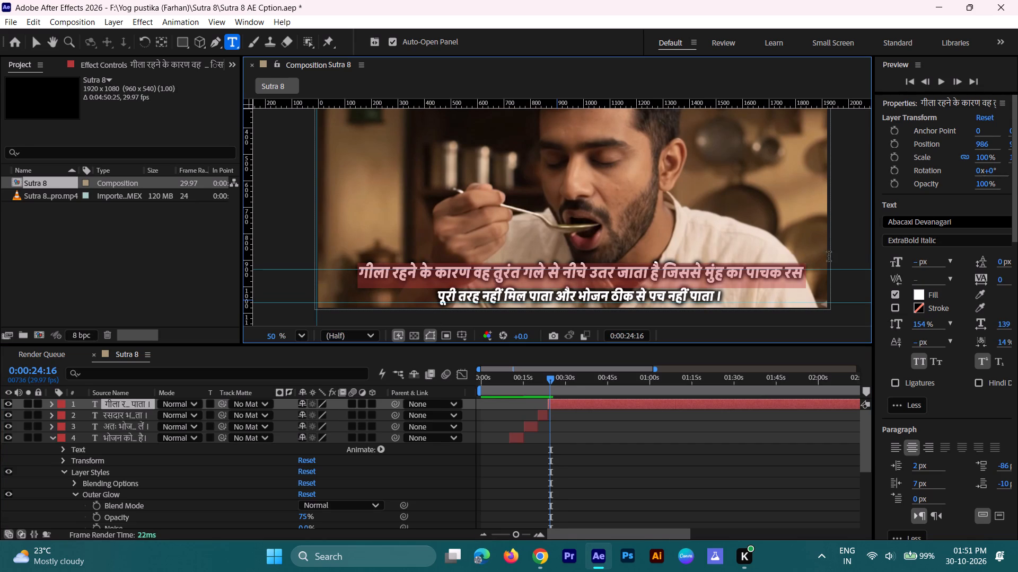
pyautogui.moveTo(829, 256); pyautogui.dragTo(831, 256)
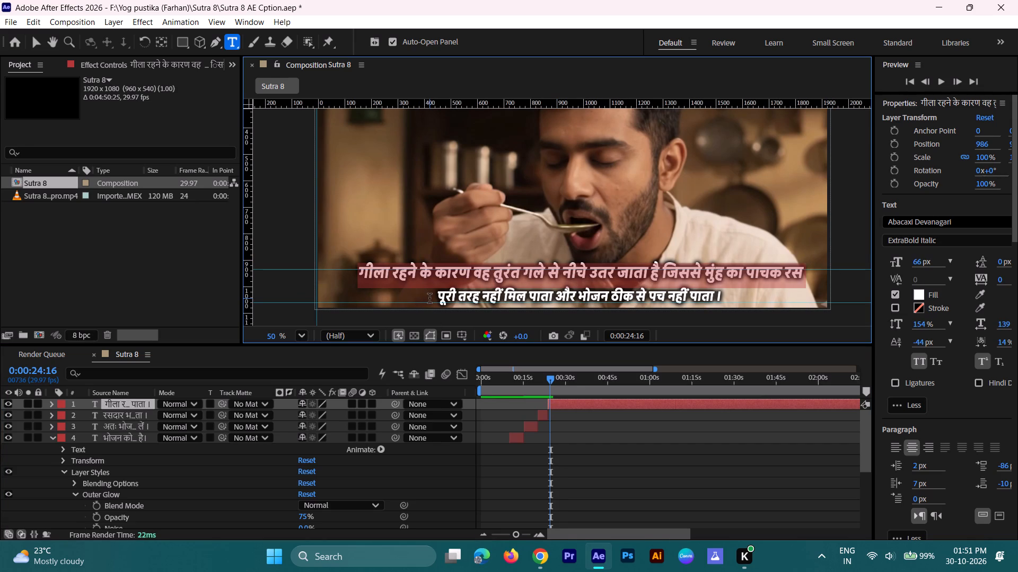
pyautogui.moveTo(429, 298); pyautogui.dragTo(737, 306)
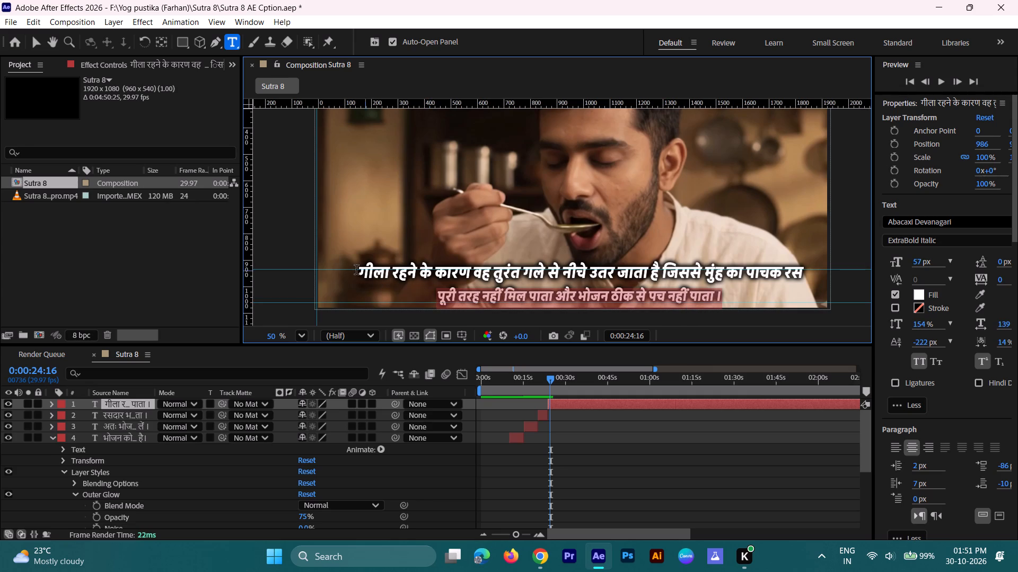
pyautogui.moveTo(355, 270); pyautogui.dragTo(818, 266)
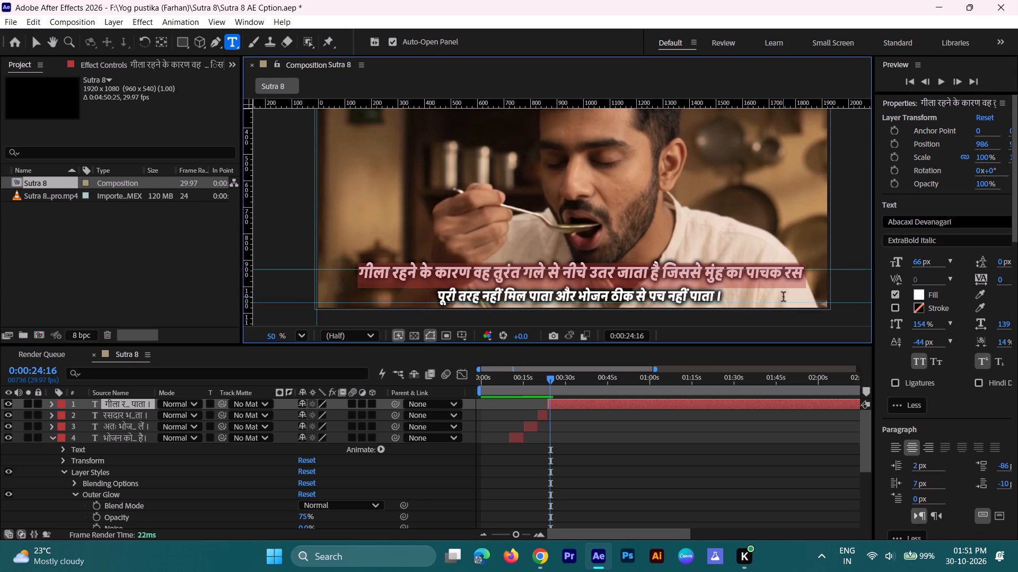
pyautogui.moveTo(920, 342); pyautogui.dragTo(919, 342)
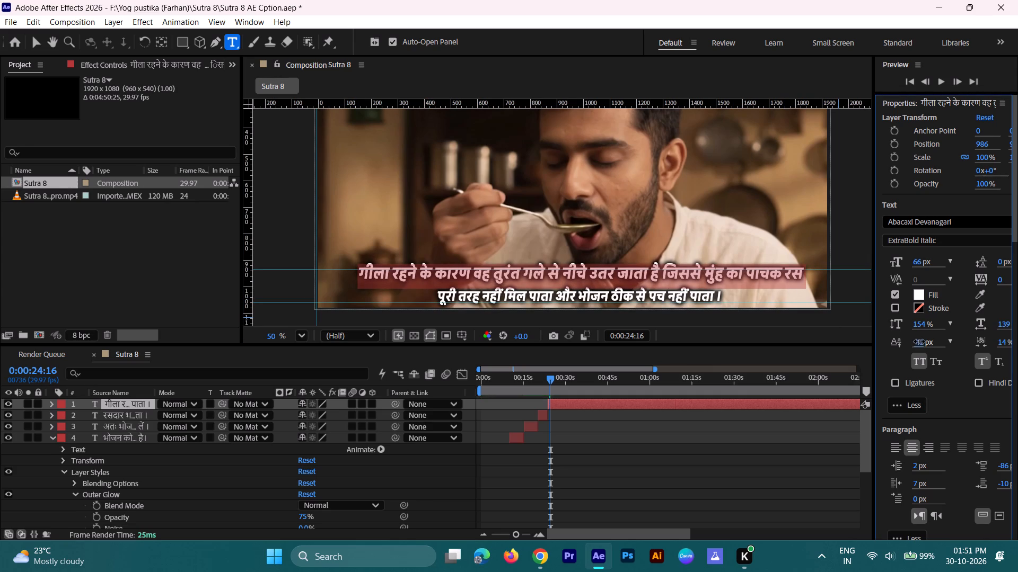
pyautogui.moveTo(919, 342); pyautogui.dragTo(924, 341)
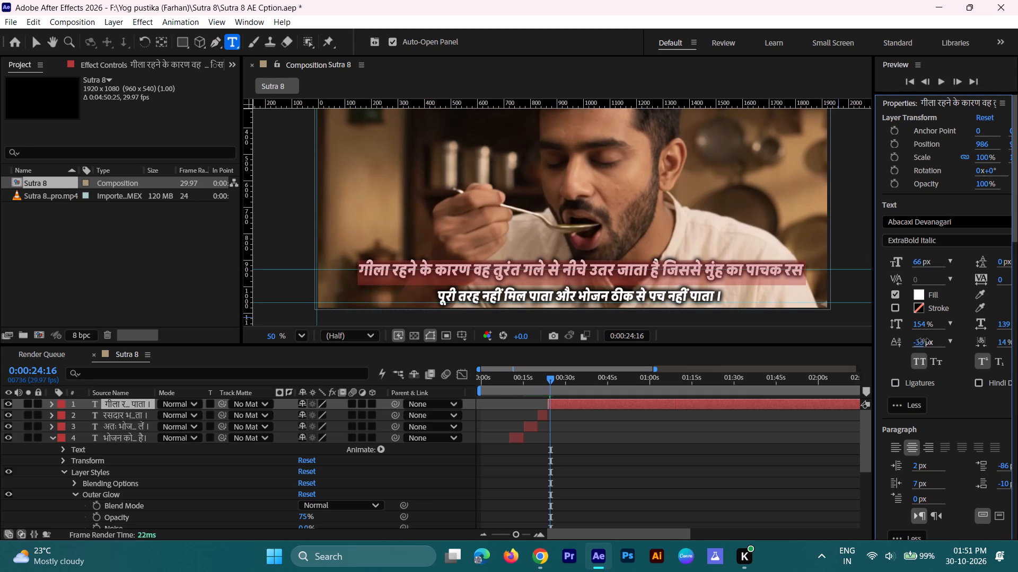
pyautogui.moveTo(924, 341); pyautogui.dragTo(925, 341)
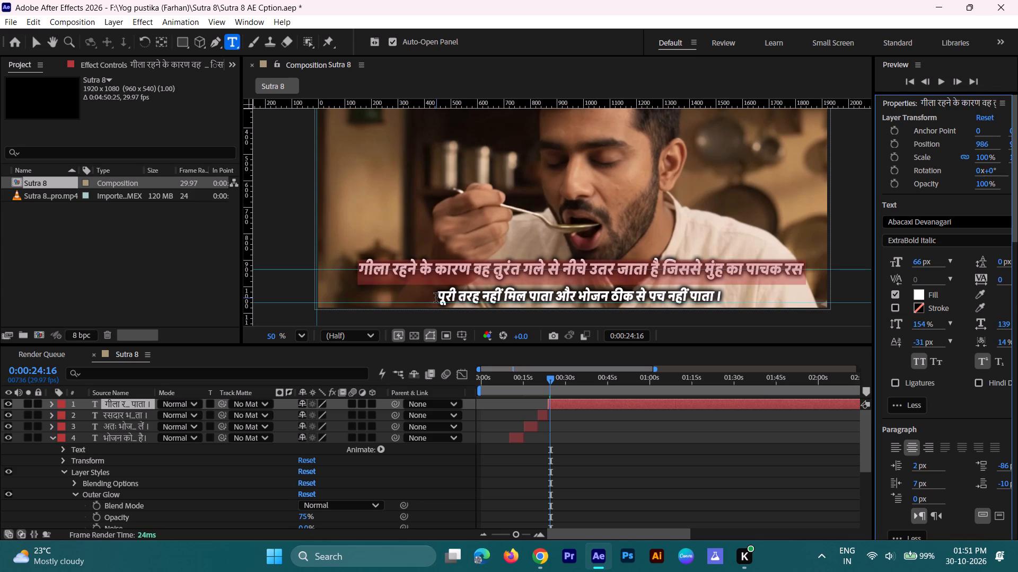
# Set the font size of the second line, "पूरी तरह नहीं मिल पाता…", to 66 px.
pyautogui.moveTo(436, 298); pyautogui.dragTo(727, 310)
pyautogui.click(917, 264)
pyautogui.write('66')
pyautogui.press('Return')
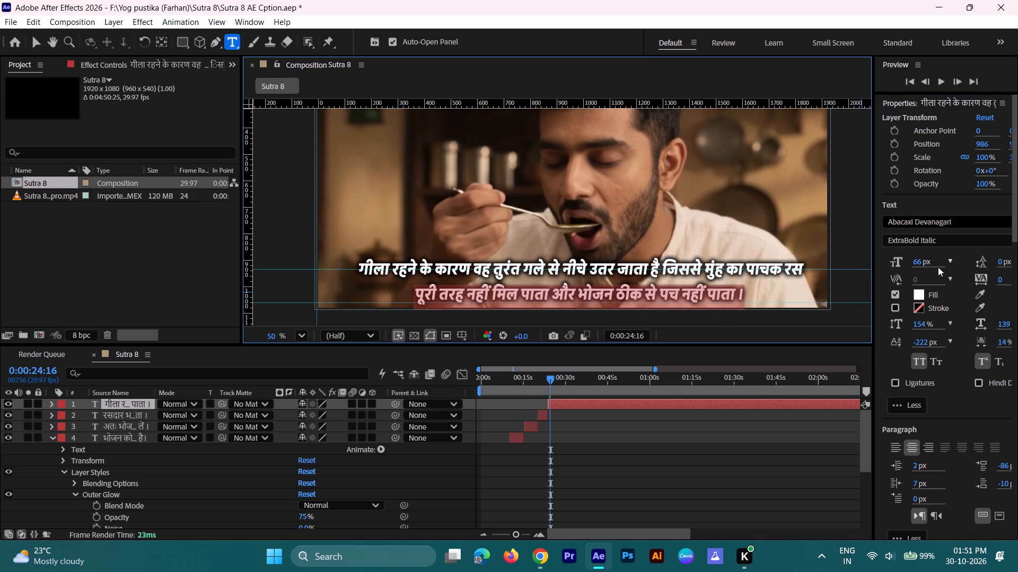
# Adjust the enlarged second line's baseline shift to about -223 px.
pyautogui.moveTo(920, 343); pyautogui.dragTo(918, 343)
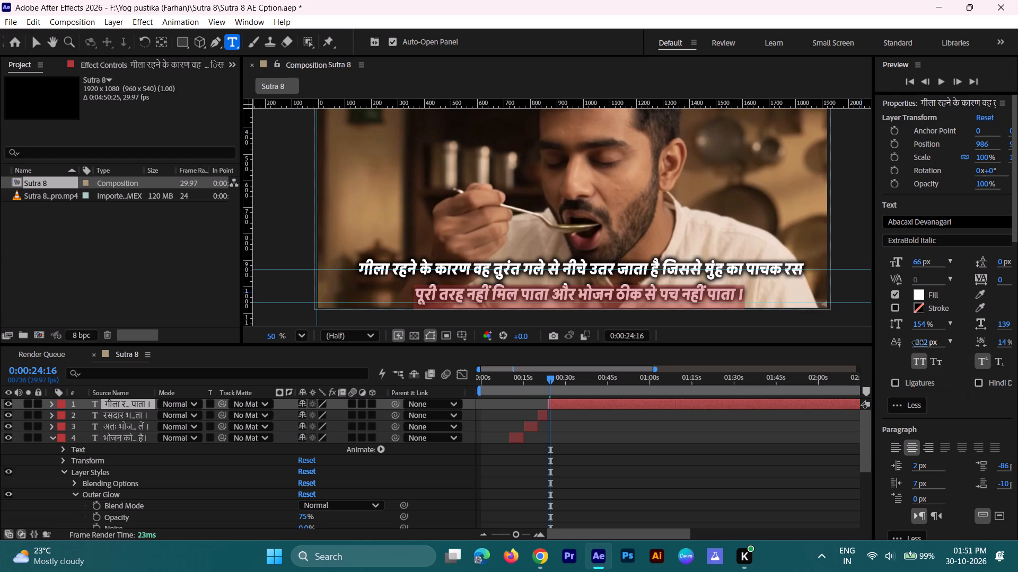
pyautogui.moveTo(918, 343); pyautogui.dragTo(924, 345)
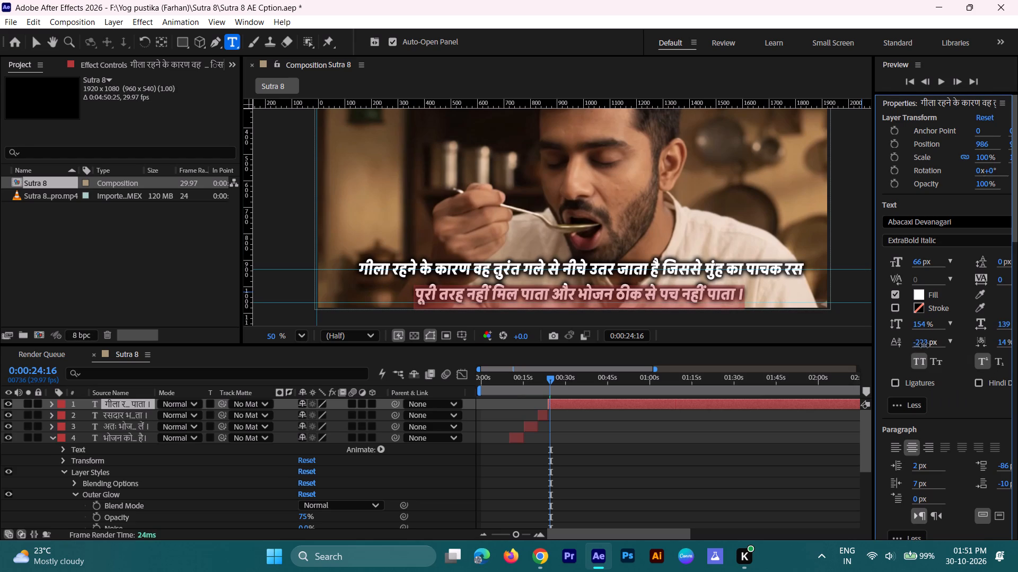
pyautogui.moveTo(924, 345); pyautogui.dragTo(925, 345)
# Set the font size of the caption "रसदार भोजन को…" to 66 px.
pyautogui.moveTo(550, 382); pyautogui.dragTo(544, 382)
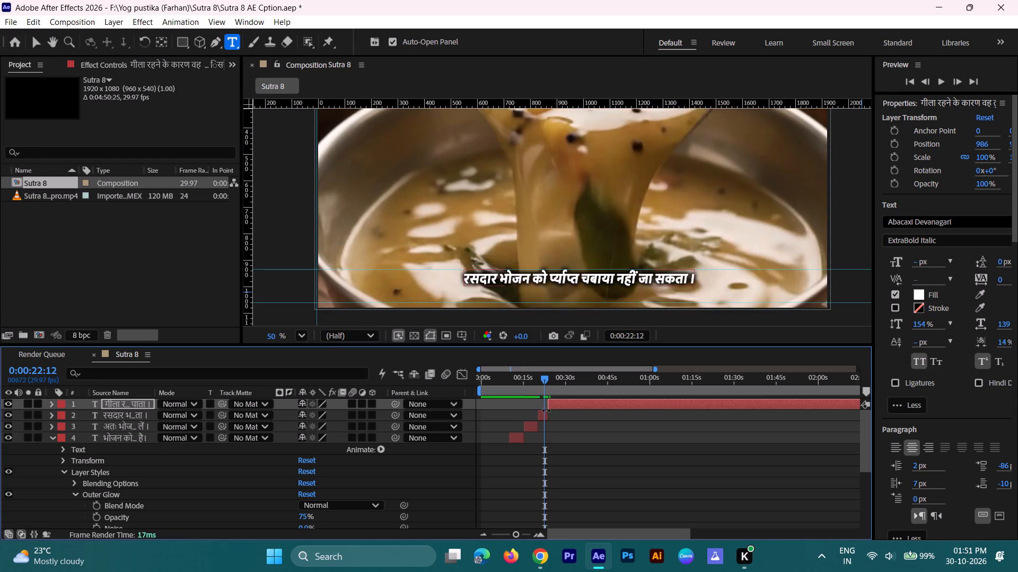
pyautogui.click(545, 419)
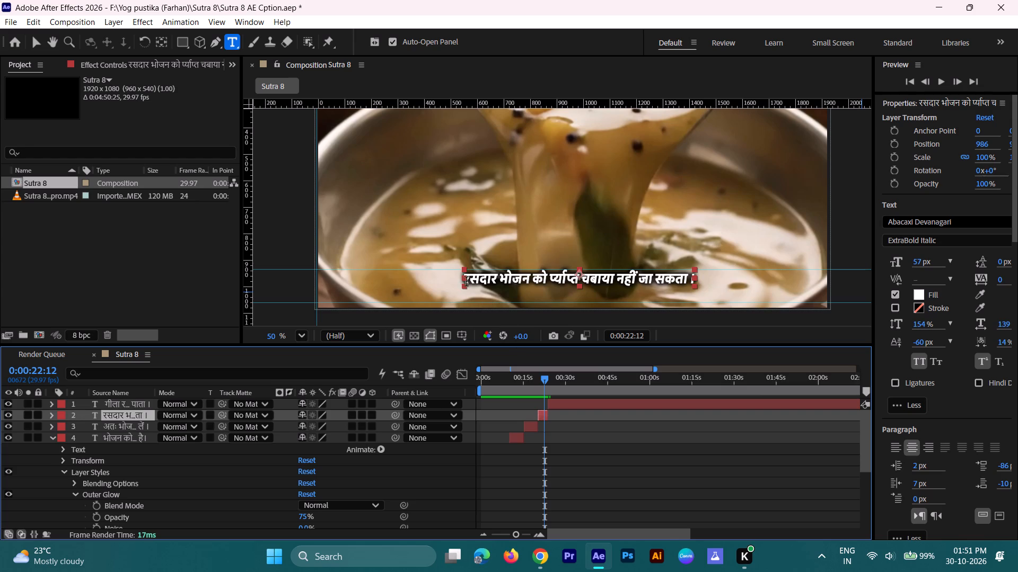
pyautogui.moveTo(464, 279); pyautogui.dragTo(511, 280)
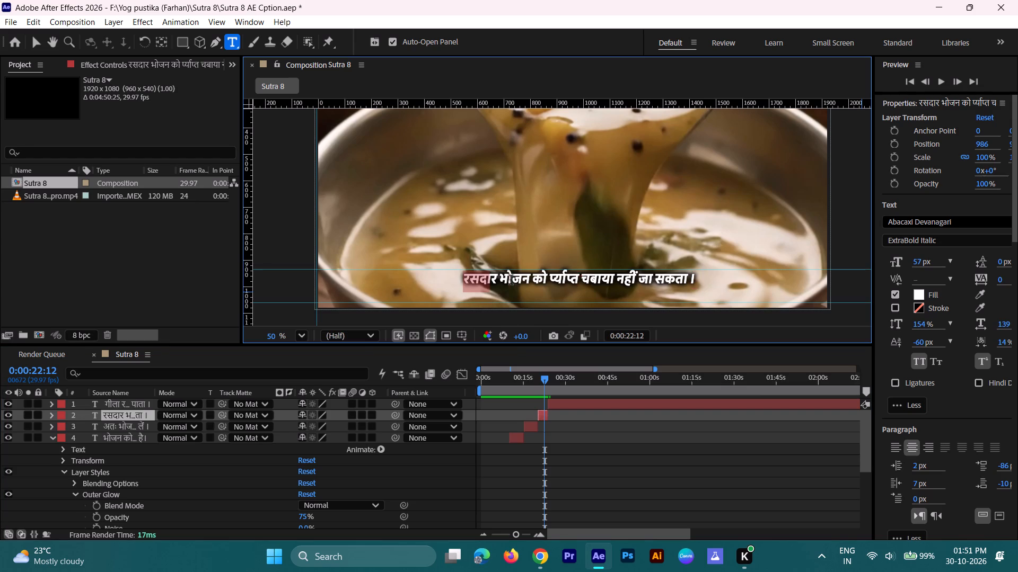
pyautogui.moveTo(511, 280); pyautogui.dragTo(716, 270)
pyautogui.click(918, 264)
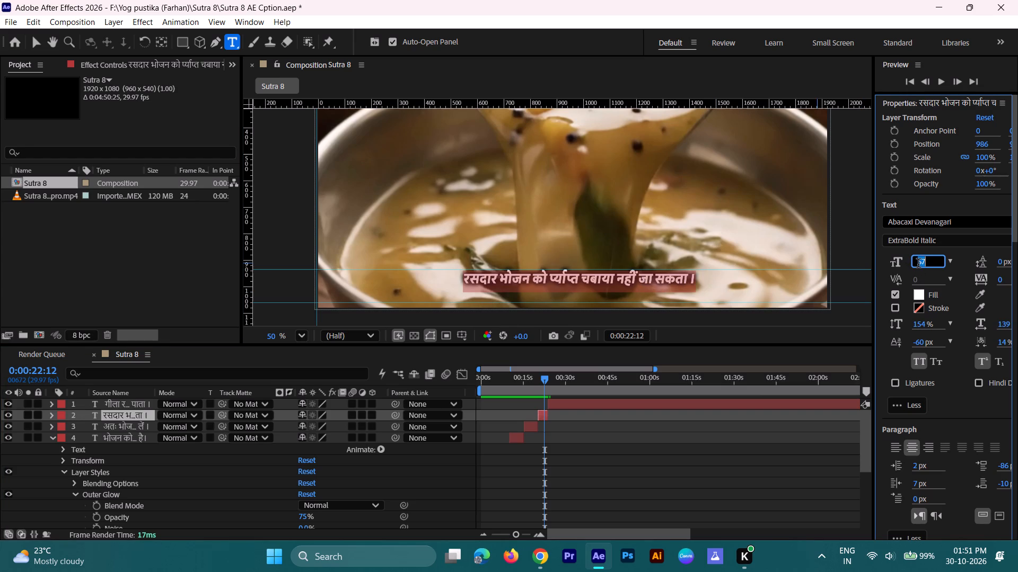
pyautogui.write('66')
pyautogui.press('Return')
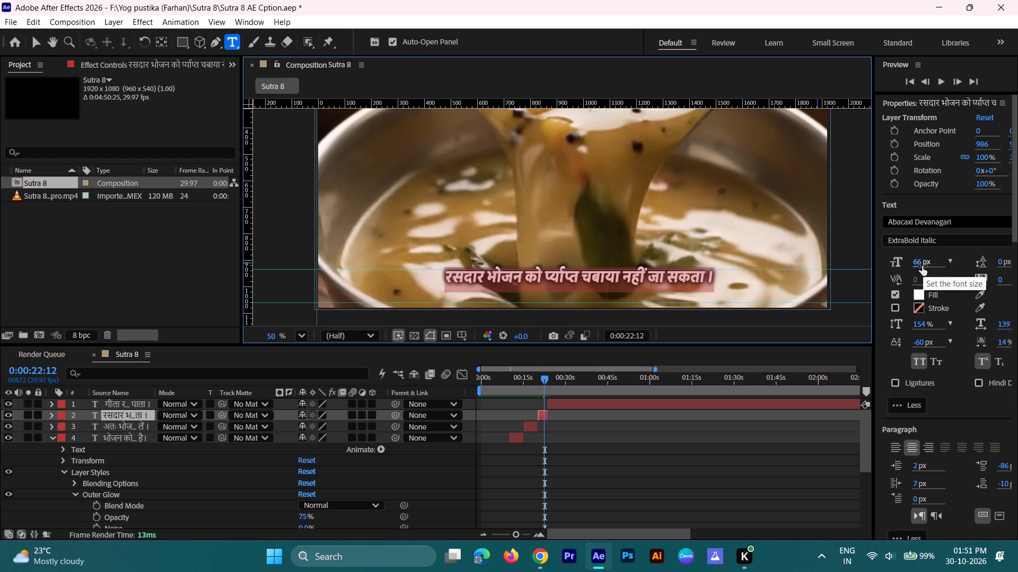
# Set the font size of the caption "अतः भोजन के बीच पानी…" to 66 px.
pyautogui.click(532, 427)
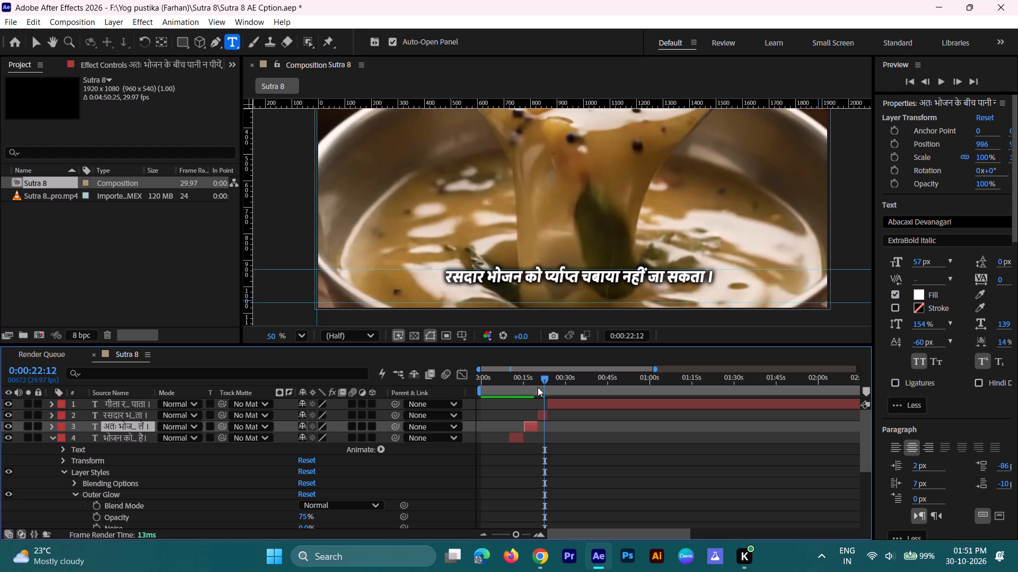
pyautogui.moveTo(541, 384); pyautogui.dragTo(528, 384)
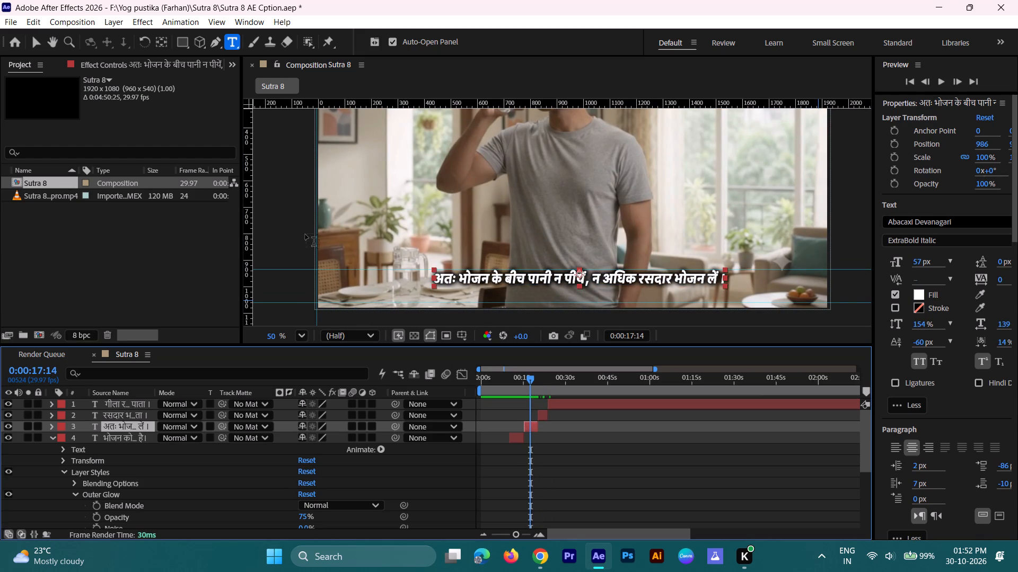
pyautogui.click(38, 40)
pyautogui.doubleClick(628, 275)
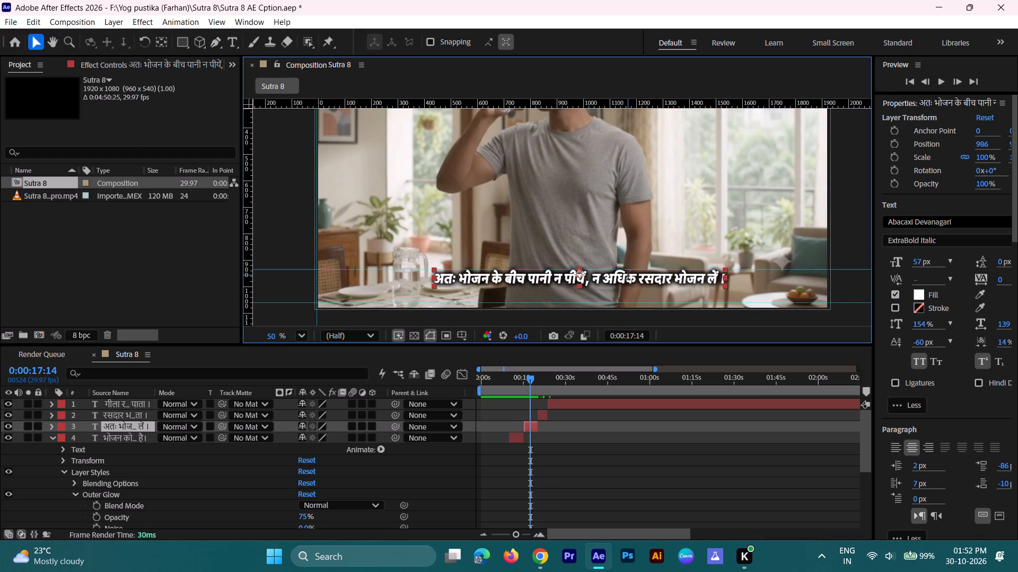
pyautogui.click(921, 259)
pyautogui.write('66')
pyautogui.press('Return')
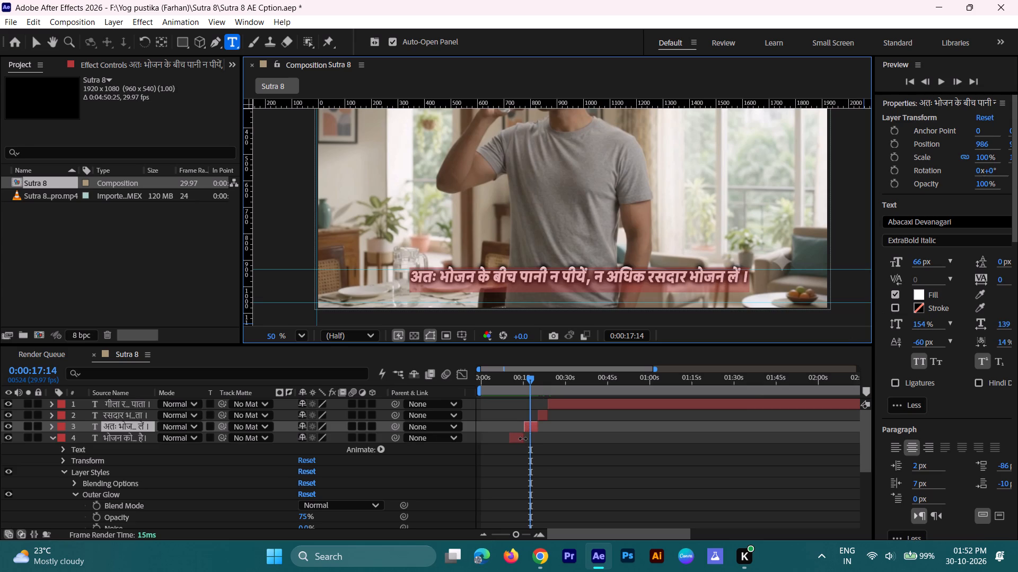
# Set the font size of the caption "भोजन को पचाने के लिए…" to 66 px.
pyautogui.click(518, 439)
pyautogui.moveTo(525, 378); pyautogui.dragTo(515, 377)
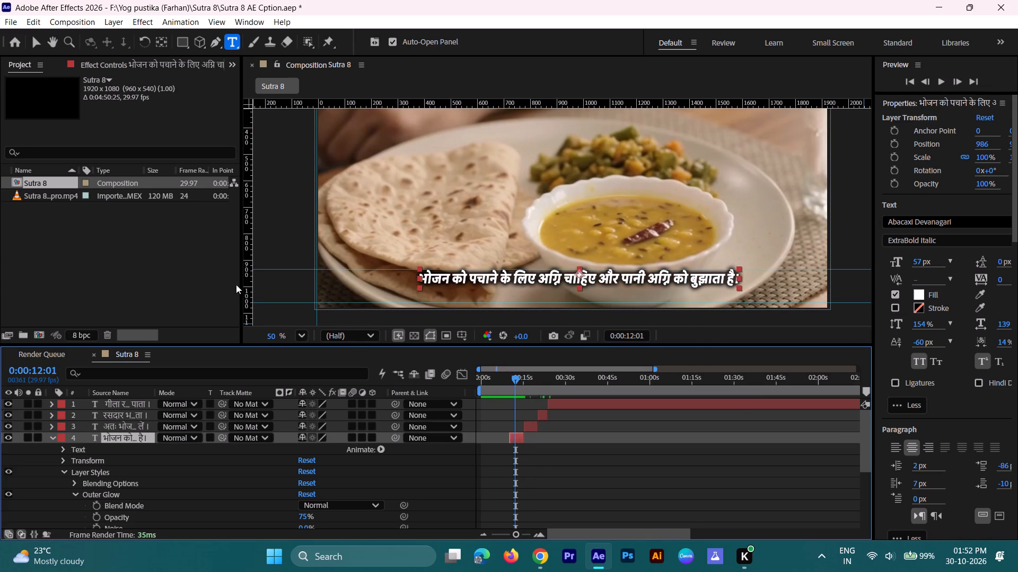
pyautogui.click(35, 48)
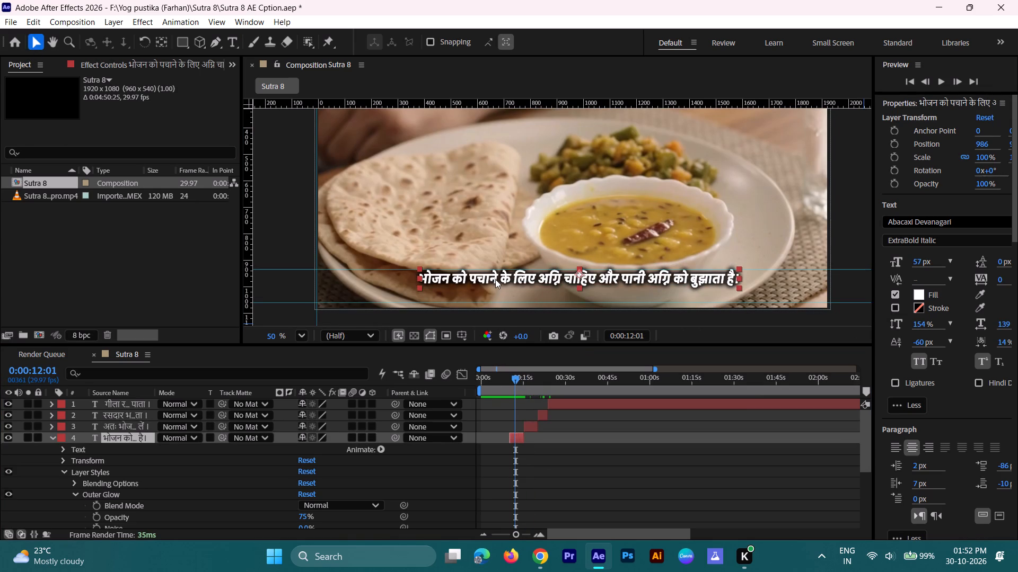
pyautogui.doubleClick(495, 279)
pyautogui.click(916, 264)
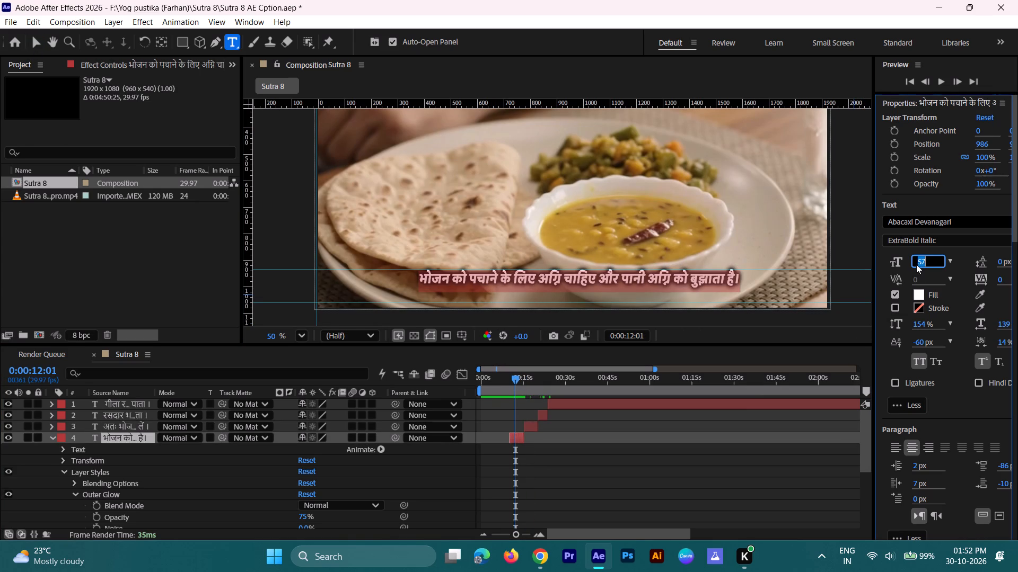
pyautogui.write('66')
pyautogui.press('Return')
pyautogui.scroll(1, 916, 264)
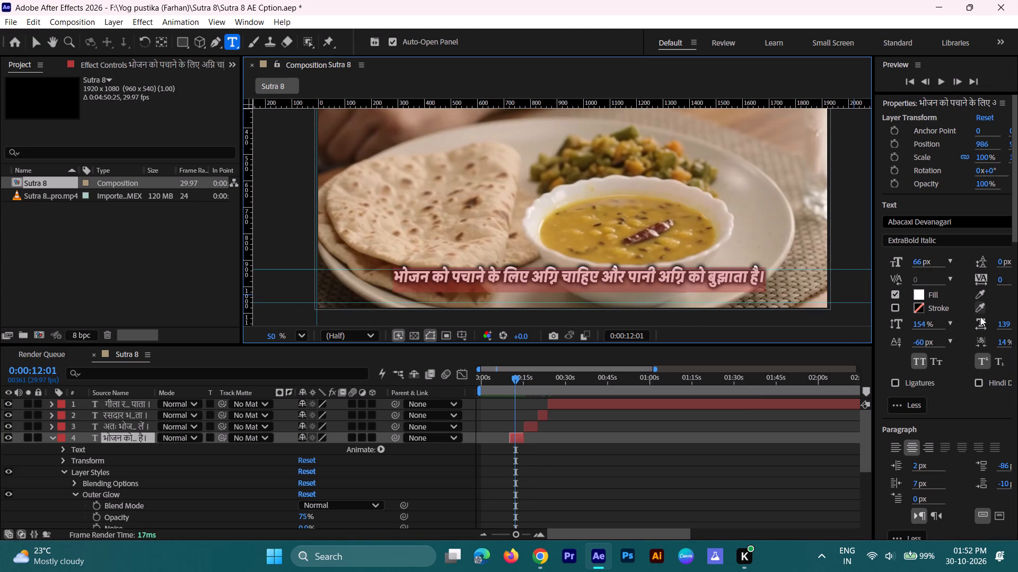
# Raise the second line of the two-line caption, "पूरी तरह नहीं मिल पाता…", to a baseline shift of -211 px.
pyautogui.moveTo(516, 379); pyautogui.dragTo(536, 379)
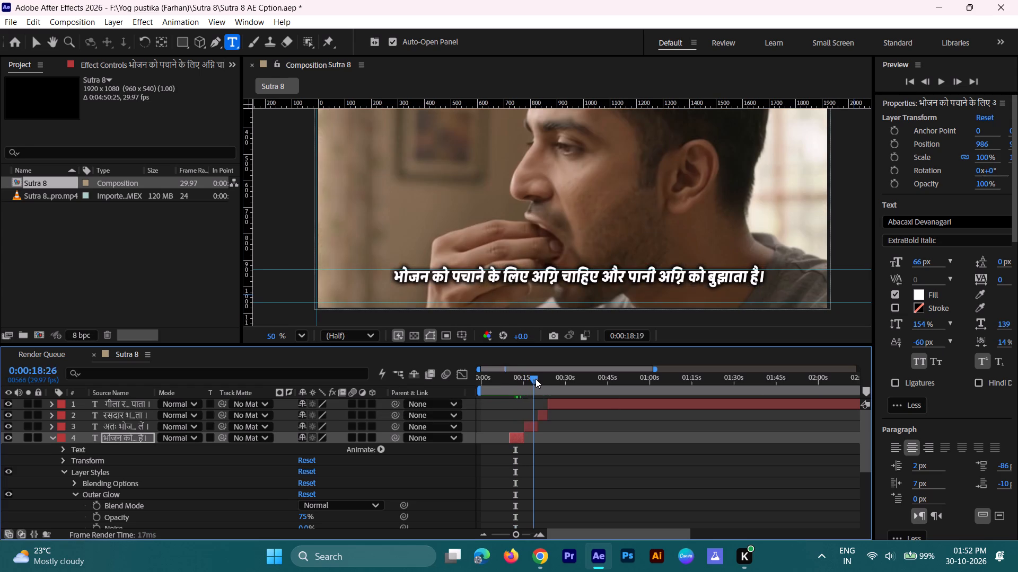
pyautogui.moveTo(536, 379); pyautogui.dragTo(543, 381)
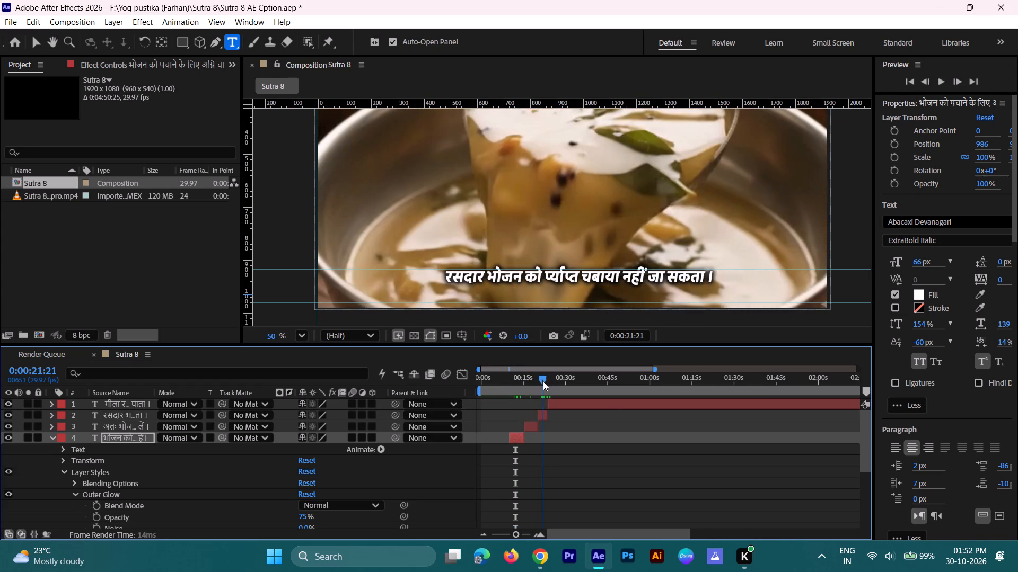
pyautogui.moveTo(543, 381); pyautogui.dragTo(541, 381)
pyautogui.press('space')
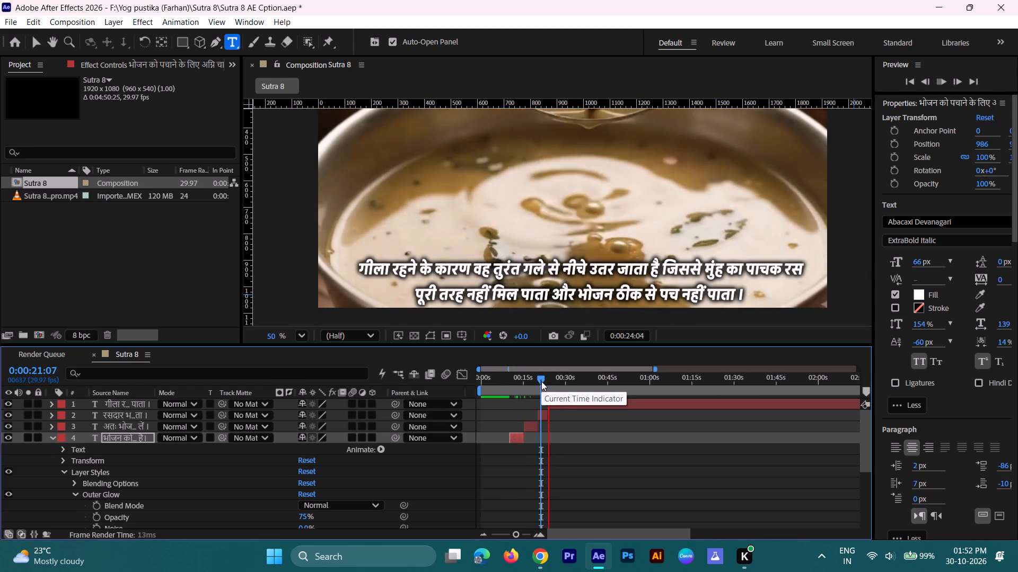
pyautogui.press('space')
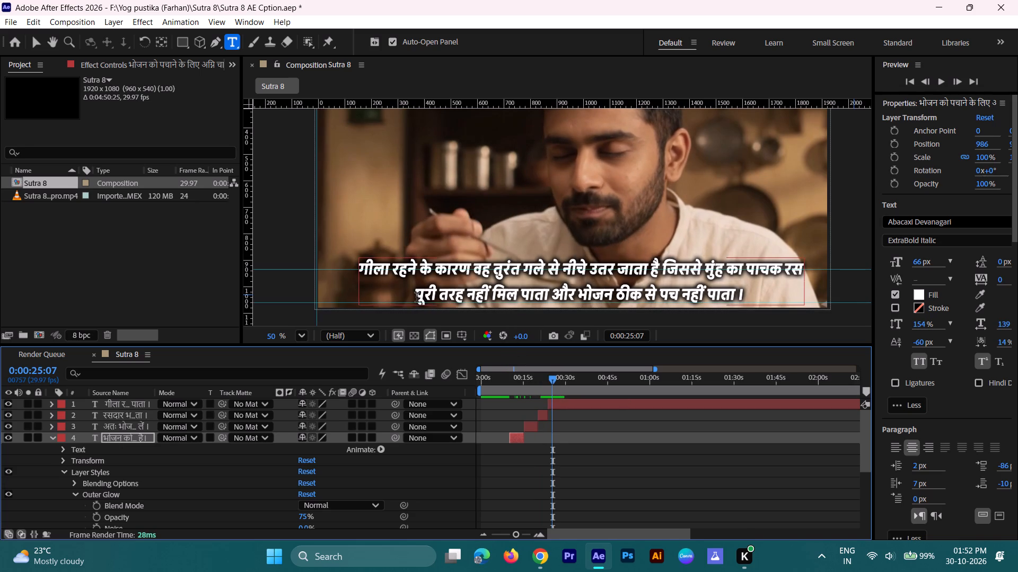
pyautogui.moveTo(413, 297); pyautogui.dragTo(666, 287)
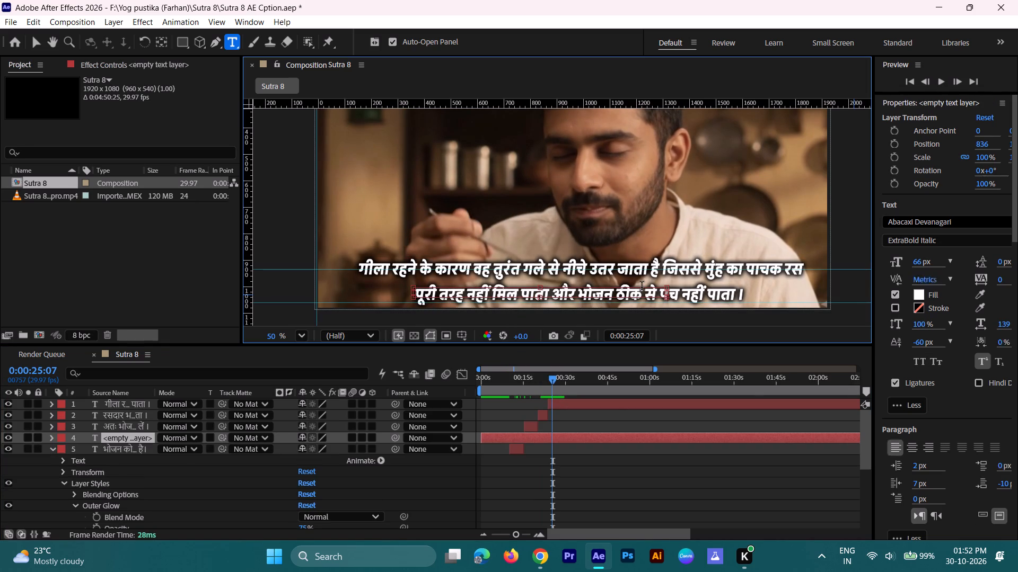
pyautogui.hotkey('ctrl', 'z')
pyautogui.click(37, 41)
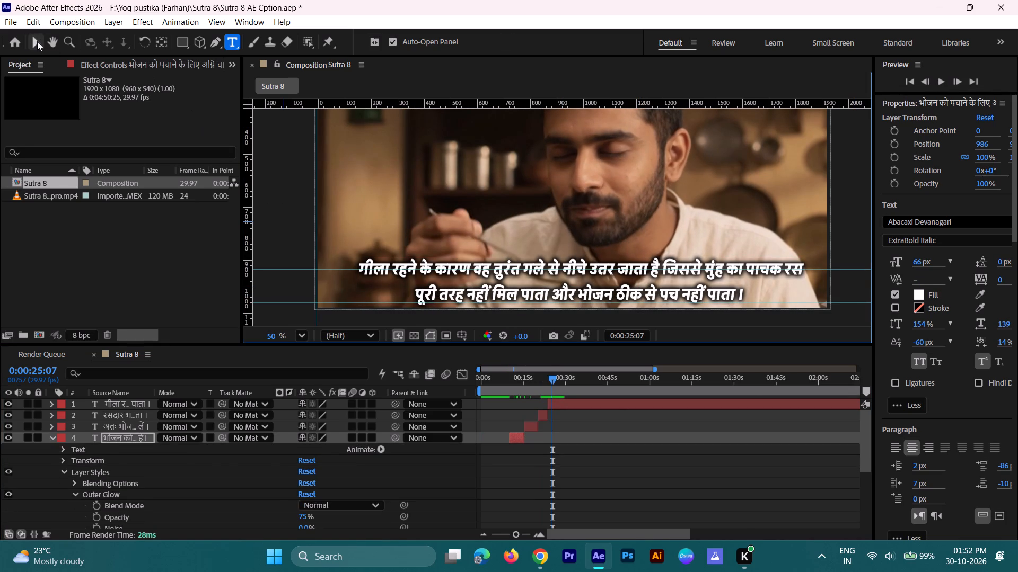
pyautogui.doubleClick(466, 292)
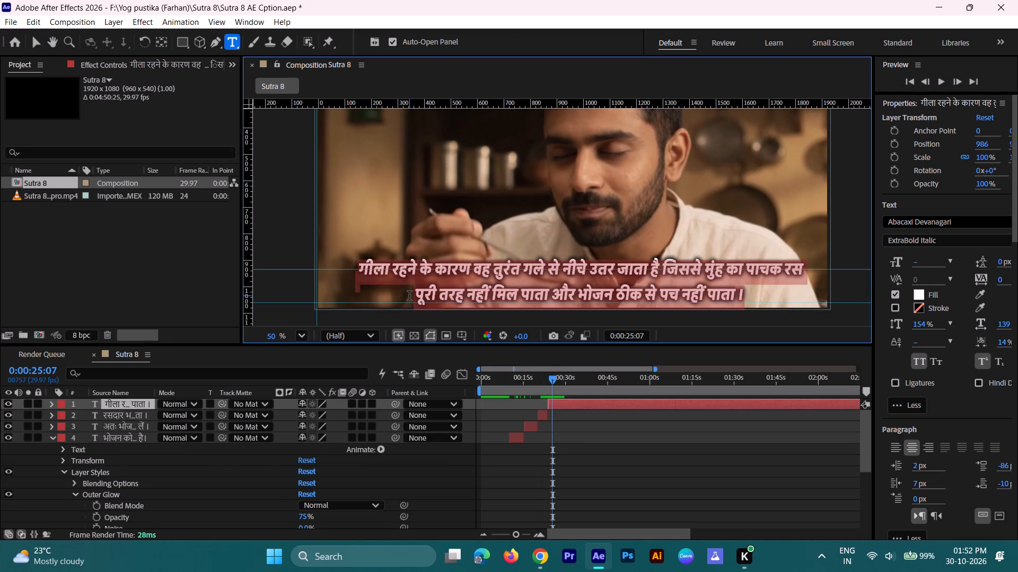
pyautogui.moveTo(409, 296); pyautogui.dragTo(756, 300)
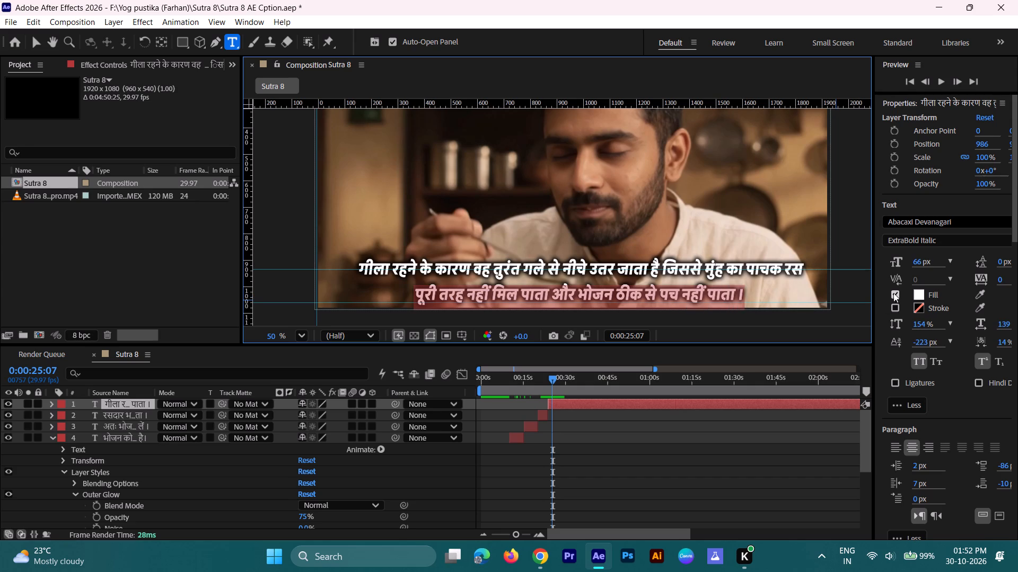
pyautogui.click(918, 340)
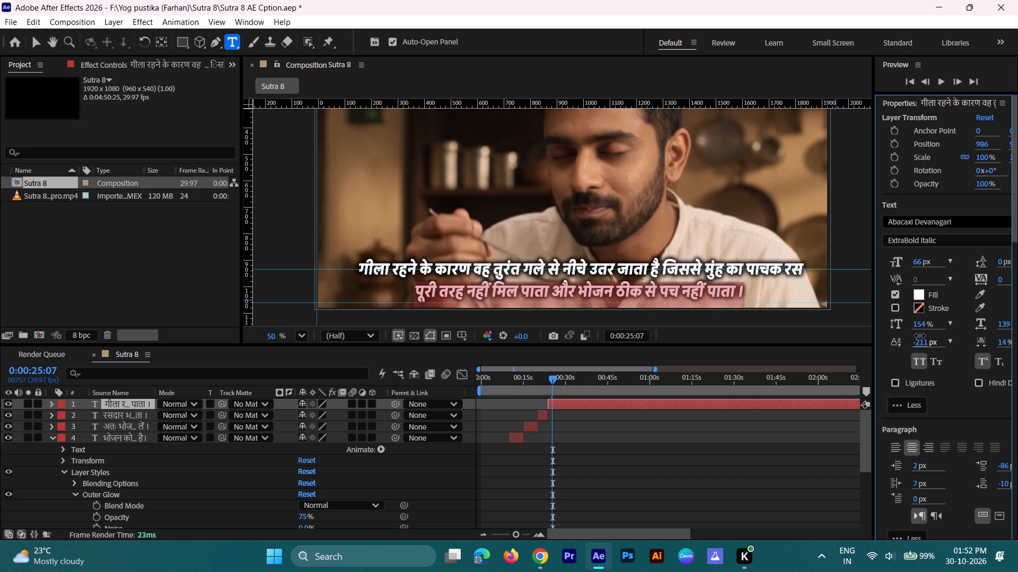
# Adjust the baseline shift of the two-line caption's first line, "गीला रहने के कारण…".
pyautogui.moveTo(355, 271); pyautogui.dragTo(447, 266)
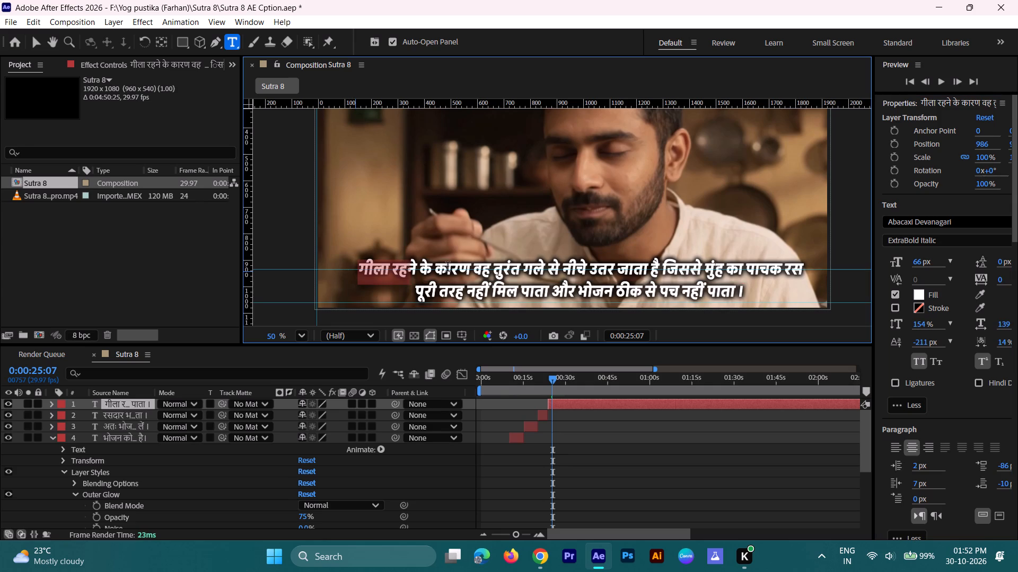
pyautogui.moveTo(447, 266); pyautogui.dragTo(836, 266)
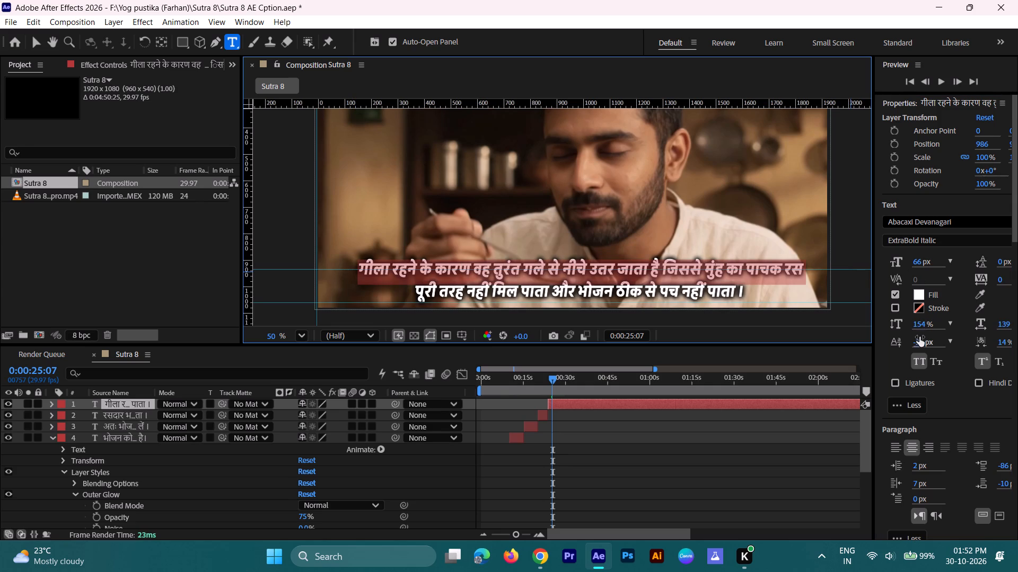
pyautogui.click(918, 342)
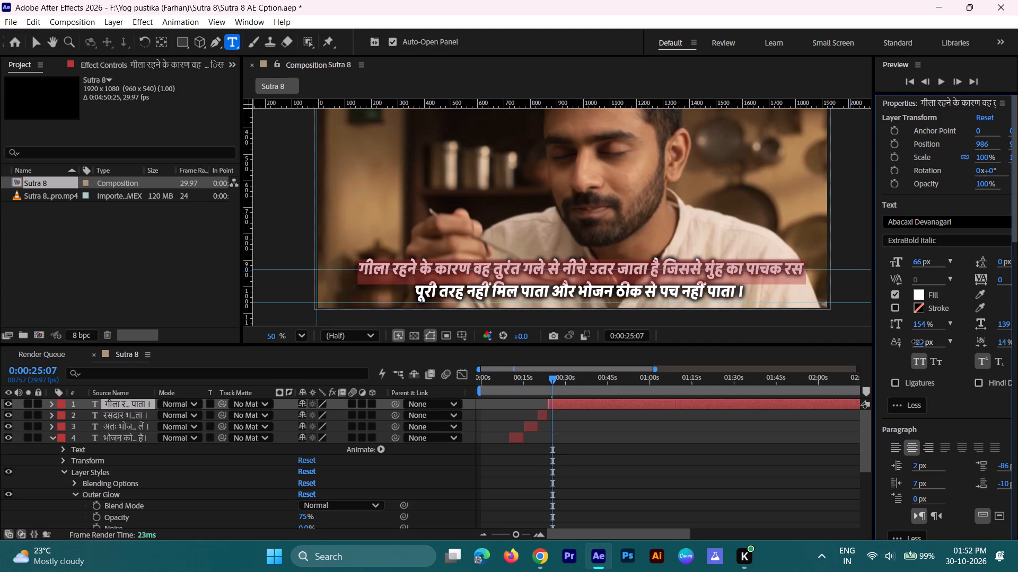
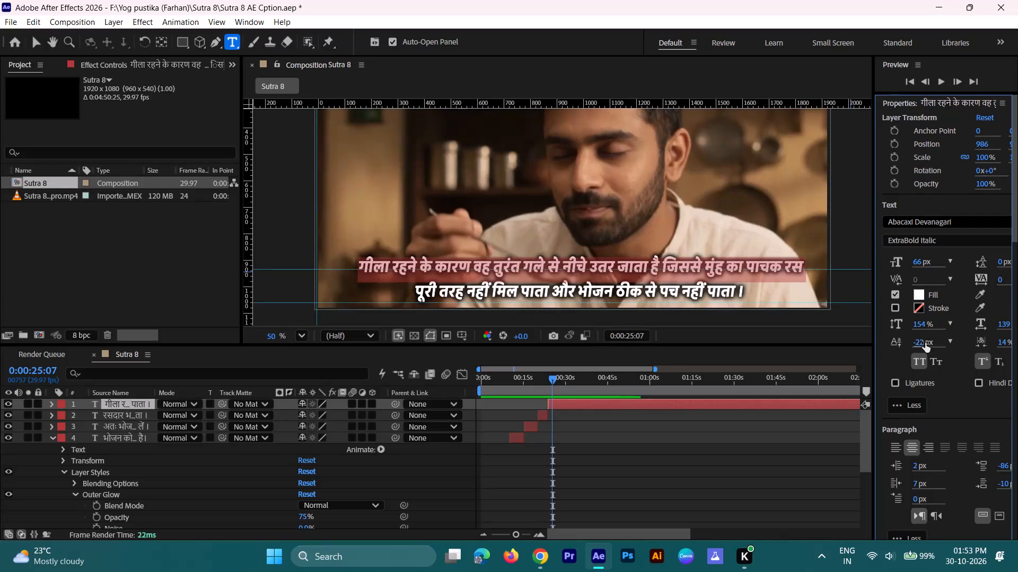
# Set the baseline shift of the two-line caption's first line, "गीला रहने के कारण…", to -29 px.
pyautogui.moveTo(922, 341); pyautogui.dragTo(917, 341)
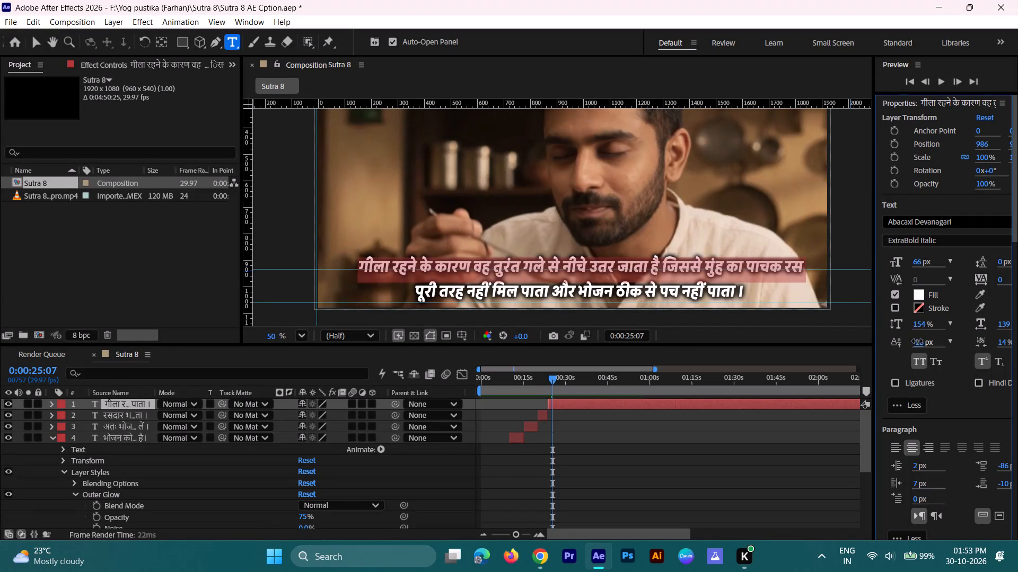
pyautogui.moveTo(917, 341); pyautogui.dragTo(911, 341)
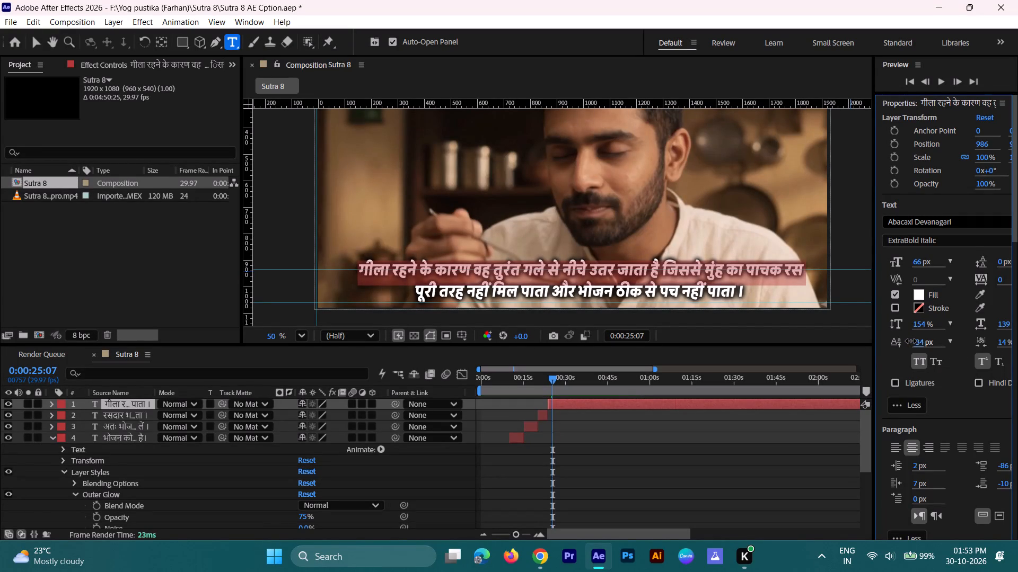
pyautogui.moveTo(911, 341); pyautogui.dragTo(914, 341)
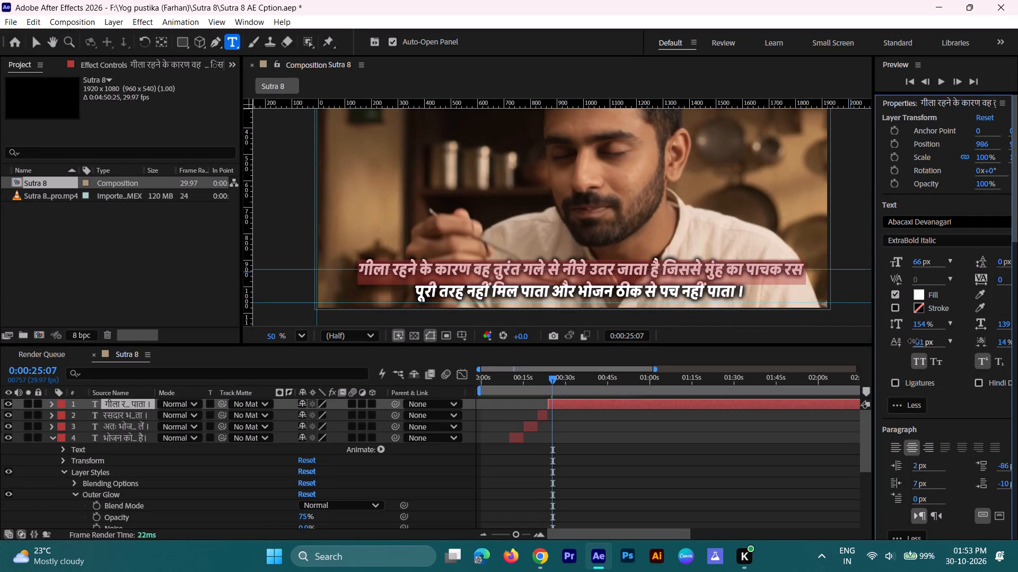
pyautogui.moveTo(914, 341); pyautogui.dragTo(910, 341)
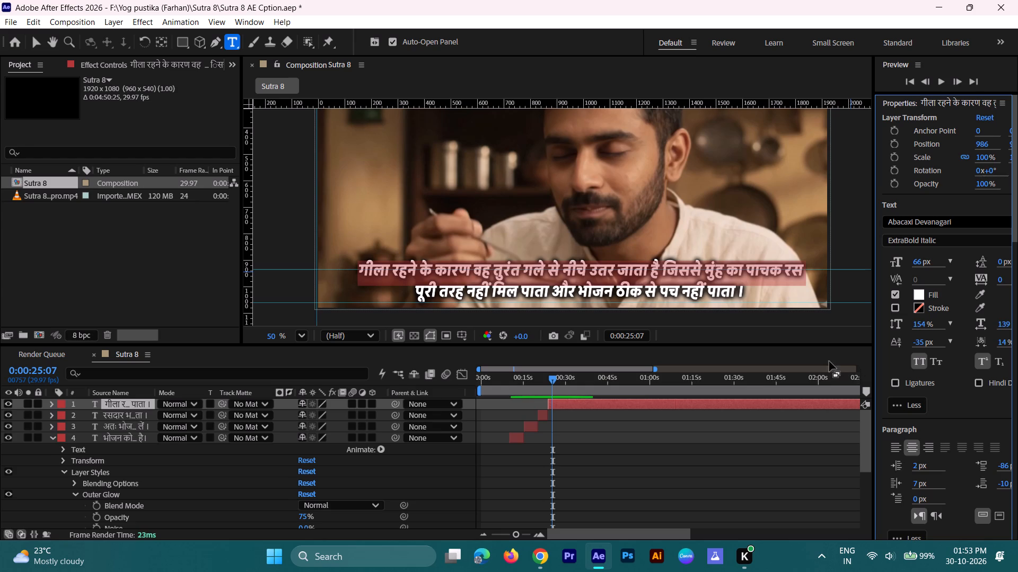
pyautogui.click(917, 343)
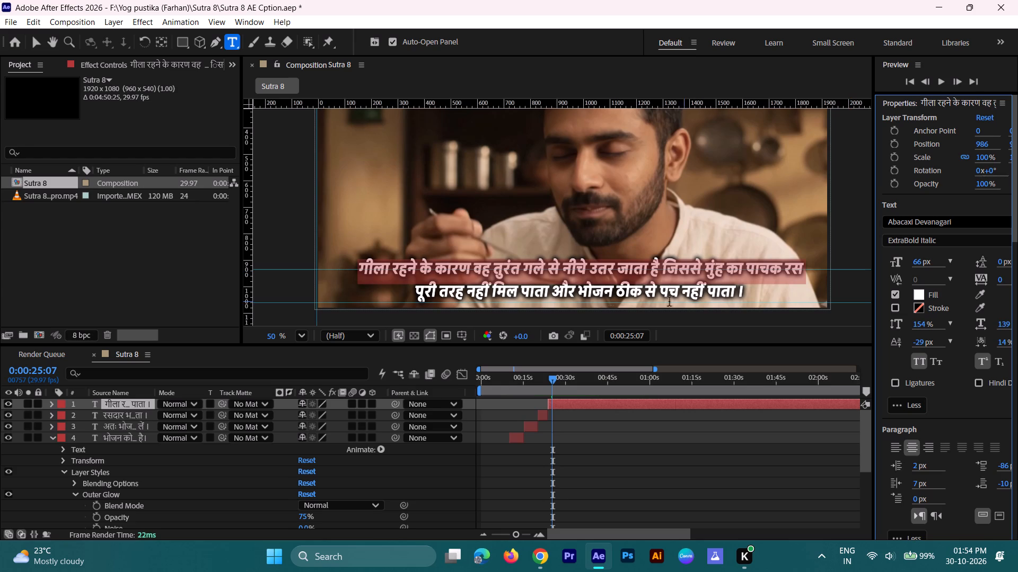
pyautogui.click(300, 271)
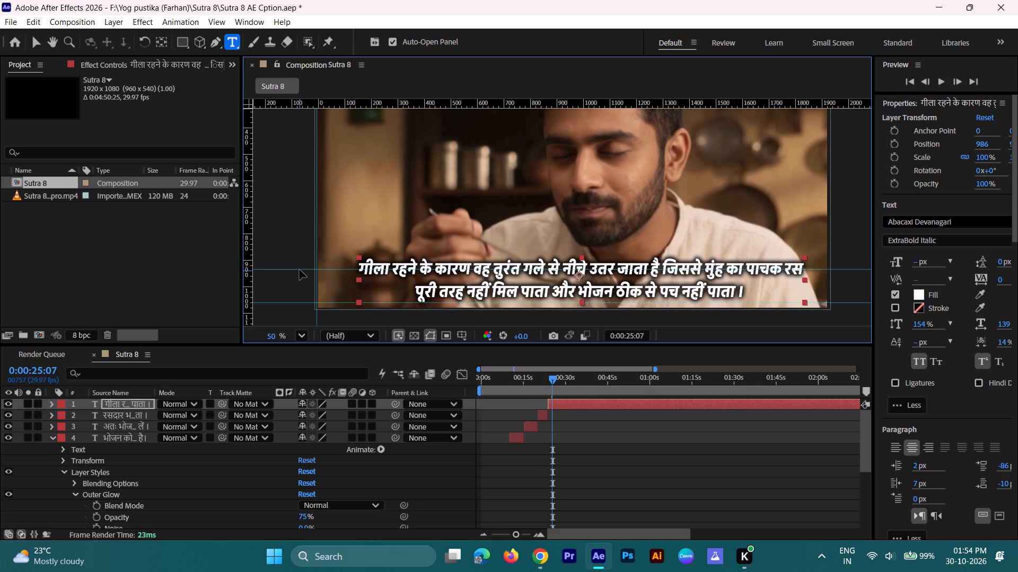
pyautogui.hotkey('ctrl', 'z')
pyautogui.hotkey('ctrl', 'z')
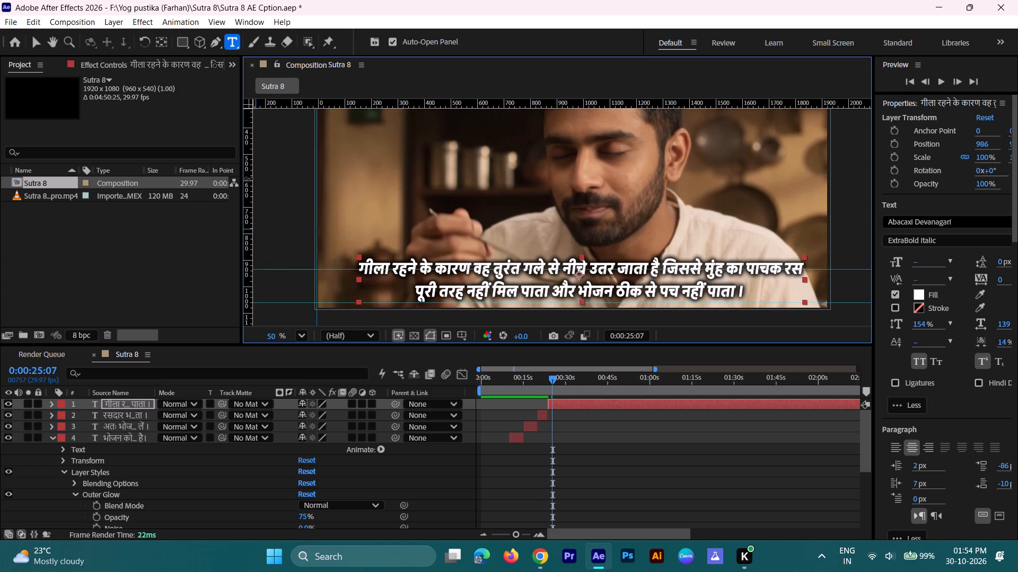
# Move the upper horizontal guide up to the top edge of the two-line caption's first line.
pyautogui.click(35, 46)
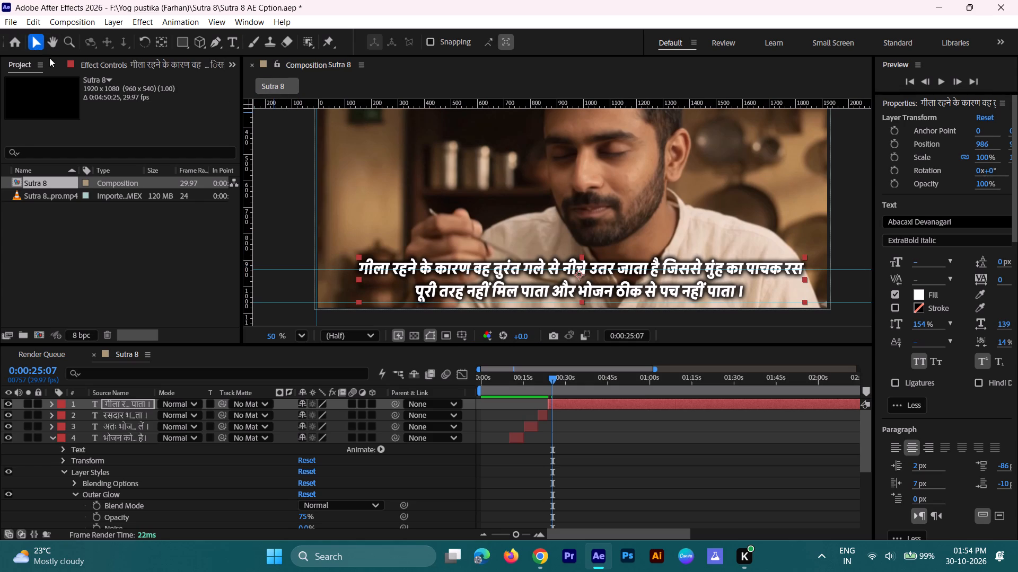
pyautogui.moveTo(270, 271); pyautogui.dragTo(271, 255)
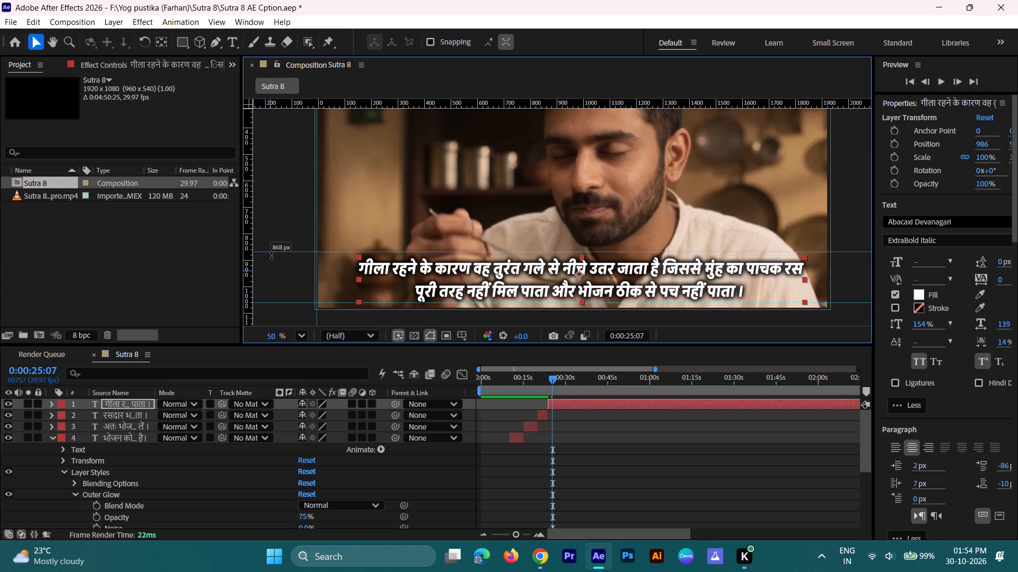
pyautogui.moveTo(271, 255); pyautogui.dragTo(273, 257)
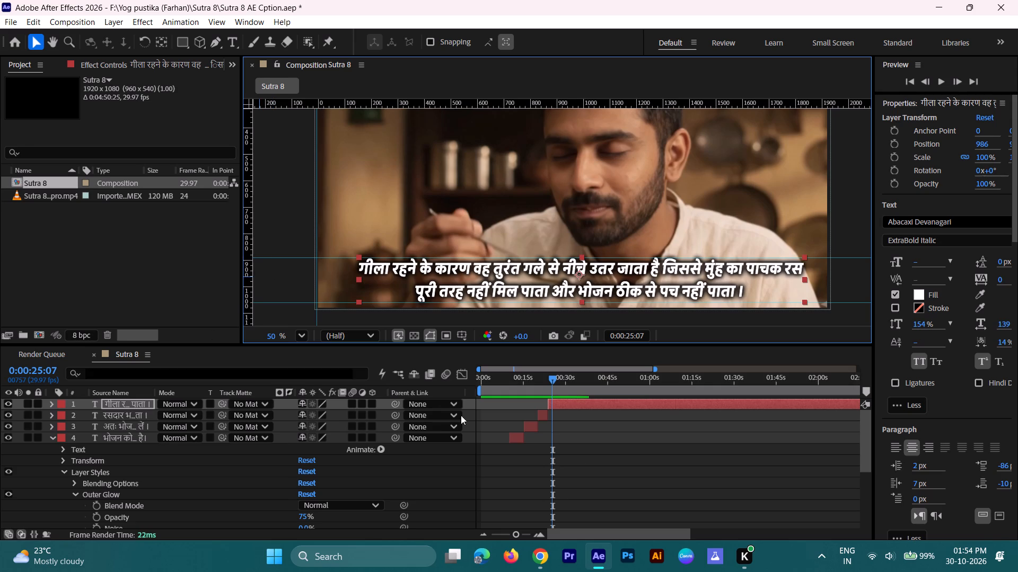
# Play the video from 0:00:24:02 to check the two-line caption's timing, and step the playhead back to 0:00:33:20.
pyautogui.click(551, 379)
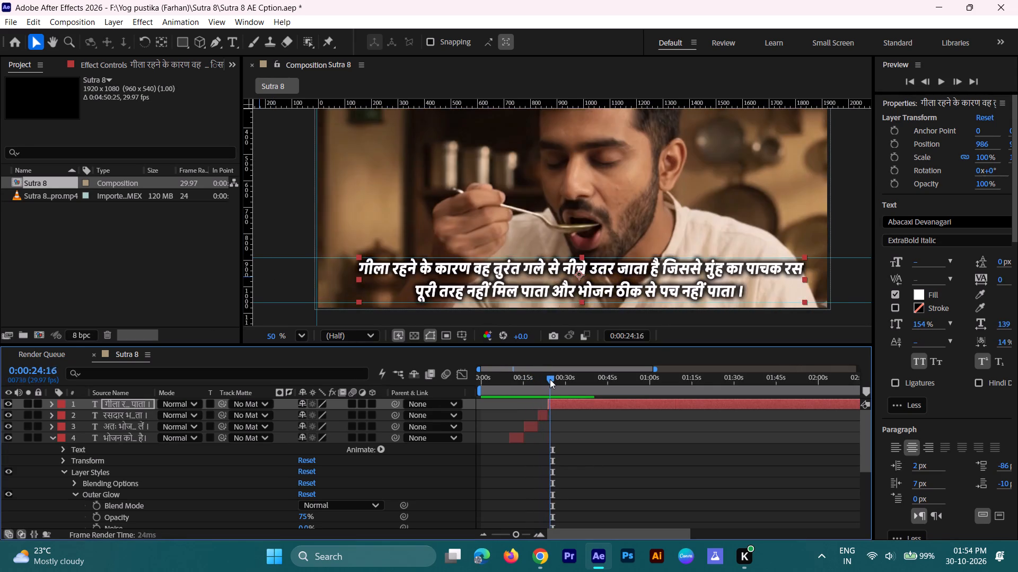
pyautogui.press('space')
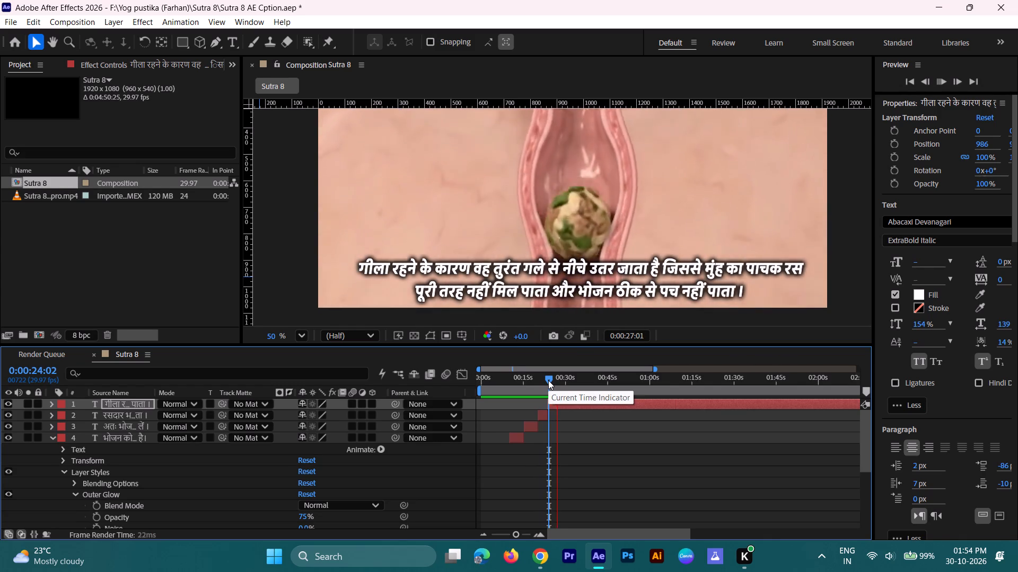
pyautogui.press('space')
pyautogui.press('space')
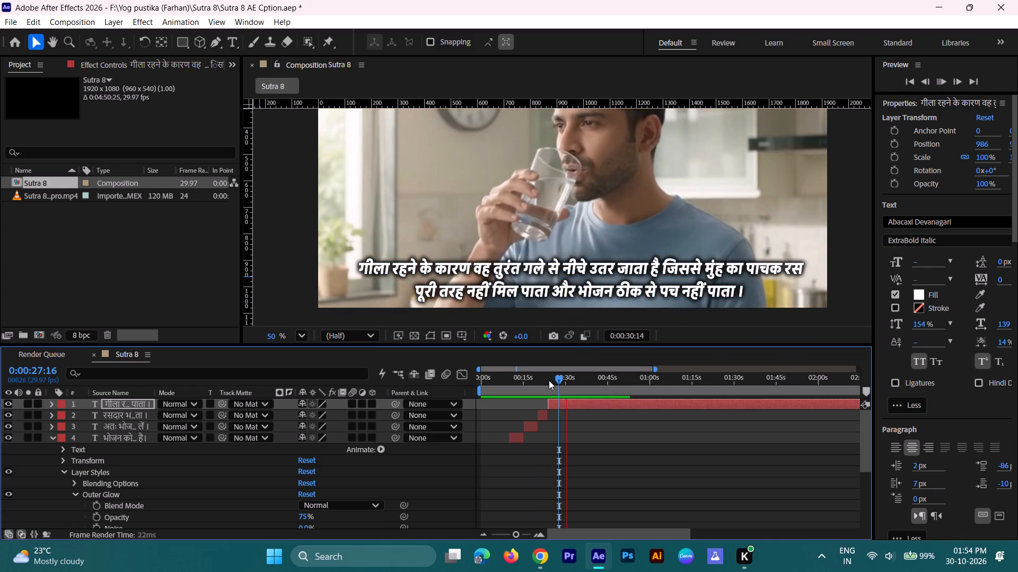
pyautogui.press('space')
pyautogui.press('space')
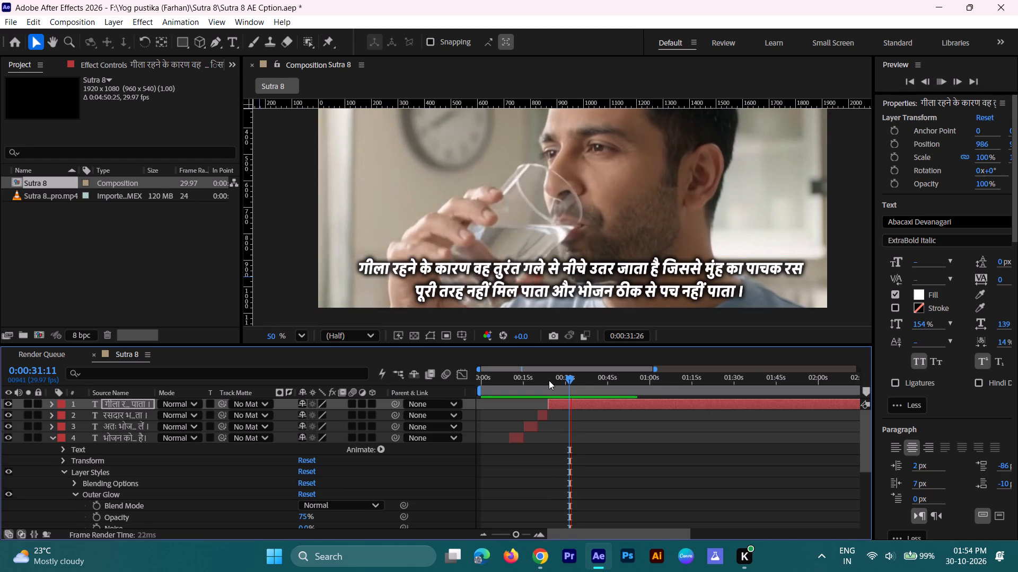
pyautogui.press('space')
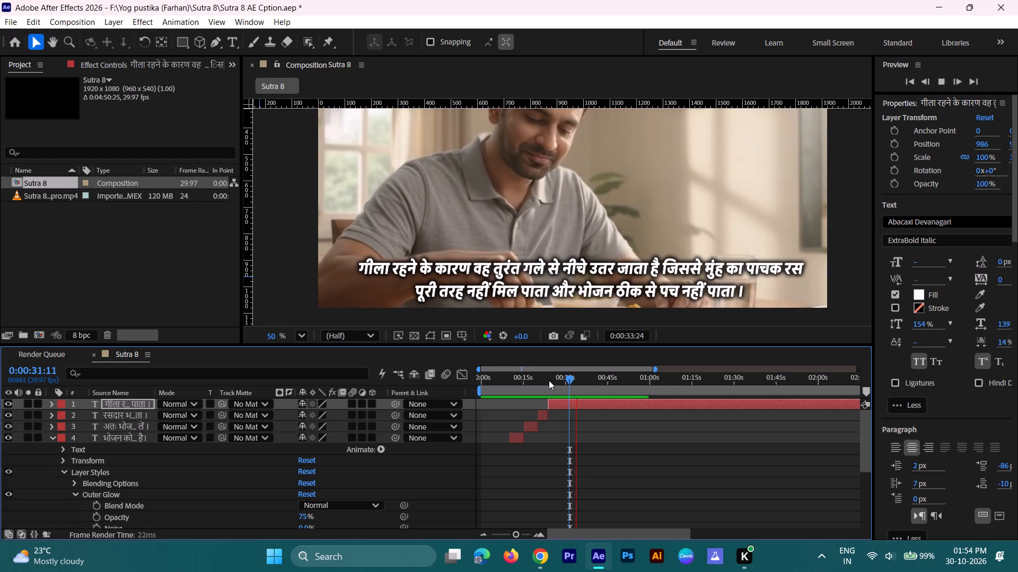
pyautogui.hotkey('ctrl', 'Left')
pyautogui.hotkey('ctrl', 'Left')
pyautogui.hotkey('ctrl', 'Left')
pyautogui.hotkey('ctrl', 'Left')
pyautogui.hotkey('ctrl', 'Left')
pyautogui.hotkey('ctrl', 'Left')
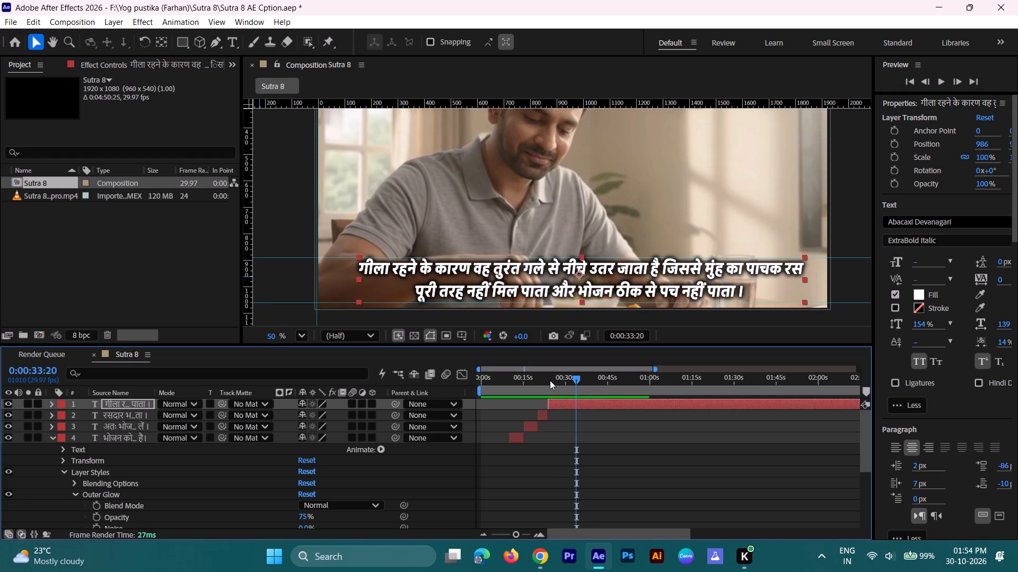
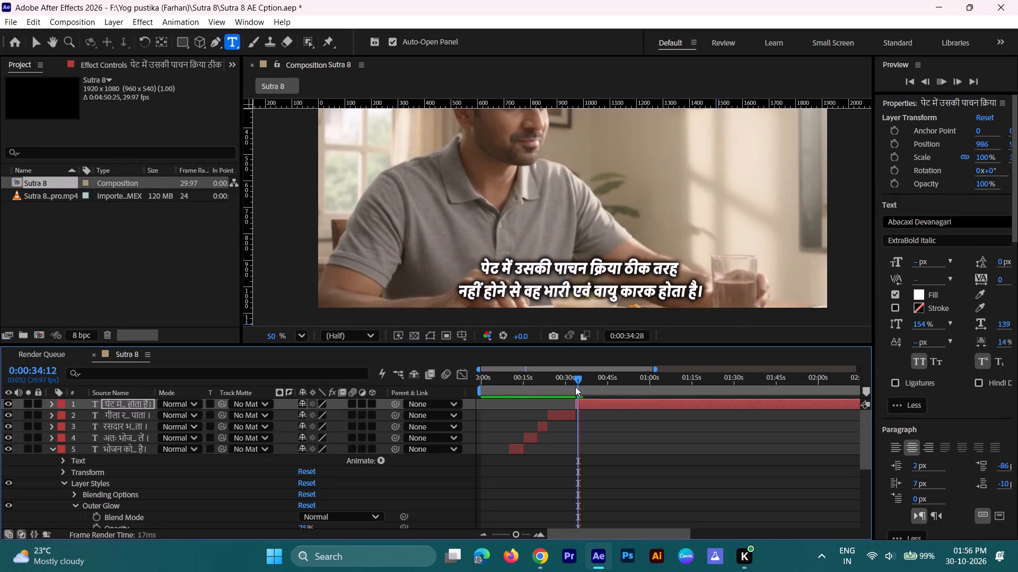
# Adjust the system sound volume slightly while the caption preview plays.
pyautogui.click(883, 558)
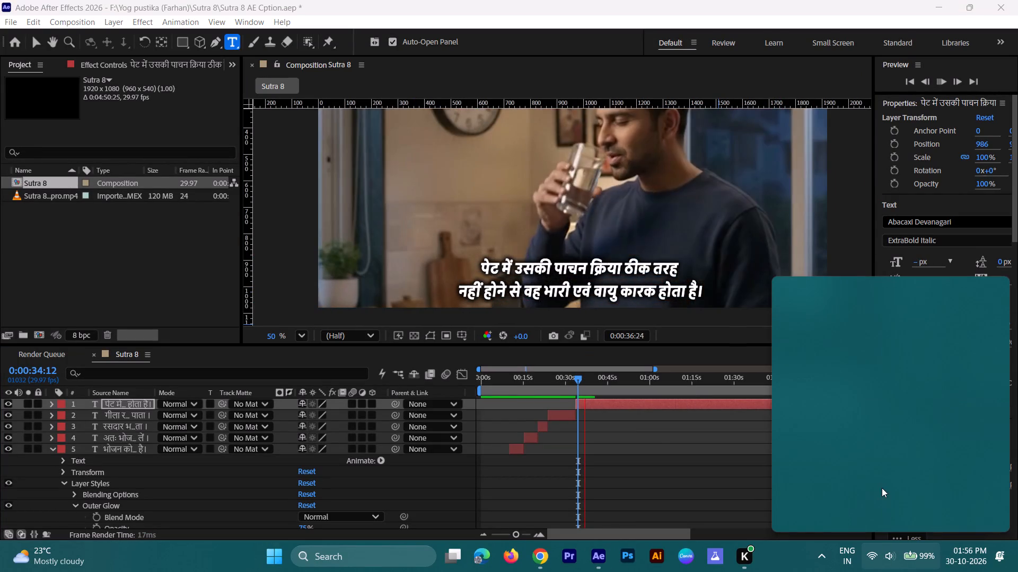
pyautogui.moveTo(877, 477); pyautogui.dragTo(885, 478)
pyautogui.click(794, 562)
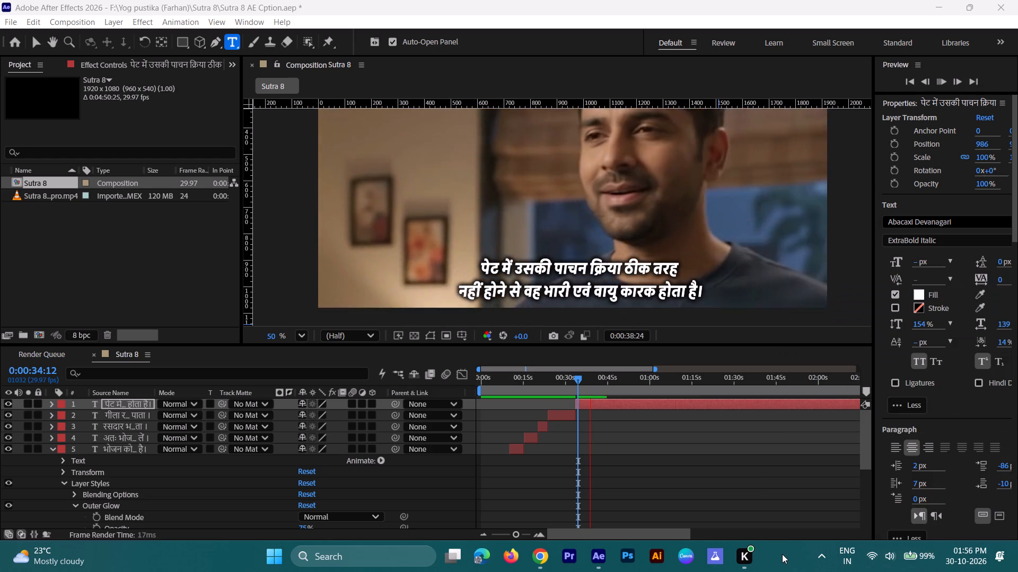
# Play the video from 0:00:36:24 to check where the caption "पेट में उसकी पाचन क्रिया…" should end, and place the playhead at 0:00:39:25.
pyautogui.press('space')
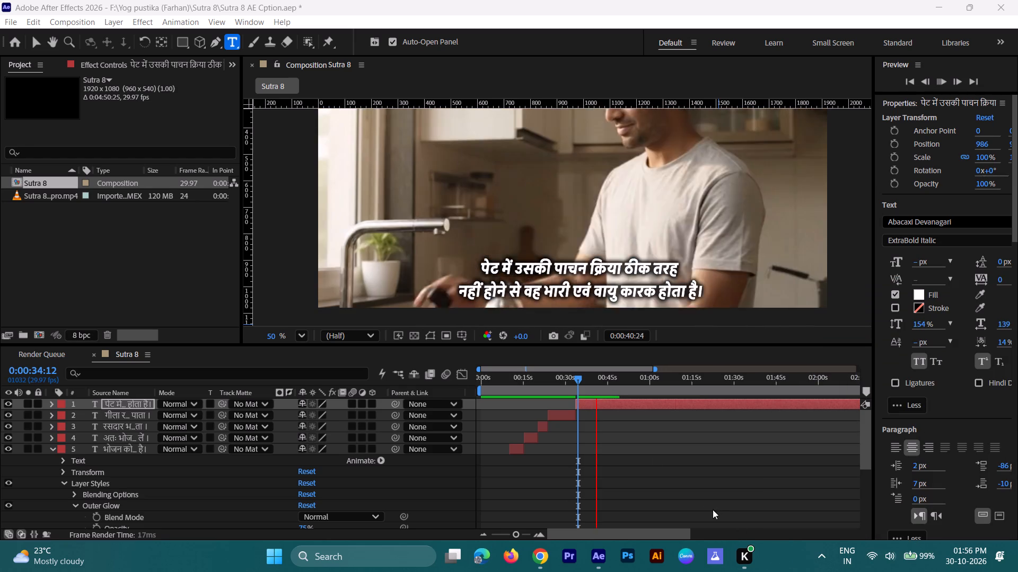
pyautogui.moveTo(602, 388); pyautogui.dragTo(585, 387)
pyautogui.press('space')
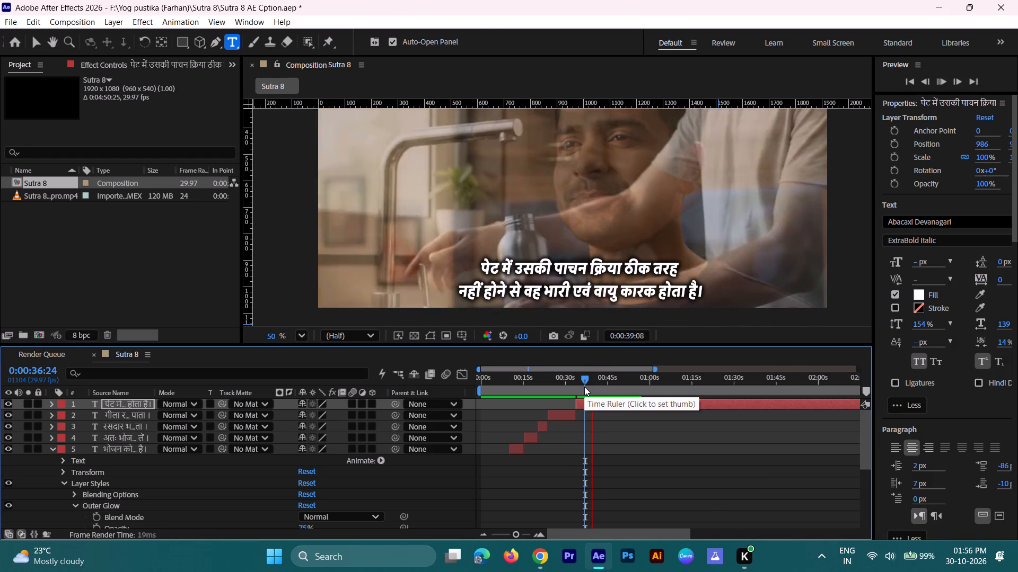
pyautogui.press('space')
pyautogui.press('space')
pyautogui.press('space')
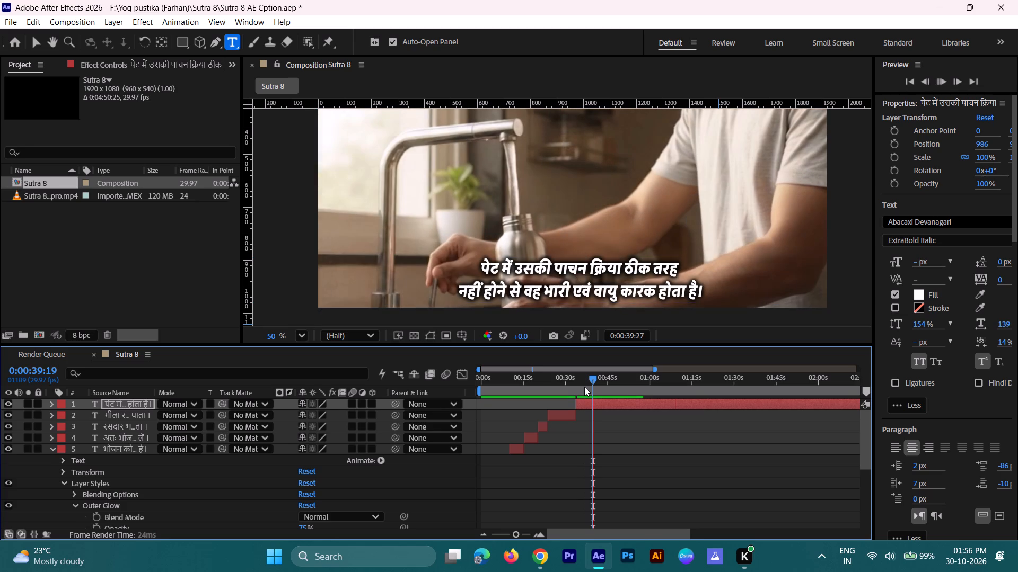
pyautogui.hotkey('ctrl', 'Left')
pyautogui.hotkey('ctrl', 'Left')
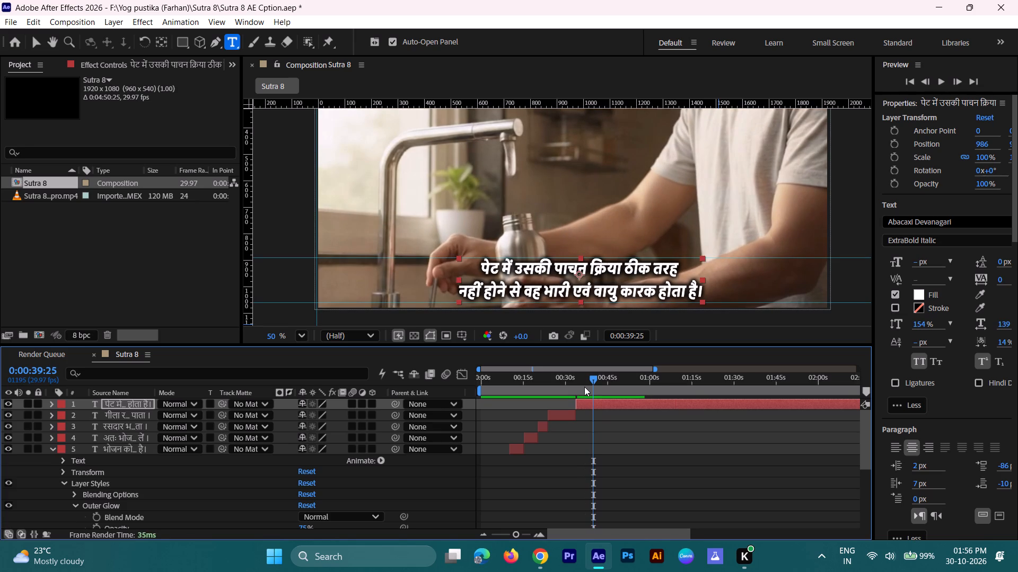
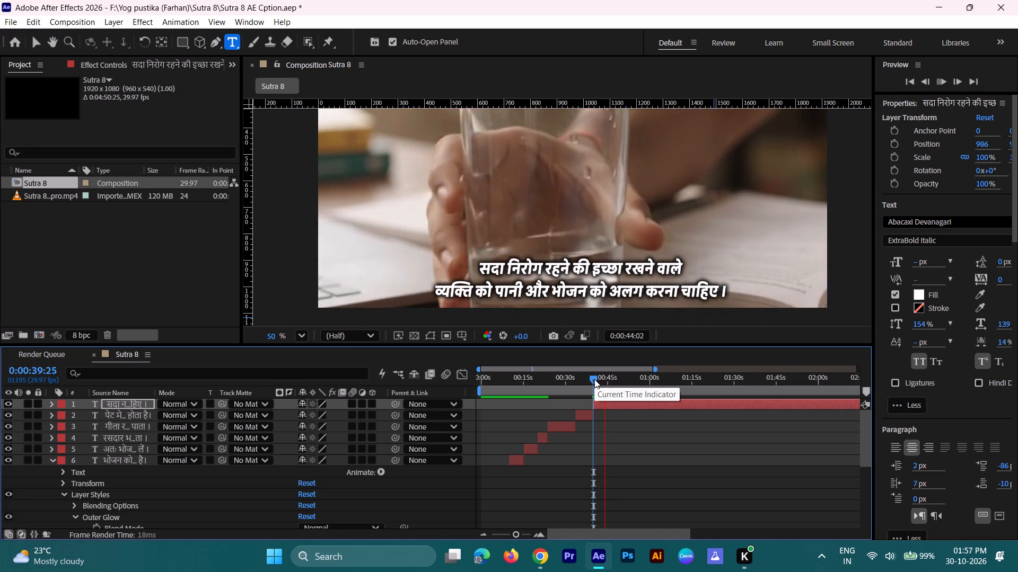
# Find where the caption "सदा निरोग रहने की इच्छा रखने वाले…" should end and split its text layer at 0:00:45:22.
pyautogui.press('space')
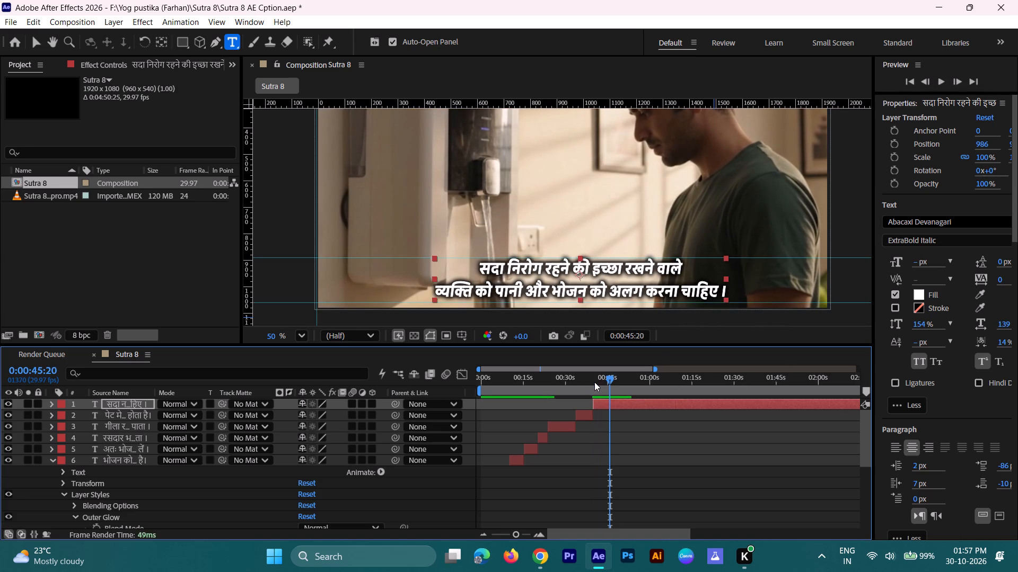
pyautogui.press('space')
pyautogui.press('space')
pyautogui.hotkey('ctrl', 'Left')
pyautogui.hotkey('ctrl', 'Left')
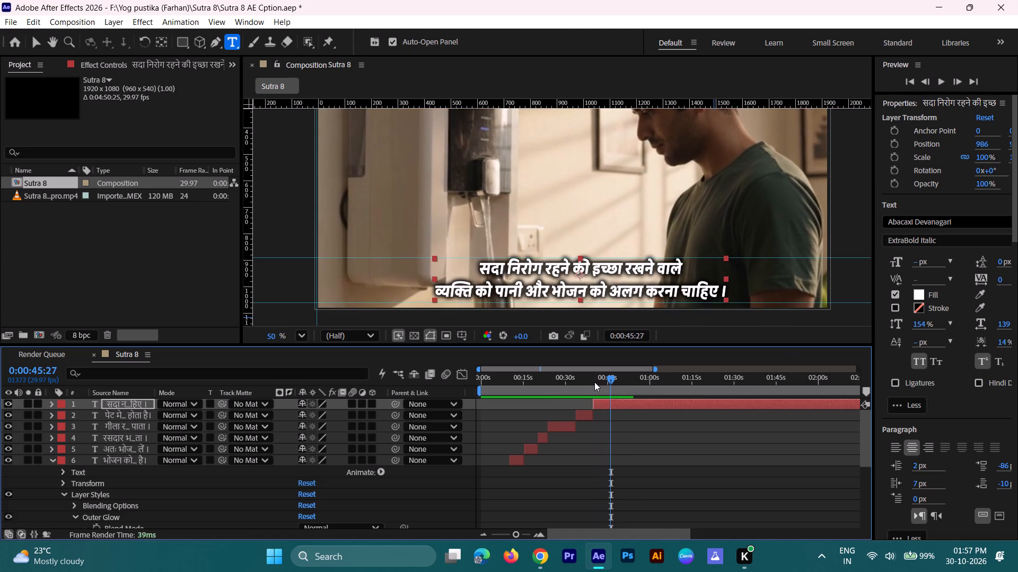
pyautogui.hotkey('ctrl', 'Left')
pyautogui.hotkey('ctrl', 'Left')
pyautogui.hotkey('ctrl', 'Left')
pyautogui.hotkey('ctrl', 'Left')
pyautogui.press('z')
# Play the video from 0:00:45:22 to check the timing of the next caption segment.
pyautogui.press('space')
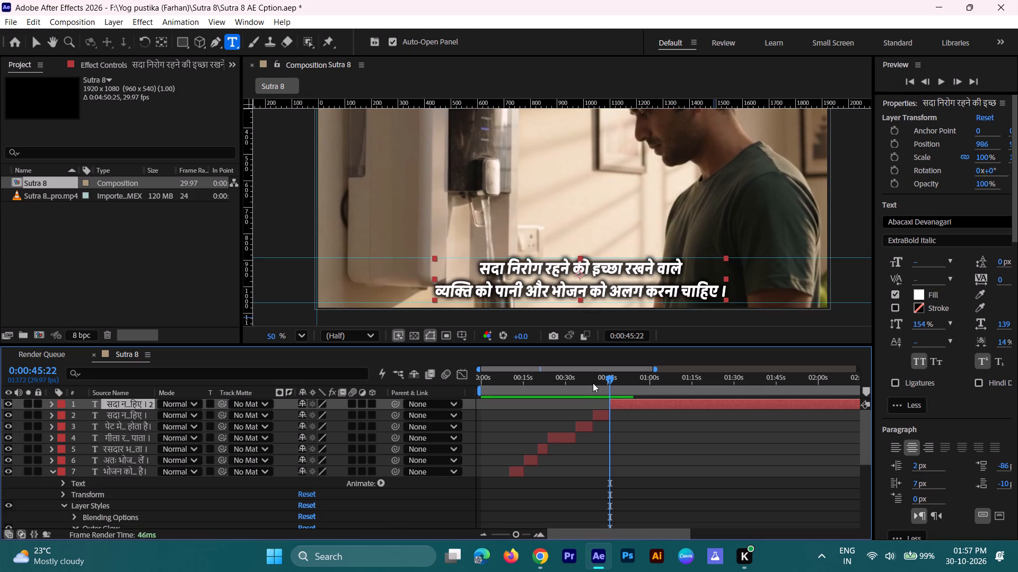
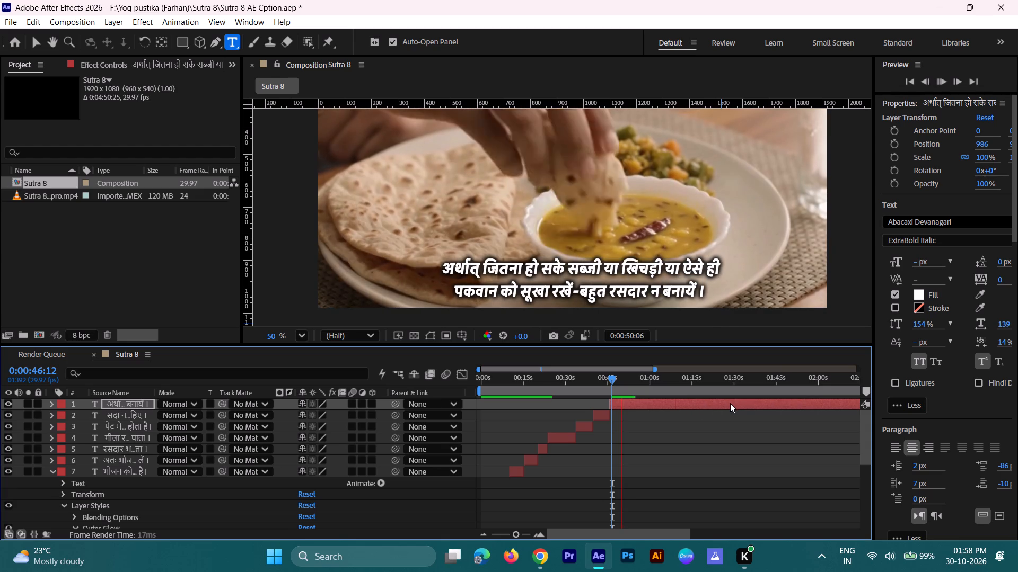
# Find where the caption "अर्थात् जितना हो सके सब्जी या खिचड़ी…" should end and place the playhead at 0:00:53:21.
pyautogui.press('space')
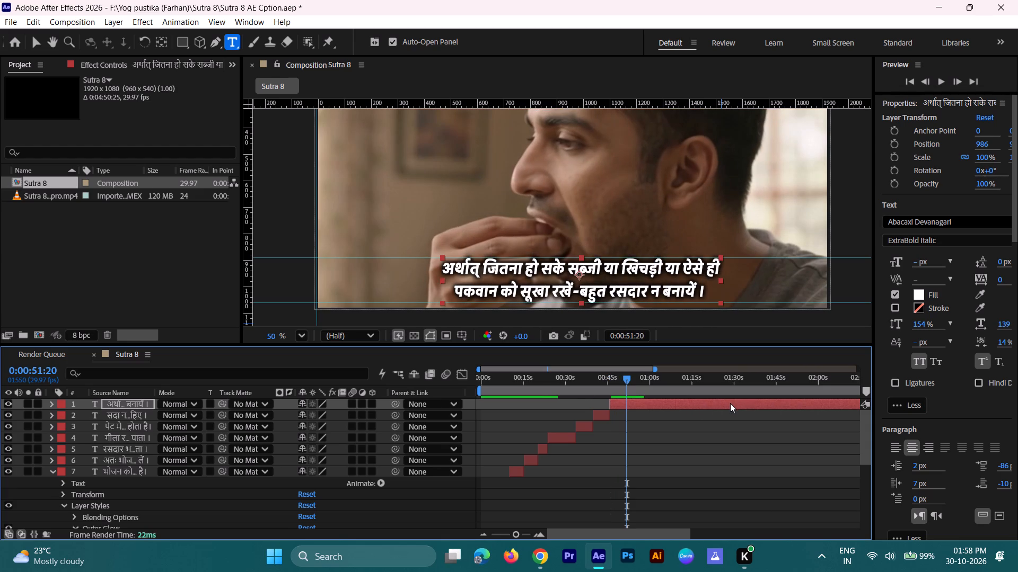
pyautogui.press('space')
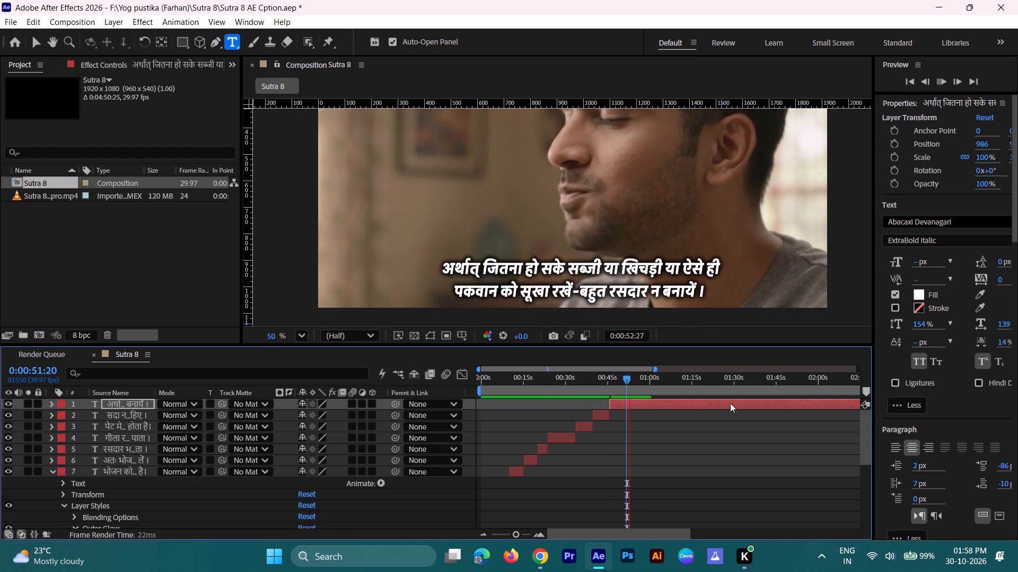
pyautogui.press('space')
pyautogui.press('space')
pyautogui.press('space')
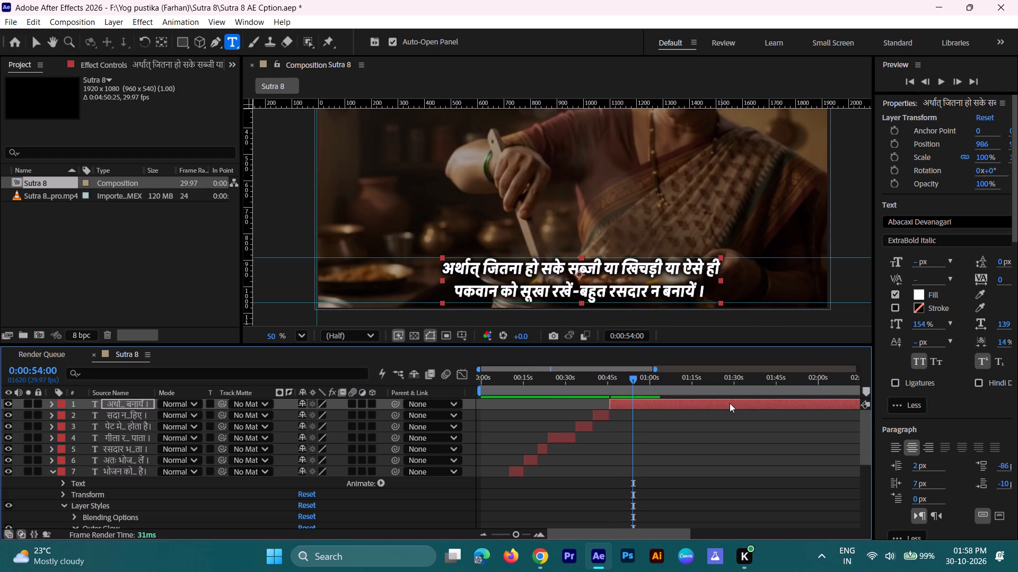
pyautogui.hotkey('ctrl', 'Left')
pyautogui.hotkey('ctrl', 'Left')
pyautogui.hotkey('ctrl', 'Left')
pyautogui.hotkey('ctrl', 'Left')
pyautogui.hotkey('ctrl', 'Left')
pyautogui.hotkey('ctrl', 'Left')
pyautogui.hotkey('ctrl', 'Left')
pyautogui.hotkey('ctrl', 'Left')
pyautogui.hotkey('ctrl', 'Left')
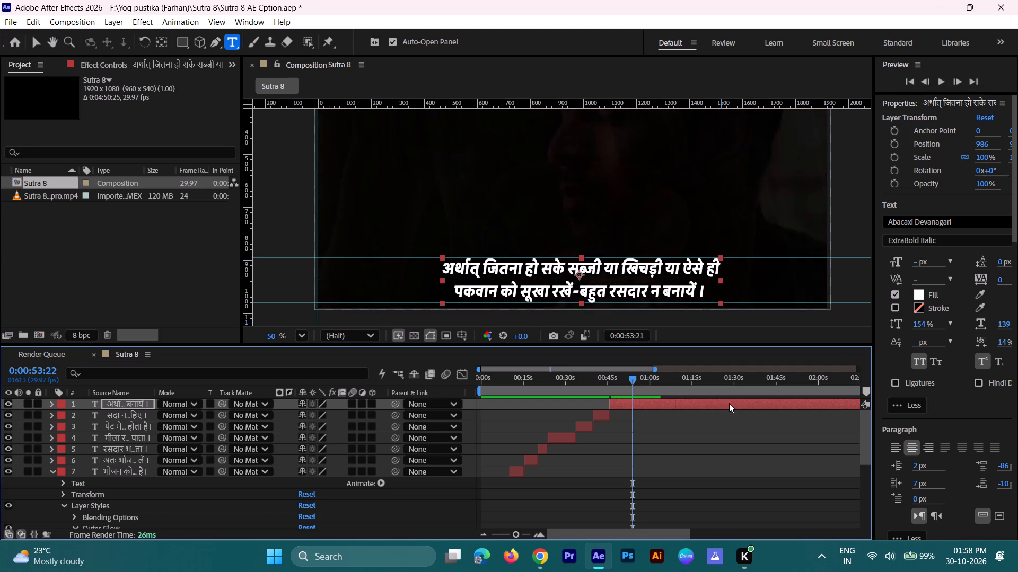
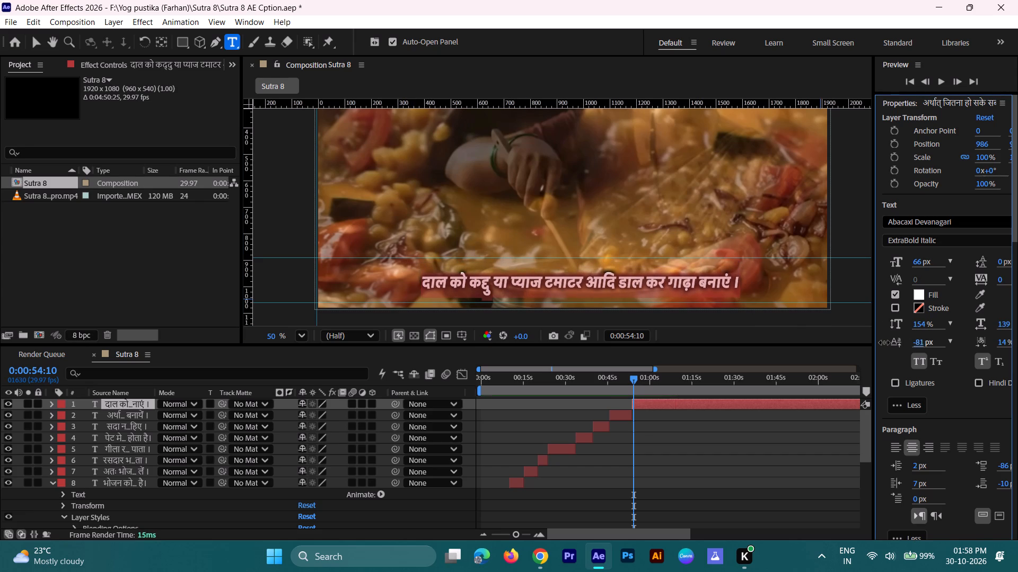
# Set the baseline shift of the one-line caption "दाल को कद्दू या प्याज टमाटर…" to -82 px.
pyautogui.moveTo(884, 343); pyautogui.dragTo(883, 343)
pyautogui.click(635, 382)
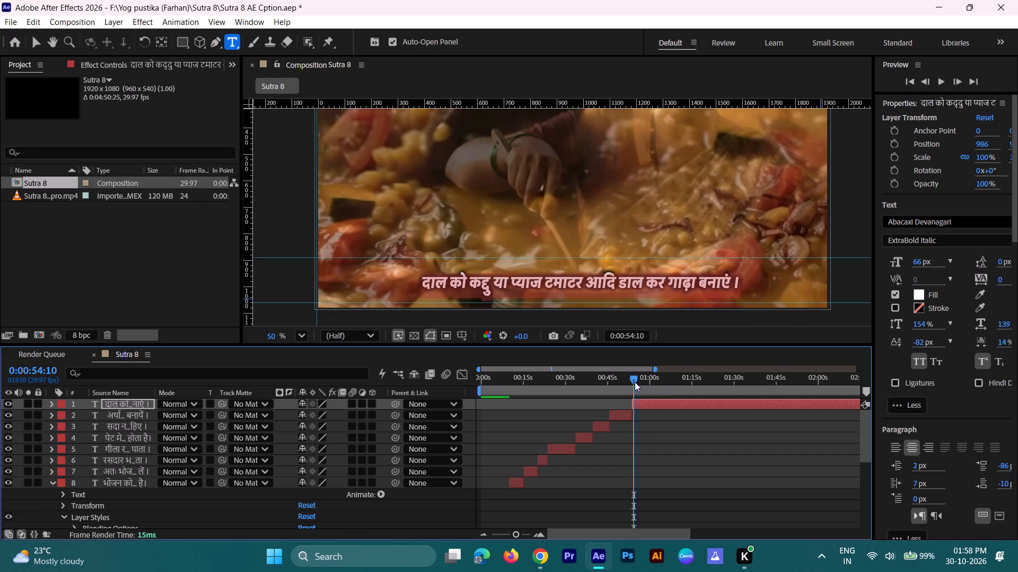
# Play the "दाल को कद्दू…" caption and compare its placement with the earlier captions around 0:00:13 and 0:00:20.
pyautogui.moveTo(634, 382); pyautogui.dragTo(628, 382)
pyautogui.press('space')
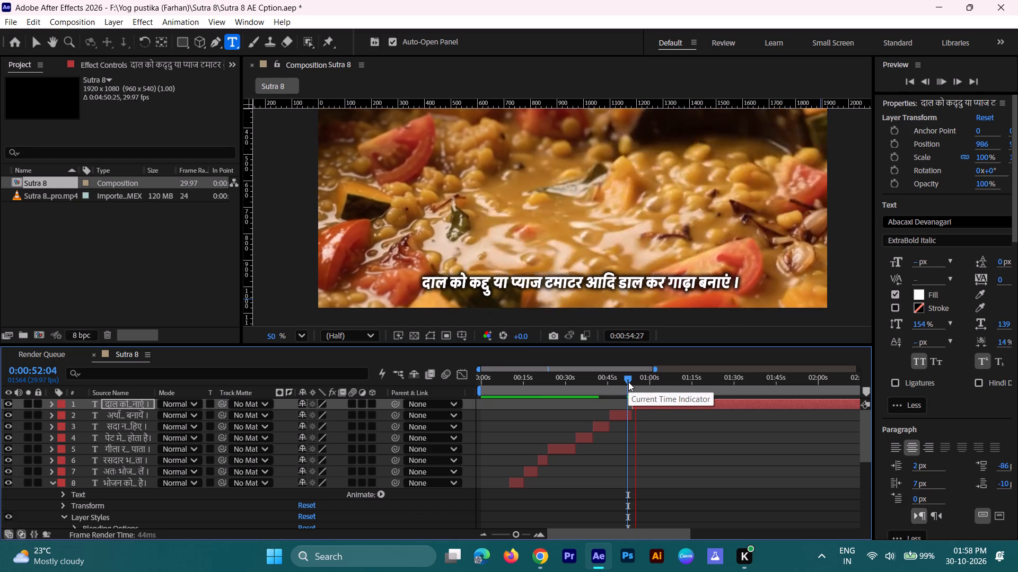
pyautogui.press('space')
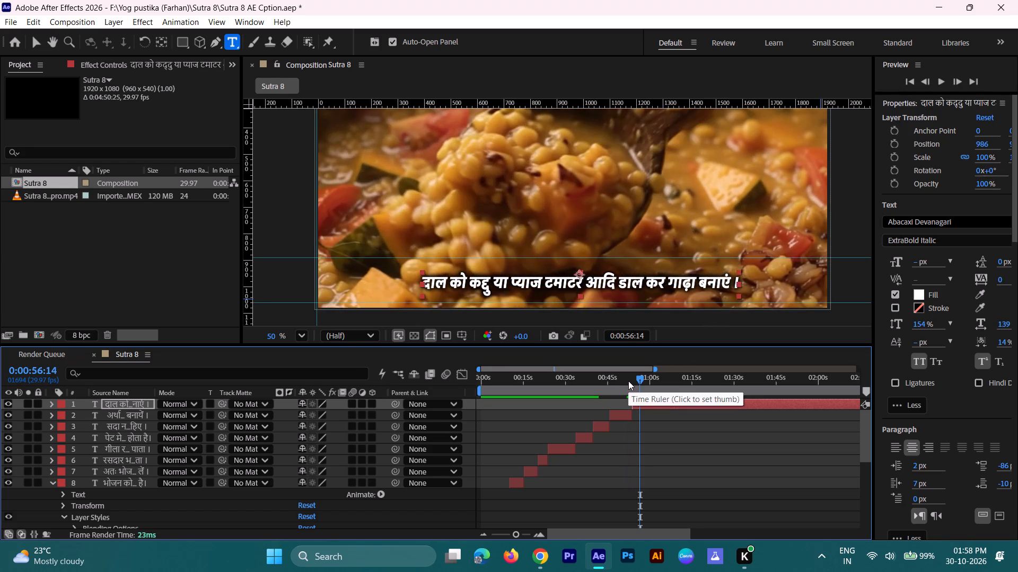
pyautogui.moveTo(628, 381); pyautogui.dragTo(540, 377)
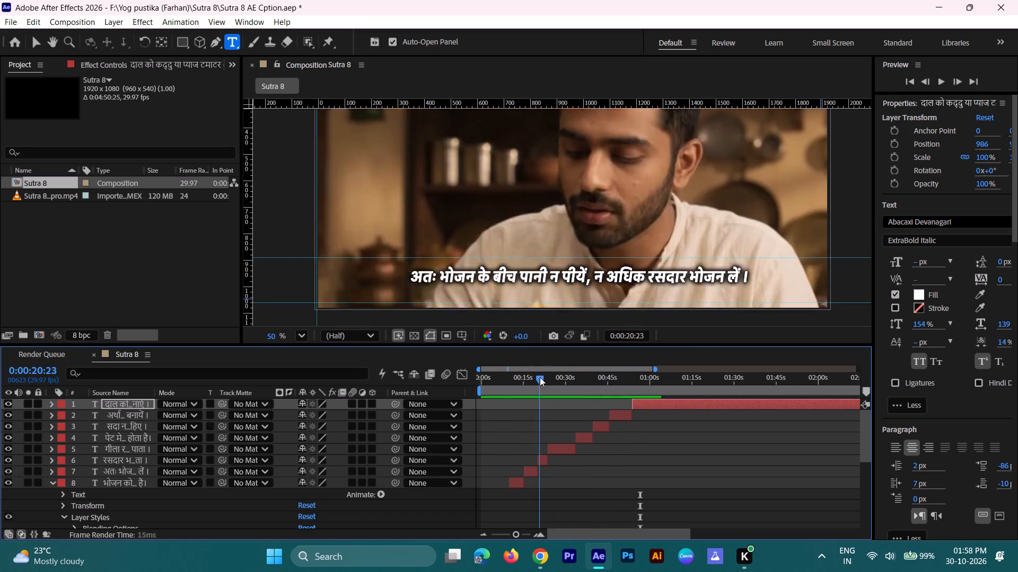
pyautogui.moveTo(540, 377); pyautogui.dragTo(526, 377)
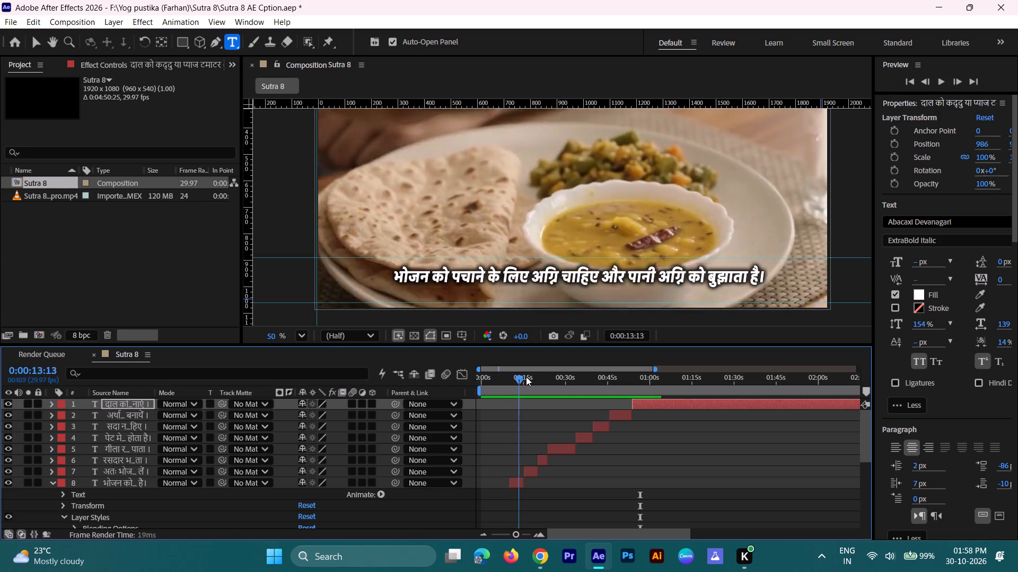
pyautogui.moveTo(526, 377); pyautogui.dragTo(637, 374)
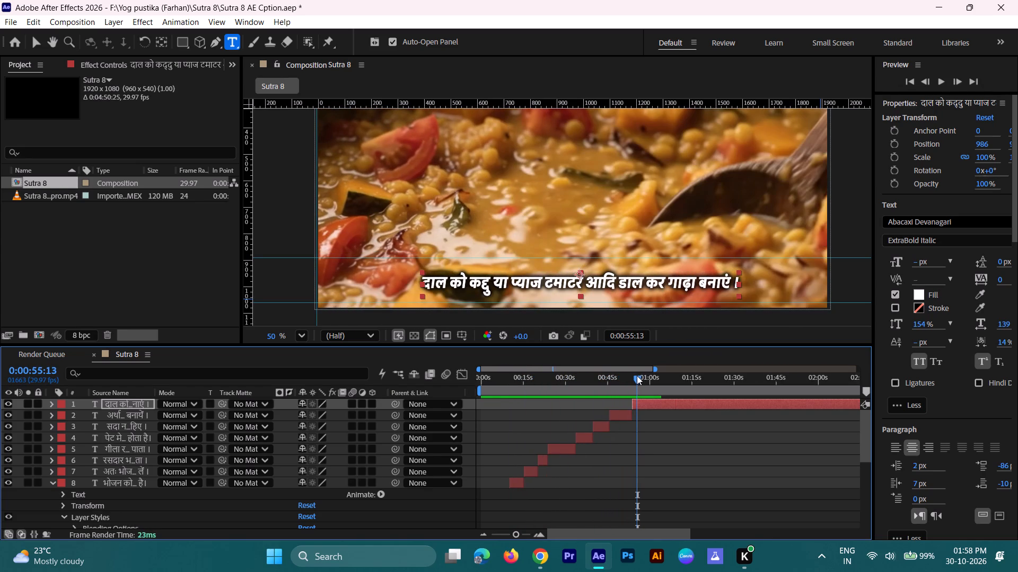
# Undo the text replacement in the last caption segment and try to redo it.
pyautogui.hotkey('ctrl', 'z')
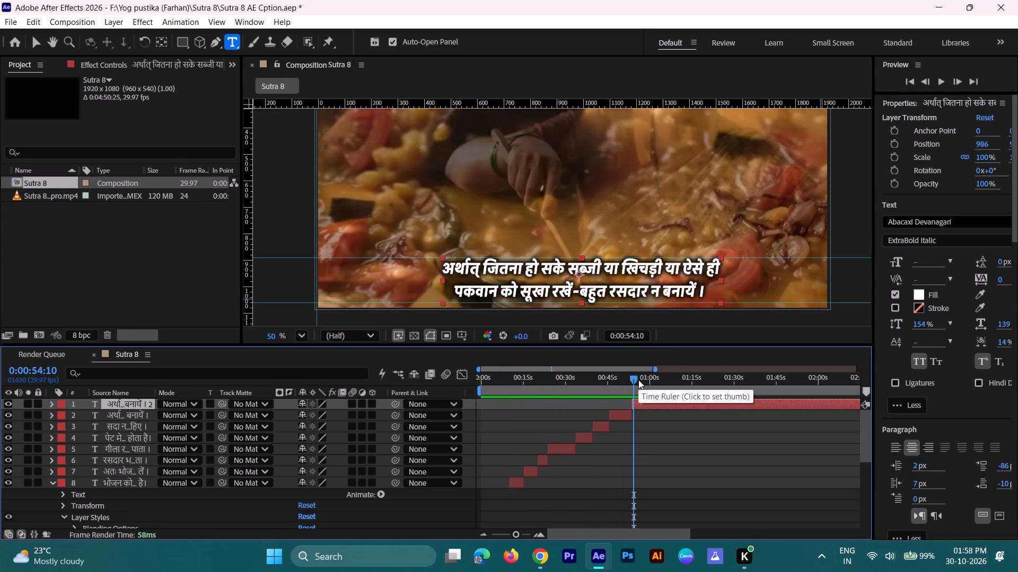
pyautogui.click(638, 380)
pyautogui.hotkey('ctrl', 'shift', 'z')
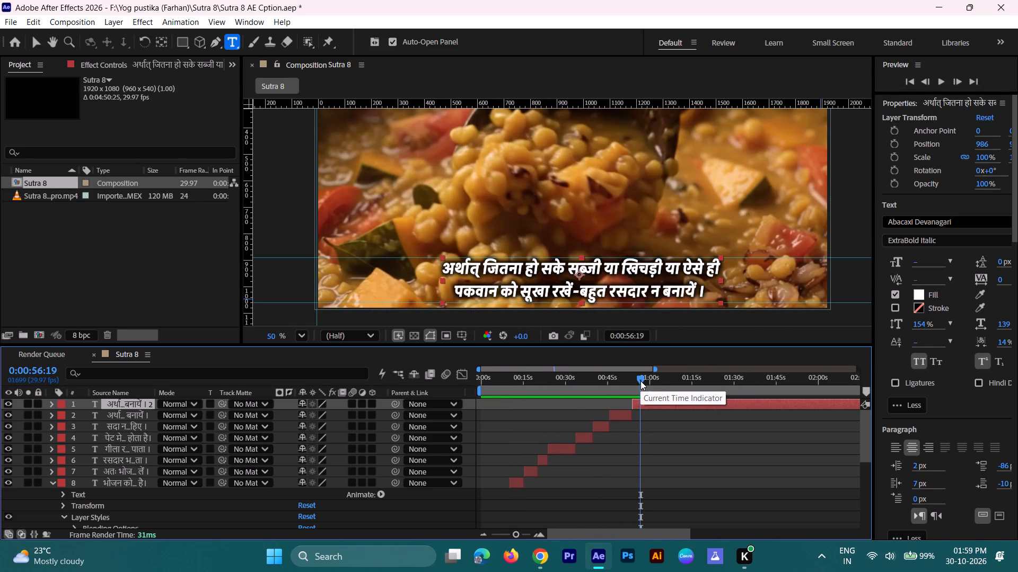
pyautogui.hotkey('ctrl', 'shift', 'z')
pyautogui.hotkey('ctrl', 'shift', 'z')
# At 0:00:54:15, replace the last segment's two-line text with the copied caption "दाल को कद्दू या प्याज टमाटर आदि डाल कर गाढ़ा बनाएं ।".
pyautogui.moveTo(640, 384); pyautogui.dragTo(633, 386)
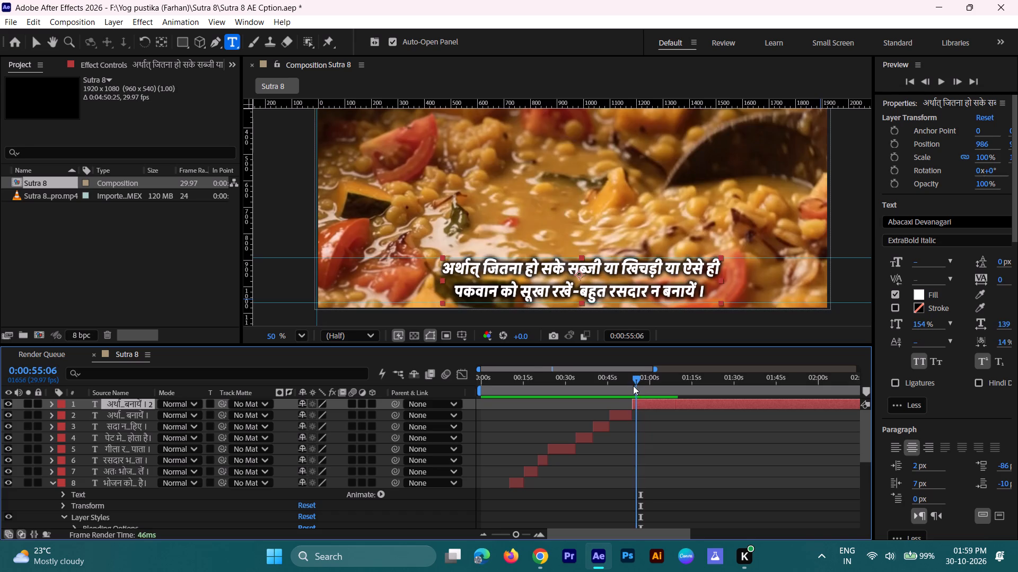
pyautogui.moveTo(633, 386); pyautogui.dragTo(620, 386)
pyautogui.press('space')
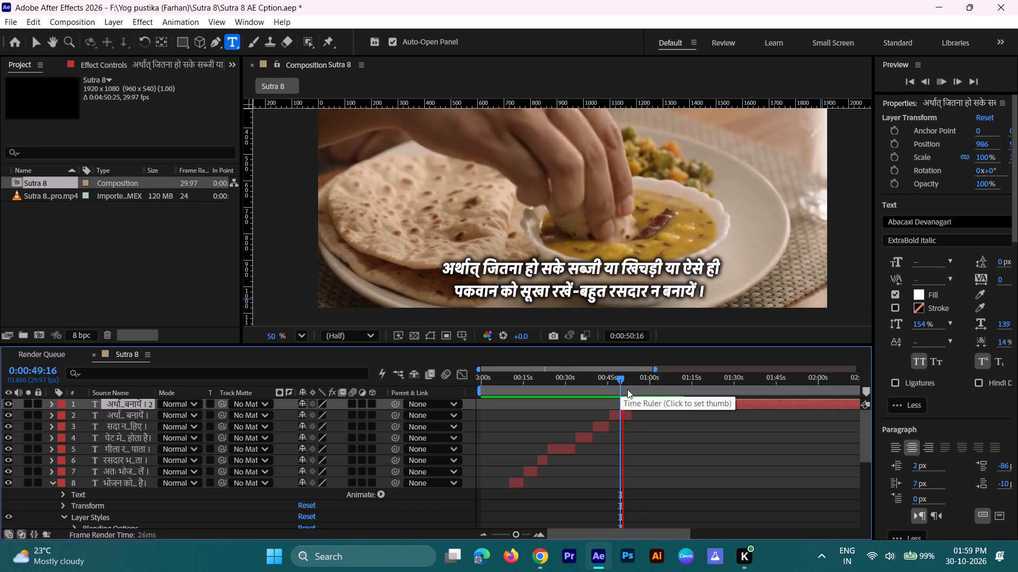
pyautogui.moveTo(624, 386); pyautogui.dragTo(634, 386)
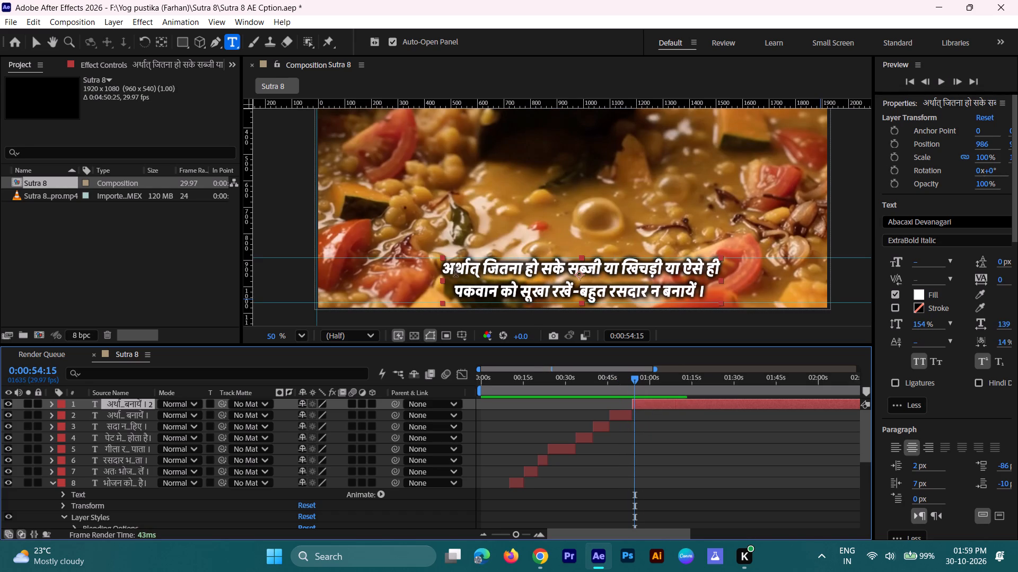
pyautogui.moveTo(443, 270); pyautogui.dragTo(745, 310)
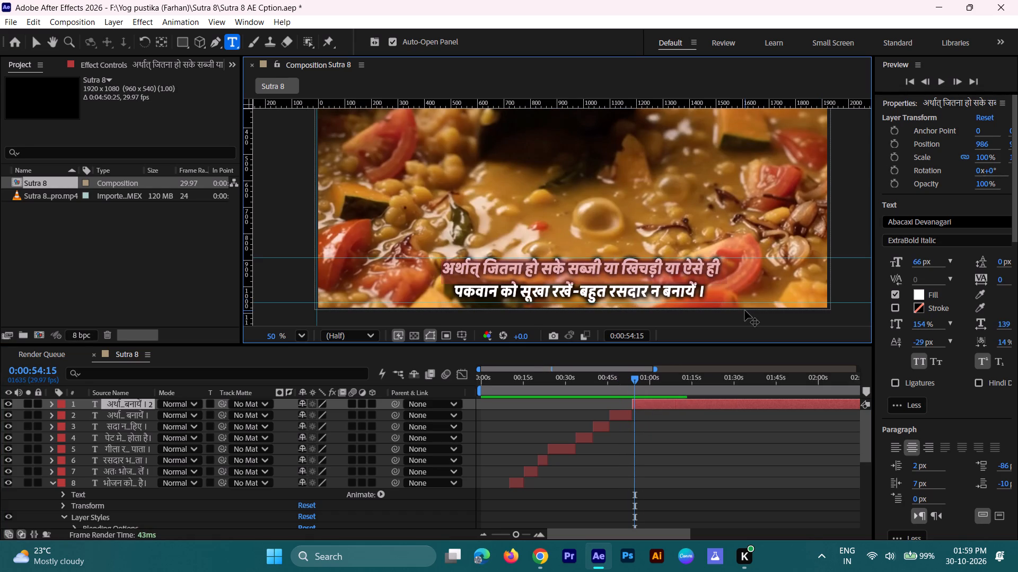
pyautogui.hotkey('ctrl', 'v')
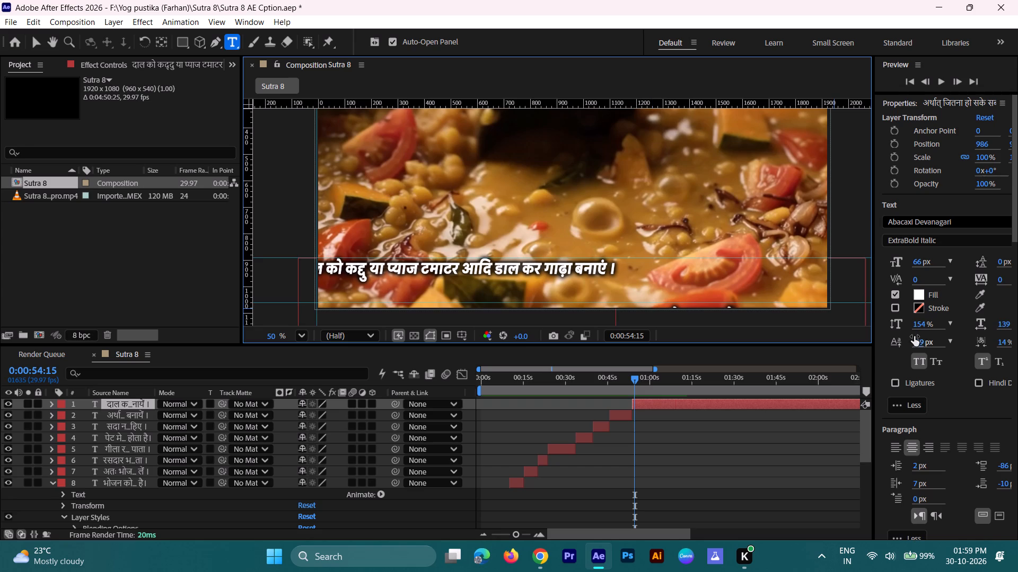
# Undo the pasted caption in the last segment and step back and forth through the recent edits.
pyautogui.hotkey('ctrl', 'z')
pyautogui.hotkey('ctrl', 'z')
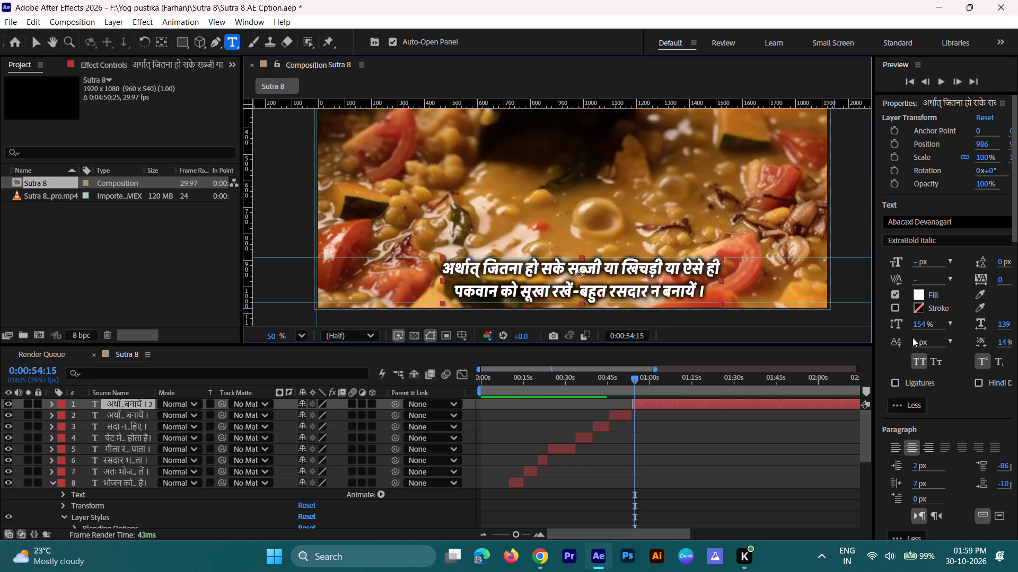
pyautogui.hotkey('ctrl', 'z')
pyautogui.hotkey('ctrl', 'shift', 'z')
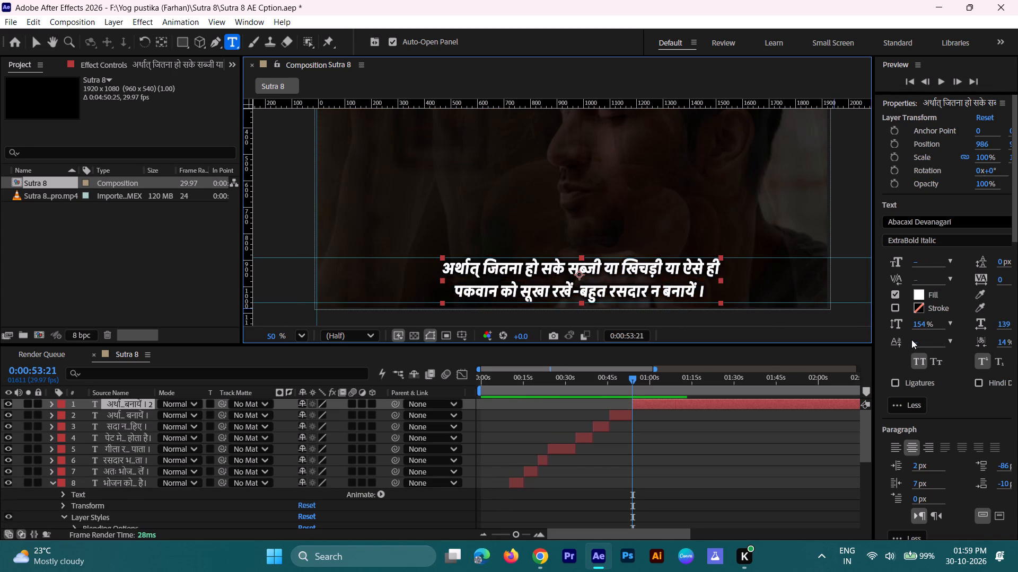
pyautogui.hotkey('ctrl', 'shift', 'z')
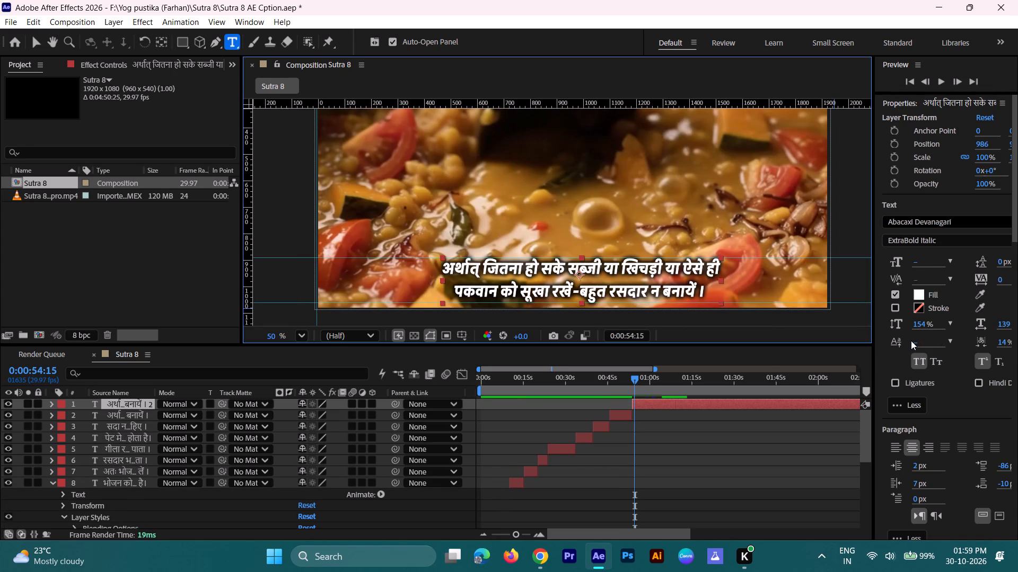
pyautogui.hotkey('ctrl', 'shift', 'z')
# Select the caption segment "अर्थात् जितना हो सके…" and replay its end from about 0:00:50 to check the split against the narration.
pyautogui.moveTo(629, 378); pyautogui.dragTo(627, 378)
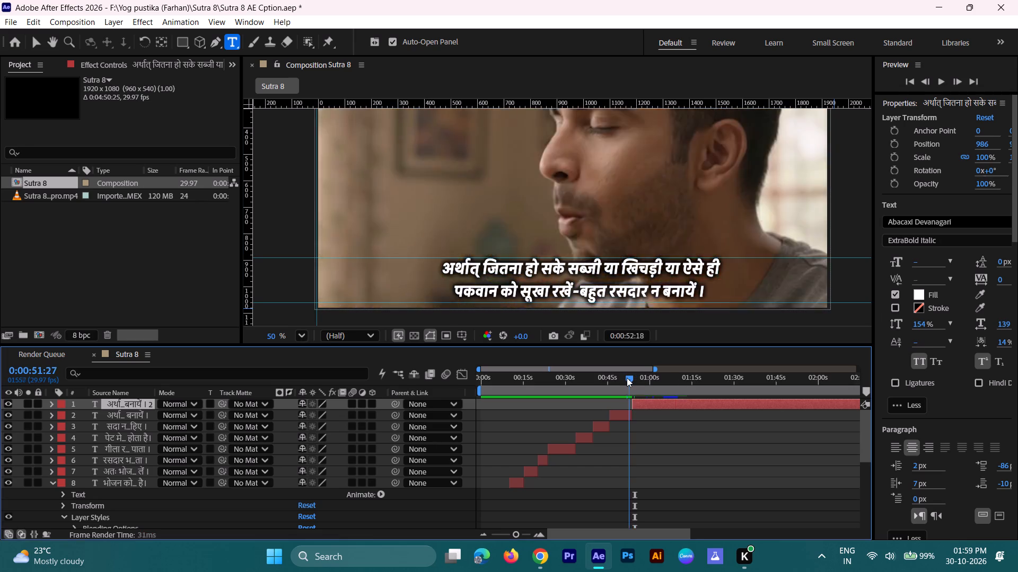
pyautogui.moveTo(627, 378); pyautogui.dragTo(622, 378)
pyautogui.press('space')
pyautogui.click(622, 415)
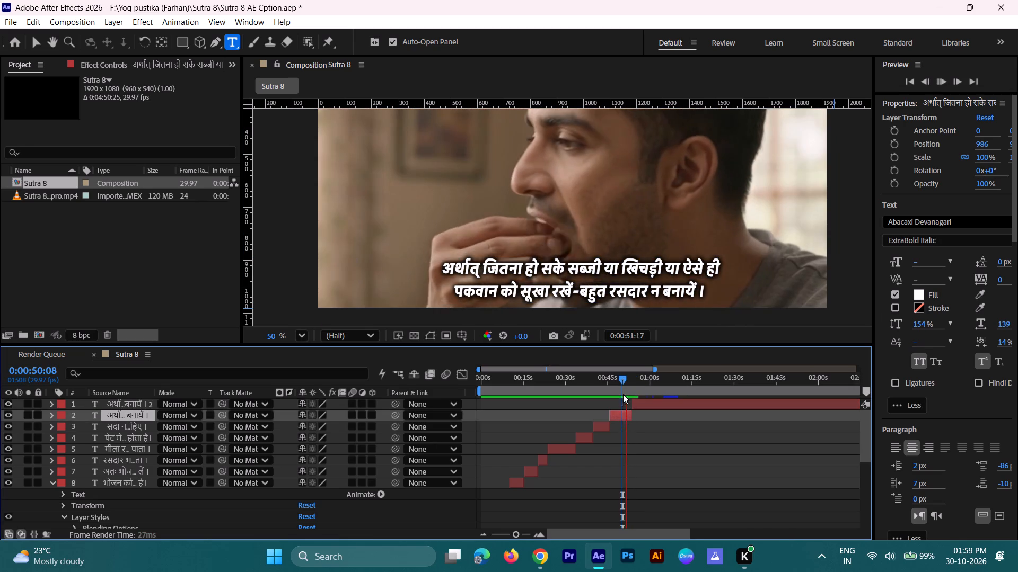
pyautogui.moveTo(623, 378); pyautogui.dragTo(631, 378)
pyautogui.press('space')
pyautogui.press('space')
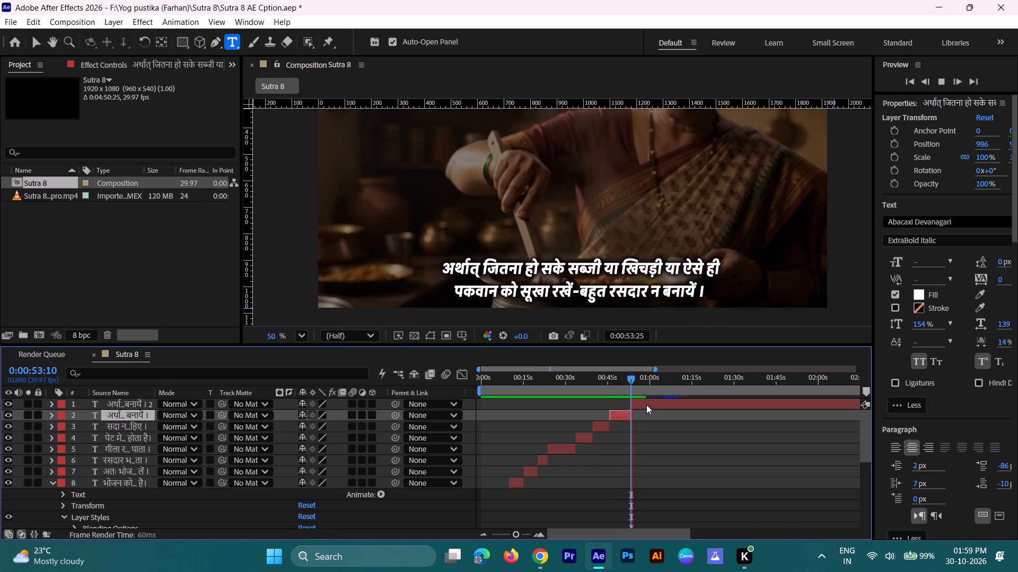
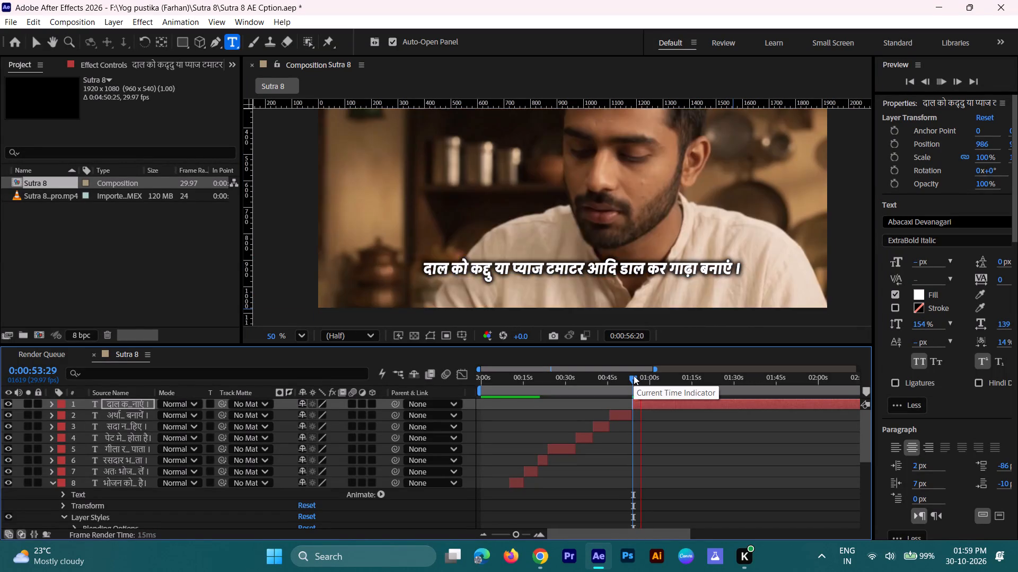
# Stop the preview at about 0:00:58:05 to check the caption "दाल को कद्दू या प्याज टमाटर आदि डाल कर गाढ़ा बनाएं ।" against the narration.
pyautogui.press('space')
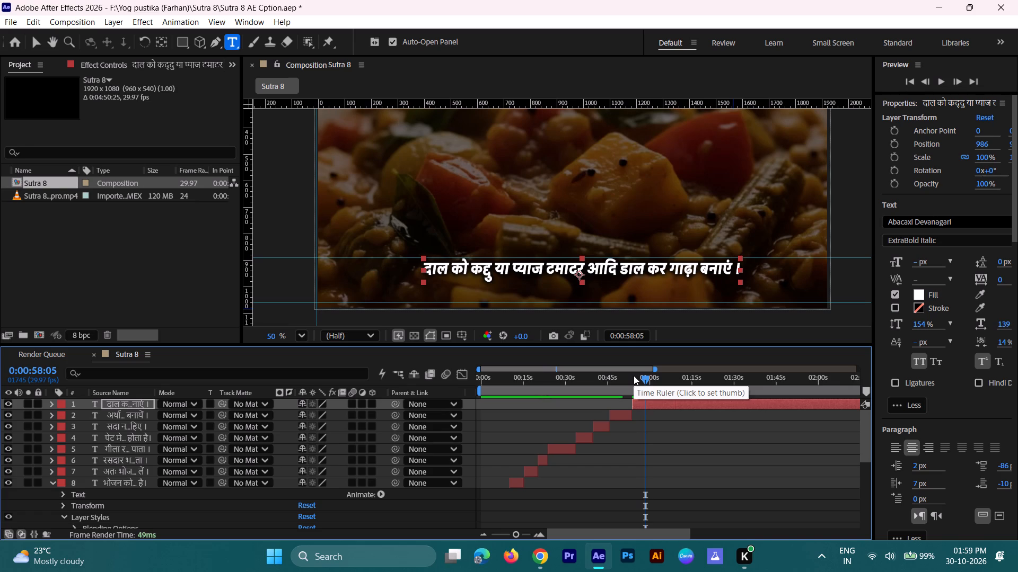
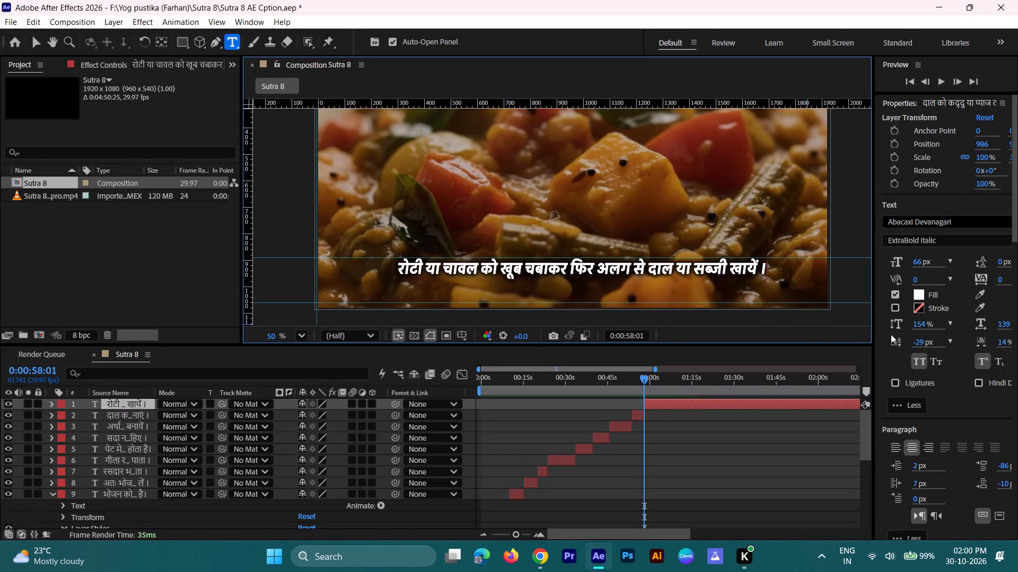
# Set the baseline shift of the caption "रोटी या चावल को खूब चबाकर फिर अलग से दाल या सब्जी खायें ।" to -55 px.
pyautogui.moveTo(771, 261); pyautogui.dragTo(366, 272)
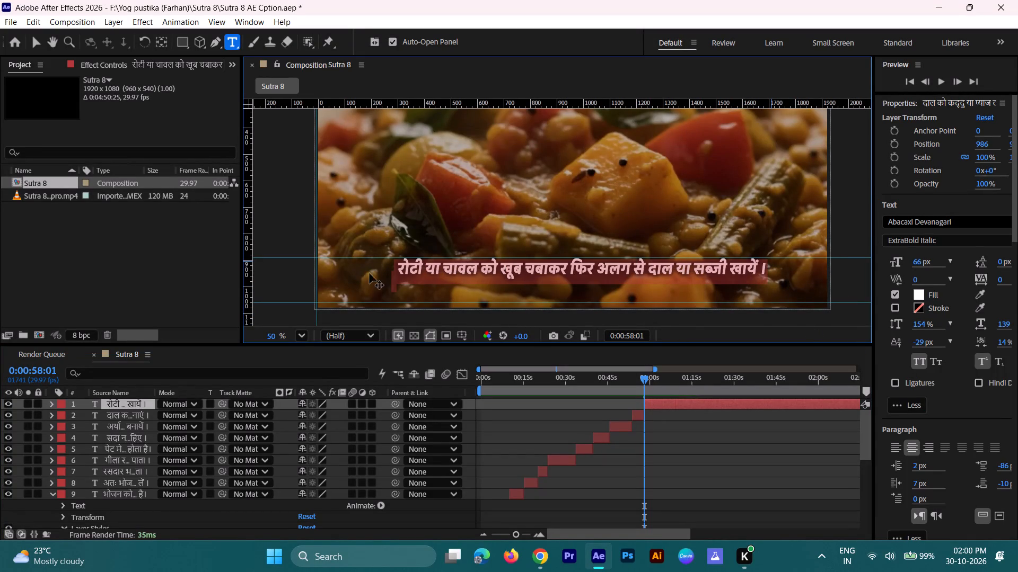
pyautogui.click(919, 345)
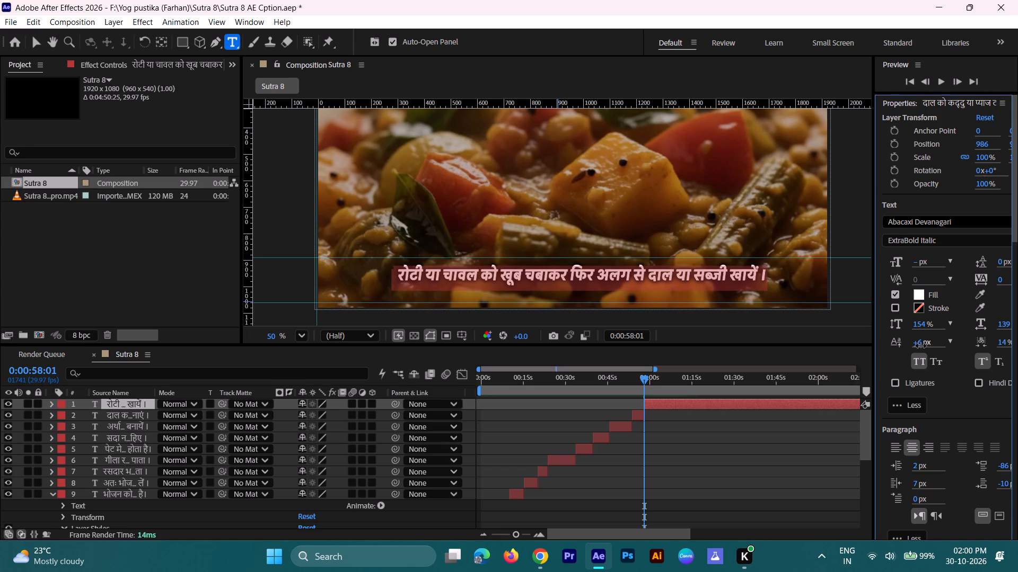
# Set the baseline shift of the preceding caption "दाल को कद्दू या प्याज टमाटर आदि डाल कर गाढ़ा बनाएं ।" to -55 px.
pyautogui.click(645, 381)
pyautogui.doubleClick(640, 416)
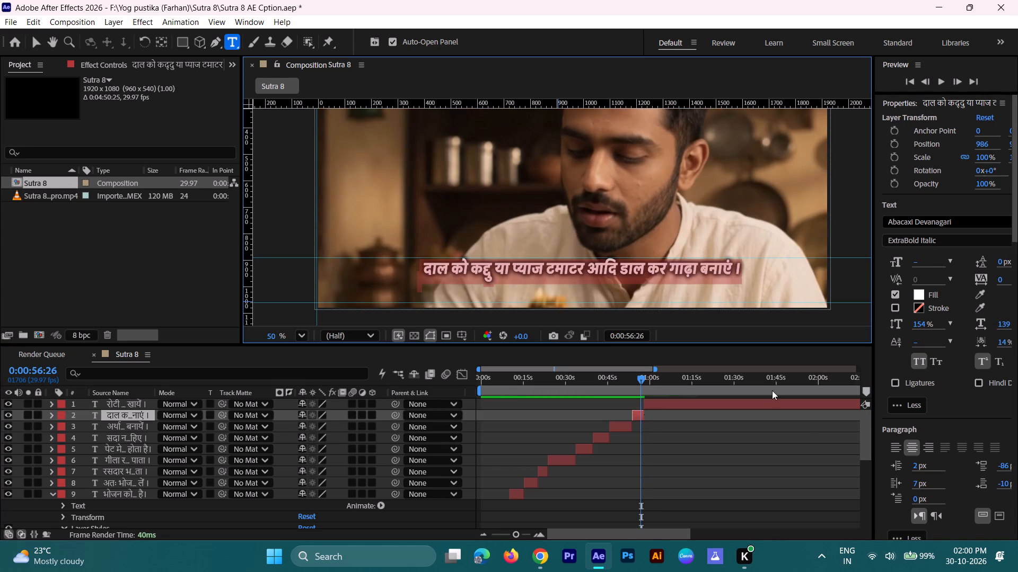
pyautogui.click(914, 346)
pyautogui.click(914, 346)
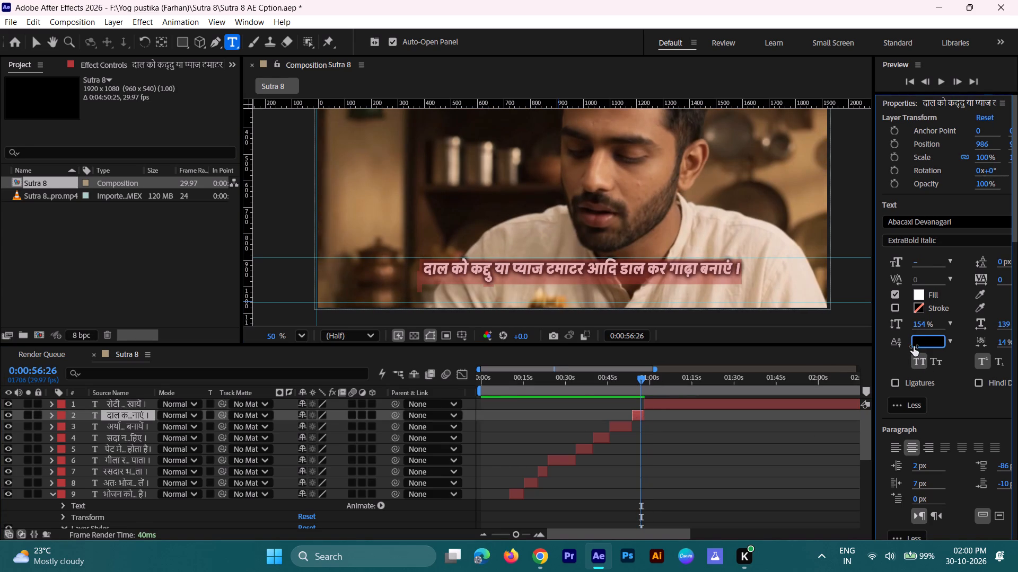
pyautogui.click(919, 341)
pyautogui.click(917, 343)
pyautogui.press('BackSpace')
pyautogui.press('BackSpace')
pyautogui.write('-55')
pyautogui.press('Return')
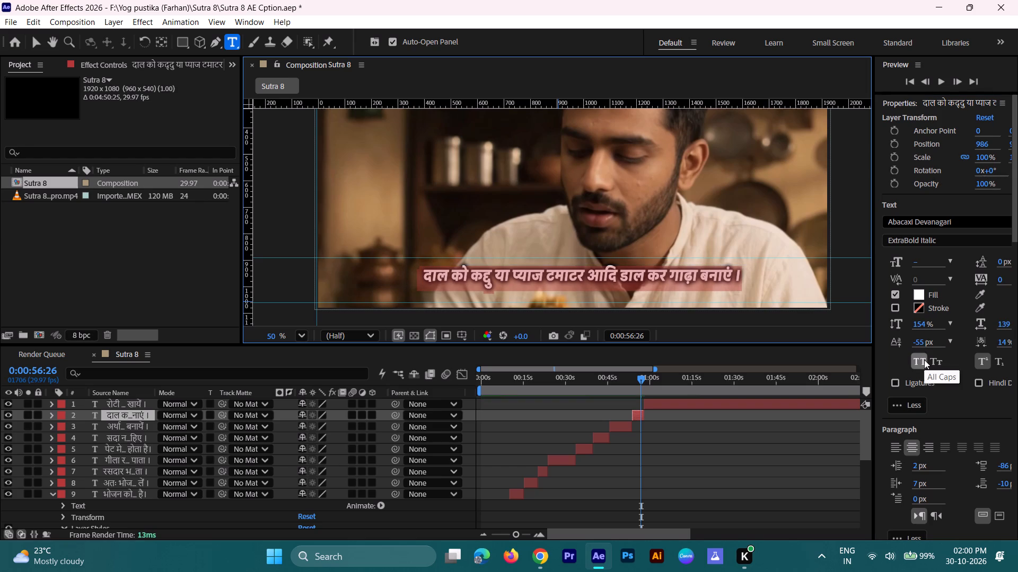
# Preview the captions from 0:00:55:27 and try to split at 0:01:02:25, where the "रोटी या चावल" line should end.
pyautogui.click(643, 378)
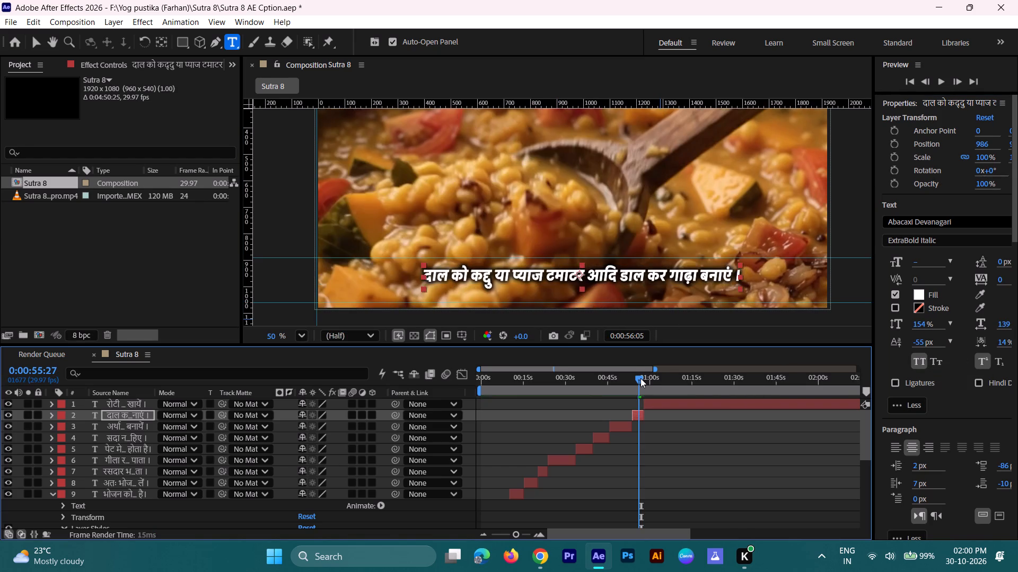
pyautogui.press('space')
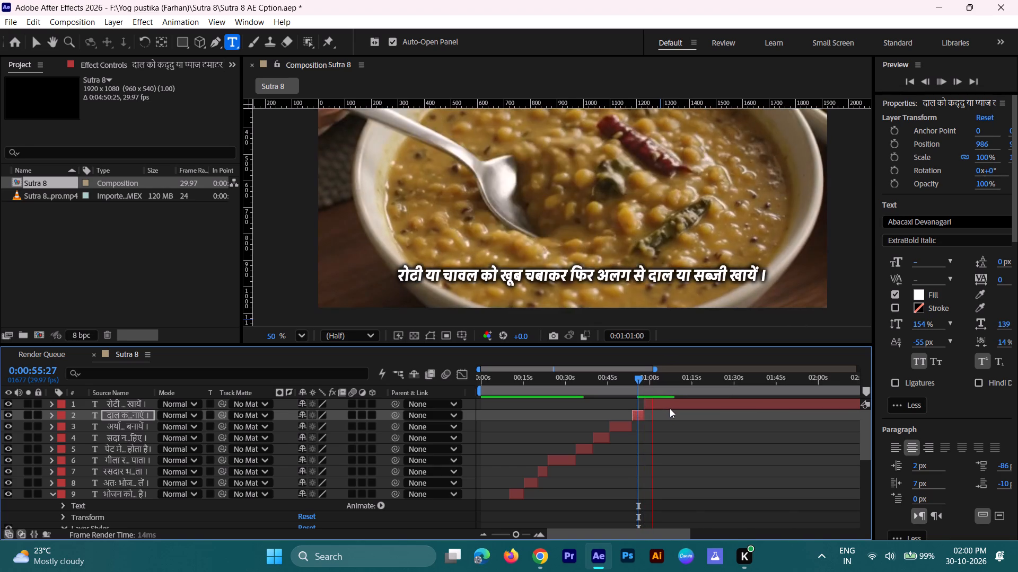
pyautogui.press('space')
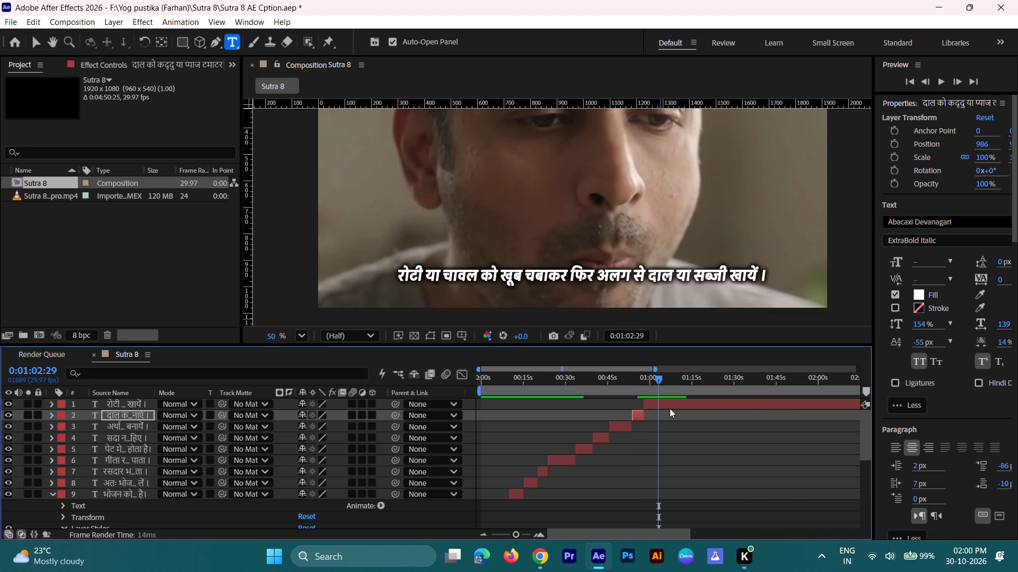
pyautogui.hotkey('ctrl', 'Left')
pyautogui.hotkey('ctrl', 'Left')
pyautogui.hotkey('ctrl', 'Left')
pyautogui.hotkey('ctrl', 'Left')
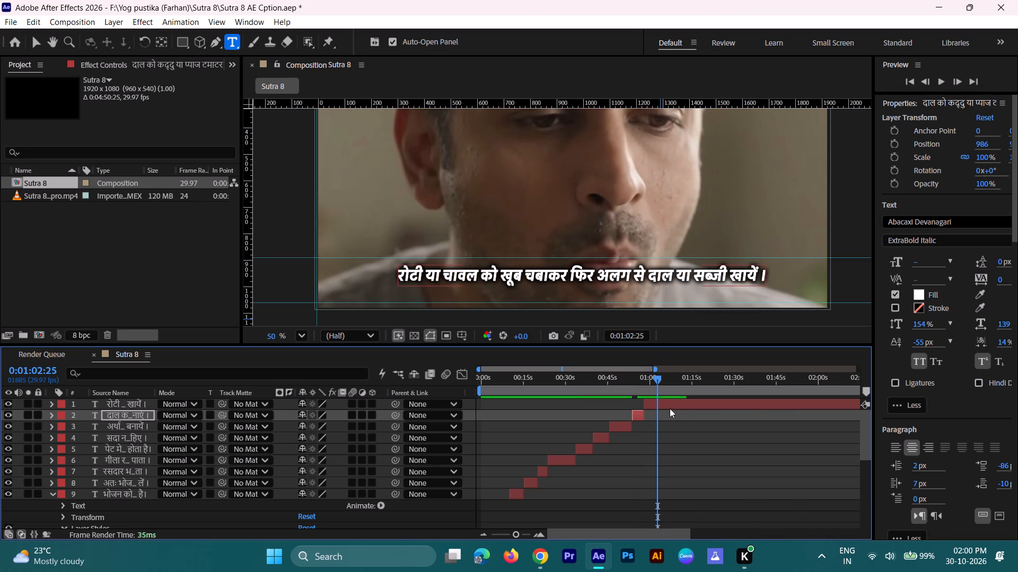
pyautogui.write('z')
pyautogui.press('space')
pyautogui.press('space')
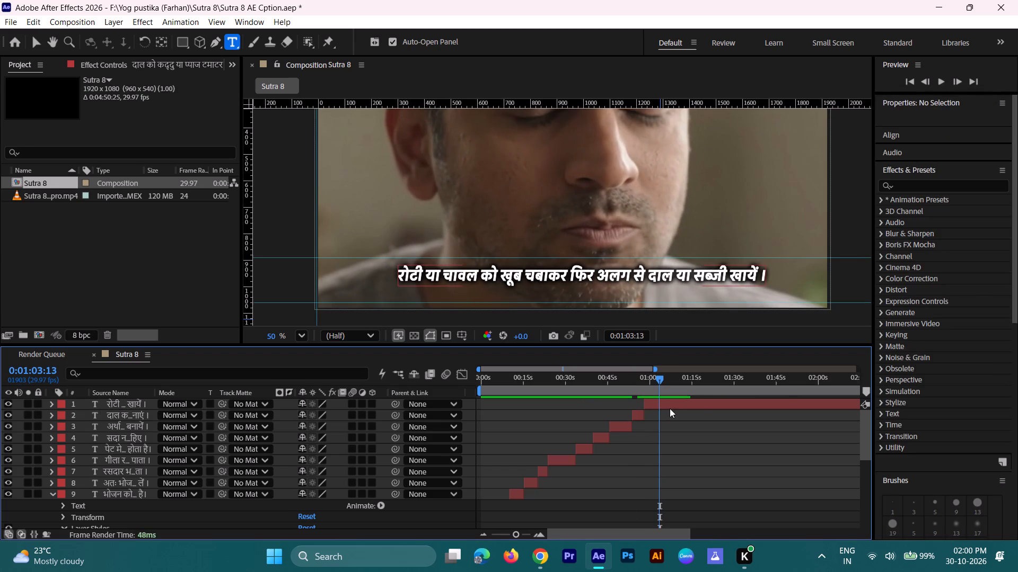
# Split the caption layer "रोटी या चावल को खूब चबाकर फिर अलग से दाल या सब्जी खायें ।" at 0:01:02:29.
pyautogui.hotkey('ctrl', 'Left')
pyautogui.hotkey('ctrl', 'Left')
pyautogui.hotkey('ctrl', 'Left')
pyautogui.hotkey('ctrl', 'Left')
pyautogui.hotkey('ctrl', 'Left')
pyautogui.hotkey('ctrl', 'Left')
pyautogui.hotkey('ctrl', 'Left')
pyautogui.hotkey('ctrl', 'Left')
pyautogui.hotkey('ctrl', 'Left')
pyautogui.hotkey('ctrl', 'Left')
pyautogui.hotkey('ctrl', 'Left')
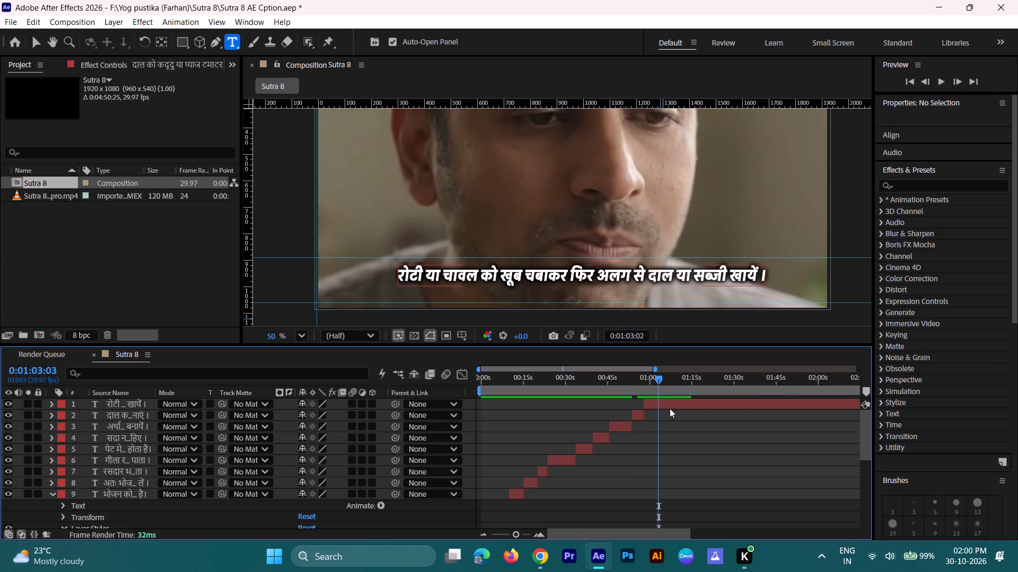
pyautogui.hotkey('ctrl', 'Left')
pyautogui.hotkey('ctrl', 'Left')
pyautogui.hotkey('ctrl', 'Left')
pyautogui.write('z')
# Preview the video from the split at 0:01:02:29 to hear the following narration.
pyautogui.press('space')
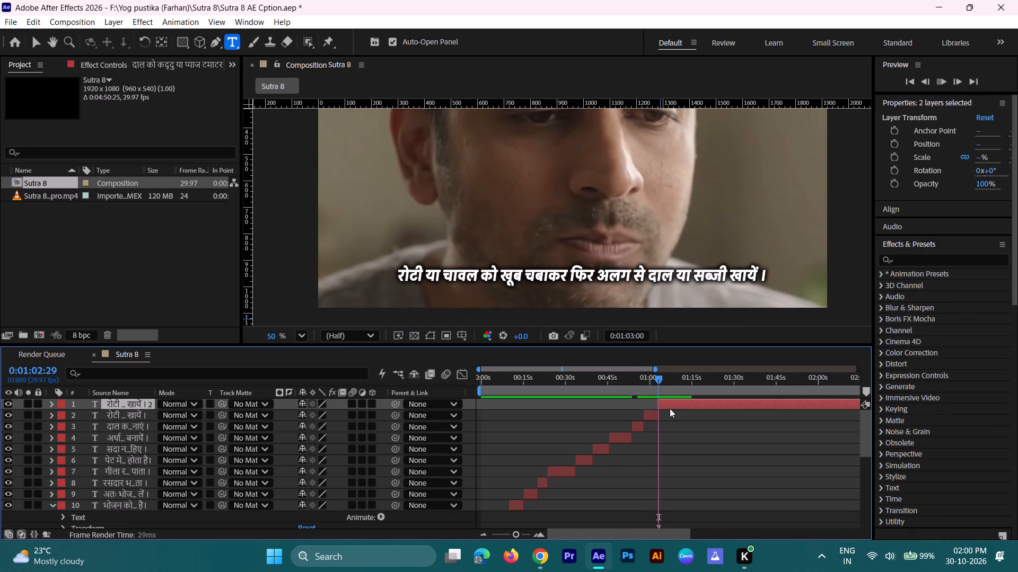
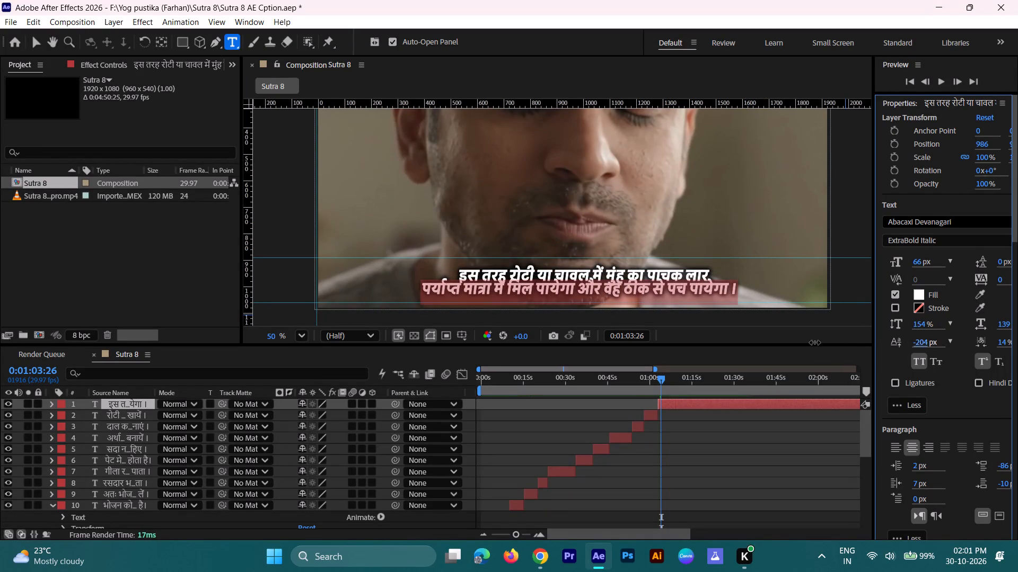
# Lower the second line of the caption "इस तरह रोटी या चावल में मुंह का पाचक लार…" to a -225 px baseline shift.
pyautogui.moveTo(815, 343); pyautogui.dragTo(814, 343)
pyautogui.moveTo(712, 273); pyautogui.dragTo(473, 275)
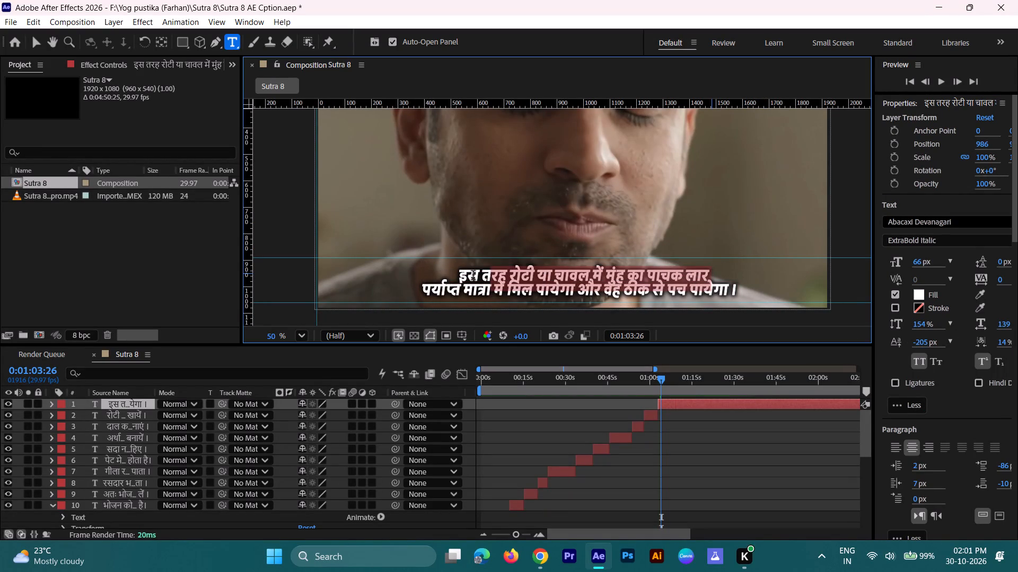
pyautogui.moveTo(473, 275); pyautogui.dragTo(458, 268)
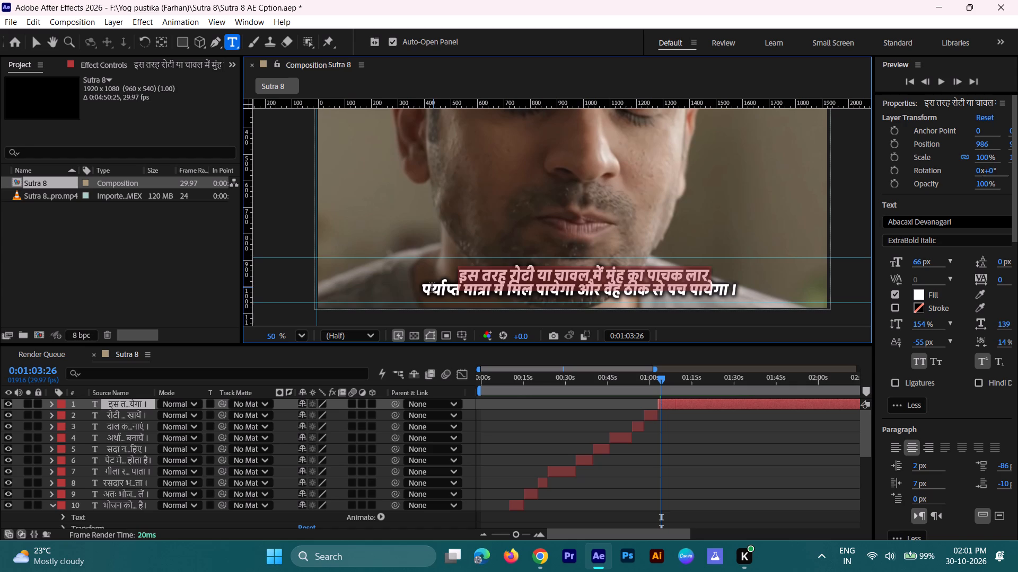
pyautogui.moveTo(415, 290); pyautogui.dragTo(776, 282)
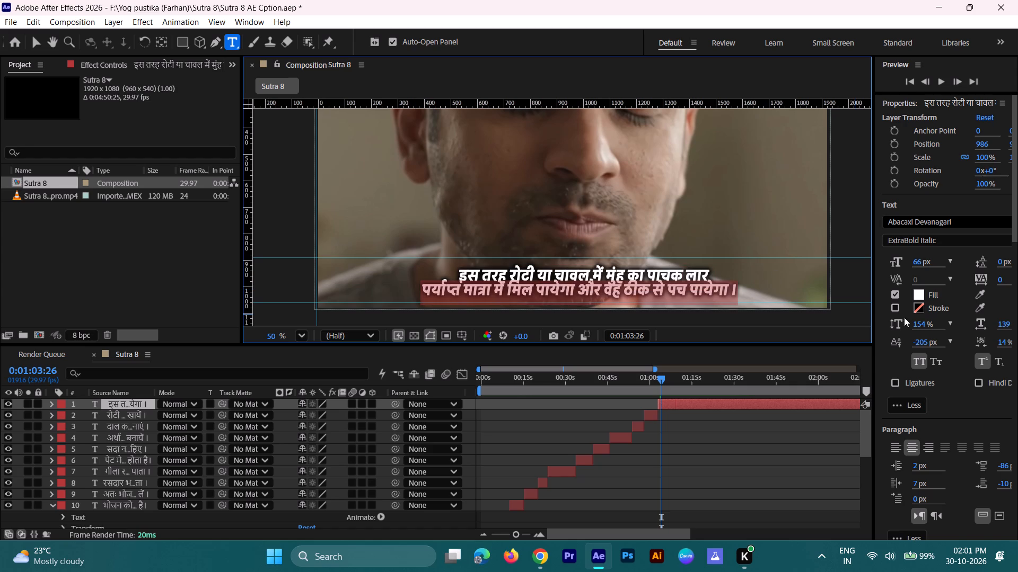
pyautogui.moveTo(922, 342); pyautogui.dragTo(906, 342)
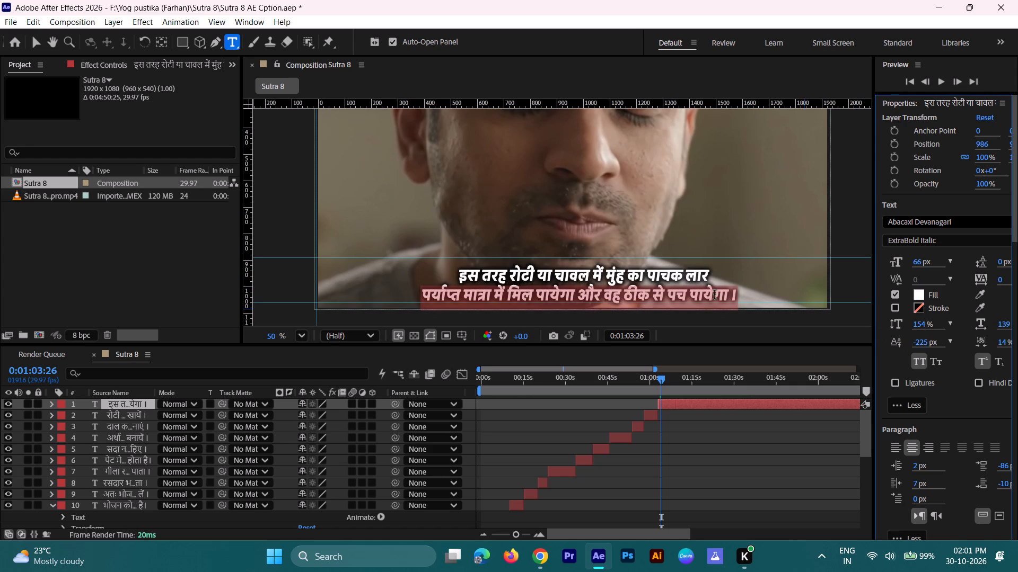
# Set the baseline shift of the caption's first line "इस तरह रोटी या चावल में मुंह का पाचक लार" to -33 px.
pyautogui.moveTo(721, 273); pyautogui.dragTo(455, 275)
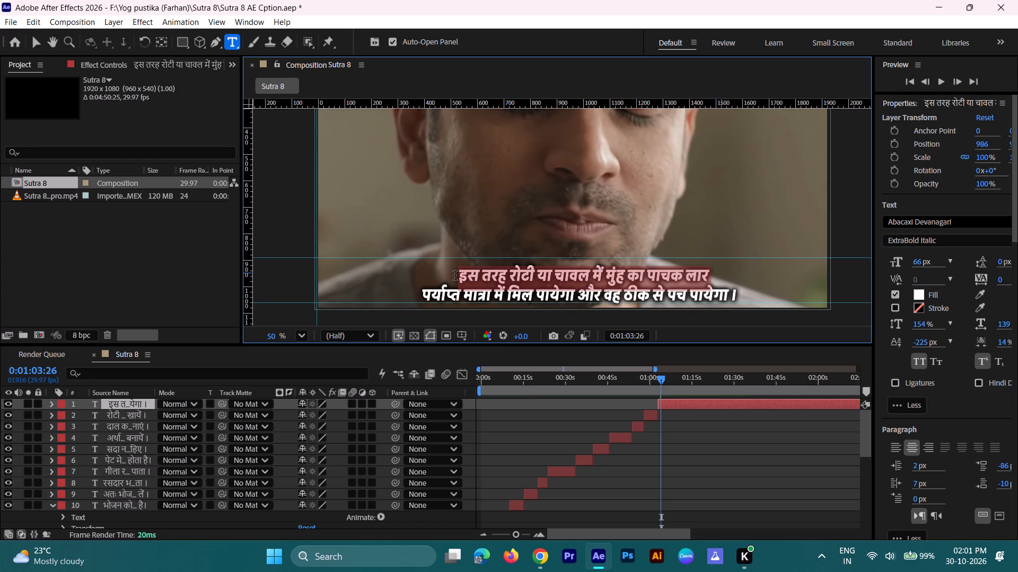
pyautogui.moveTo(918, 341); pyautogui.dragTo(921, 340)
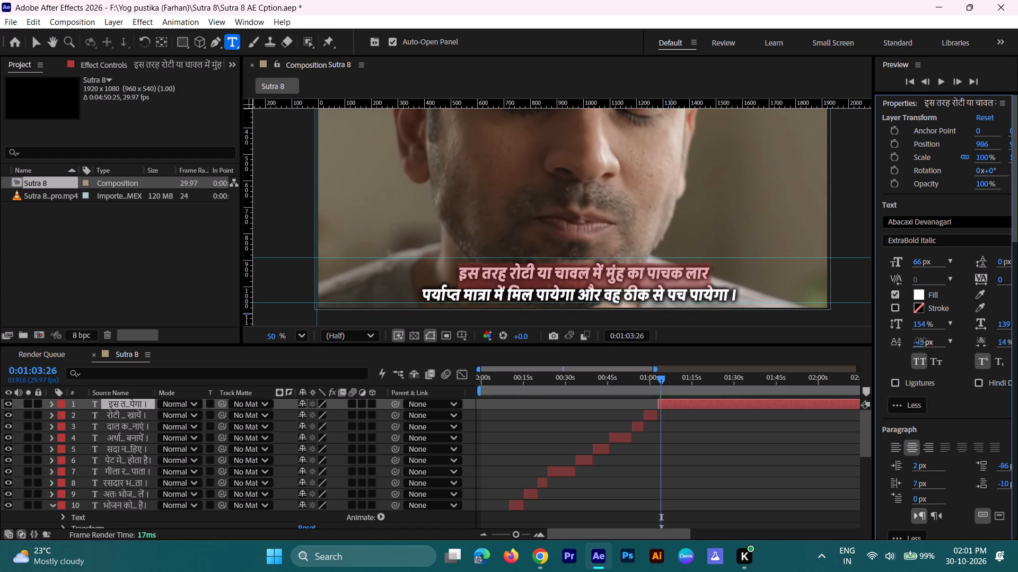
pyautogui.moveTo(921, 340); pyautogui.dragTo(926, 340)
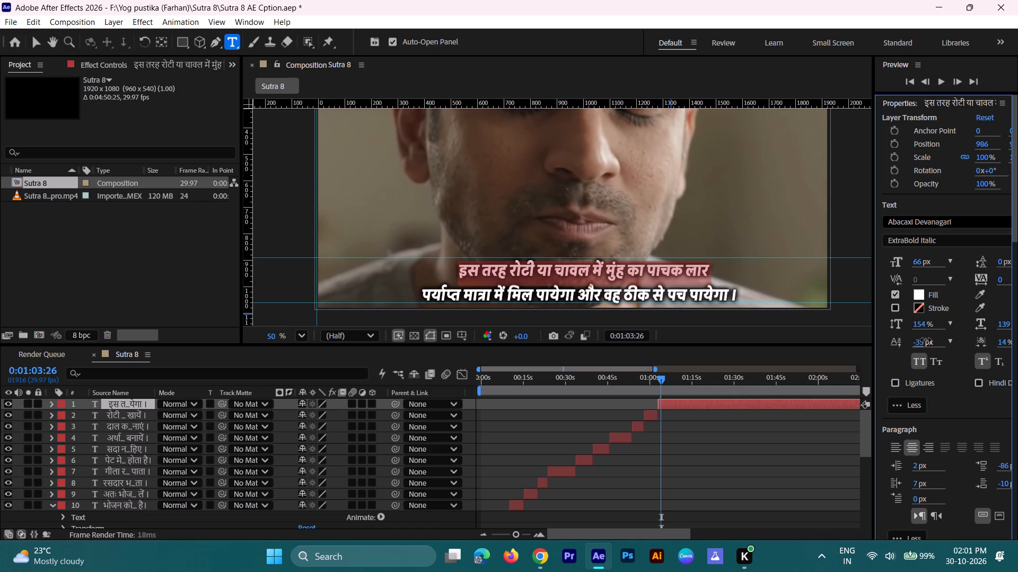
pyautogui.moveTo(926, 340); pyautogui.dragTo(927, 340)
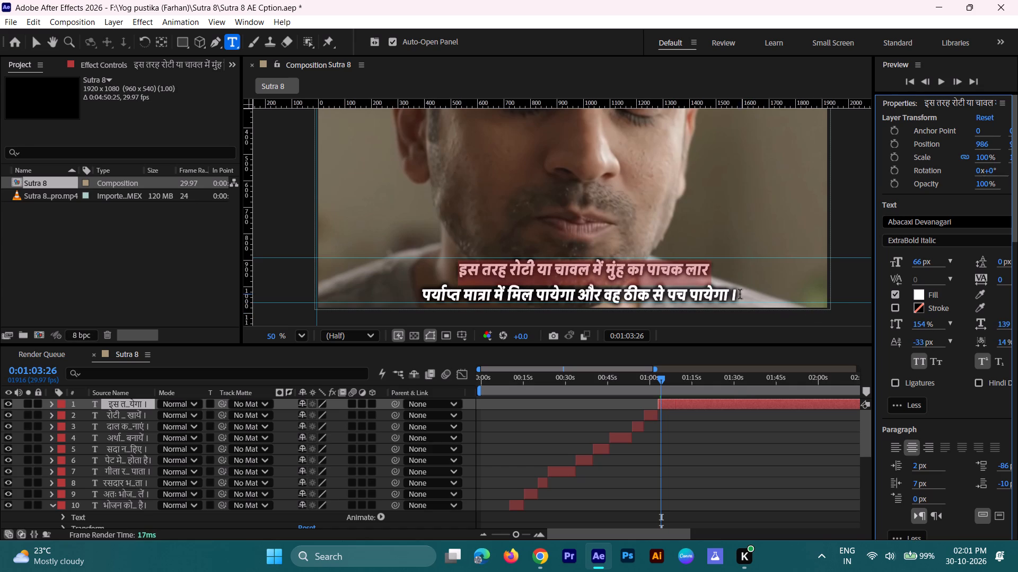
# Set the baseline shift of the caption's second line "पर्याप्त मात्रा में मिल पायेगा और वह ठीक से पच पायेगा ।" to -211 px.
pyautogui.moveTo(740, 294); pyautogui.dragTo(411, 291)
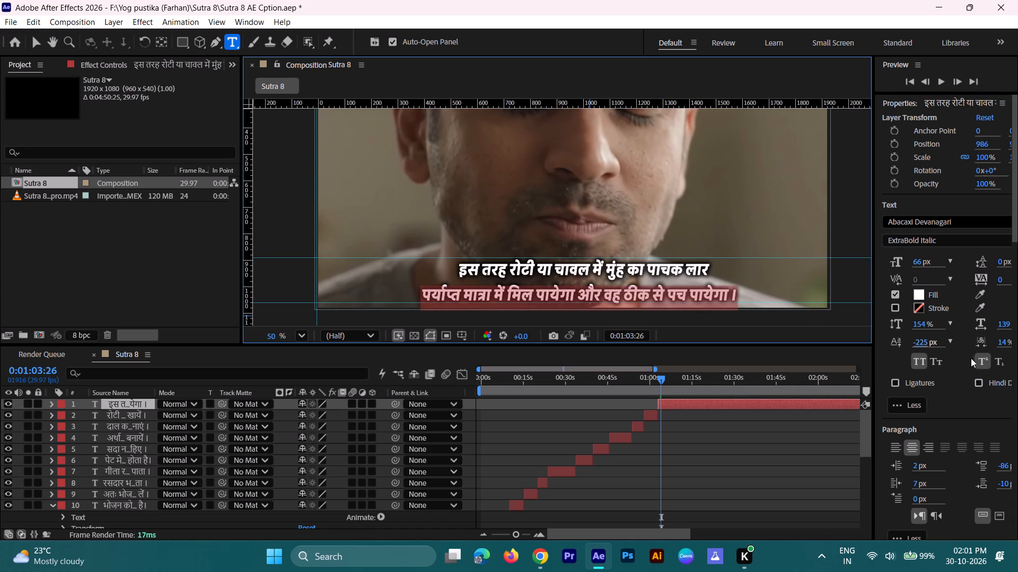
pyautogui.moveTo(926, 343); pyautogui.dragTo(927, 337)
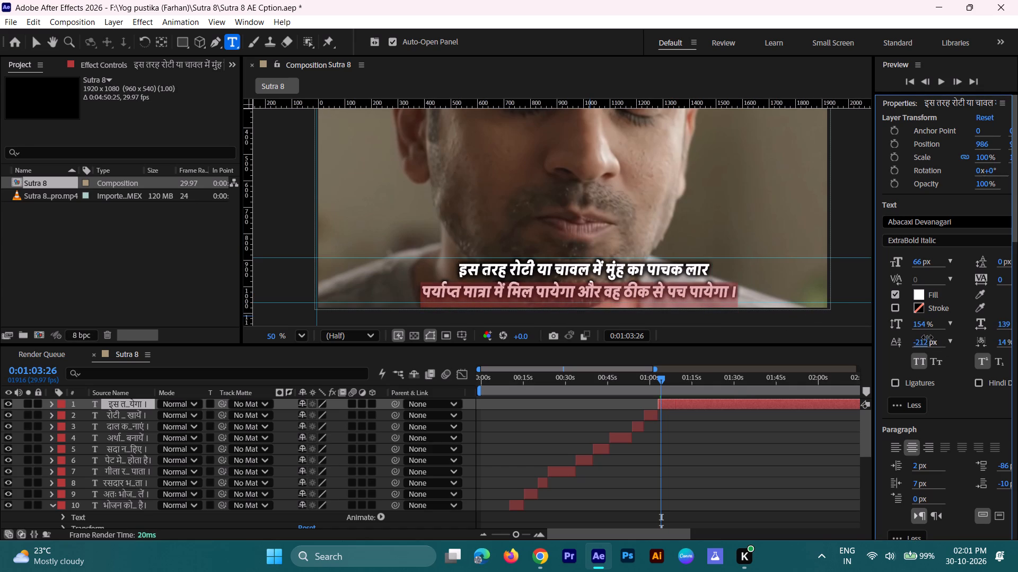
pyautogui.moveTo(927, 337); pyautogui.dragTo(928, 337)
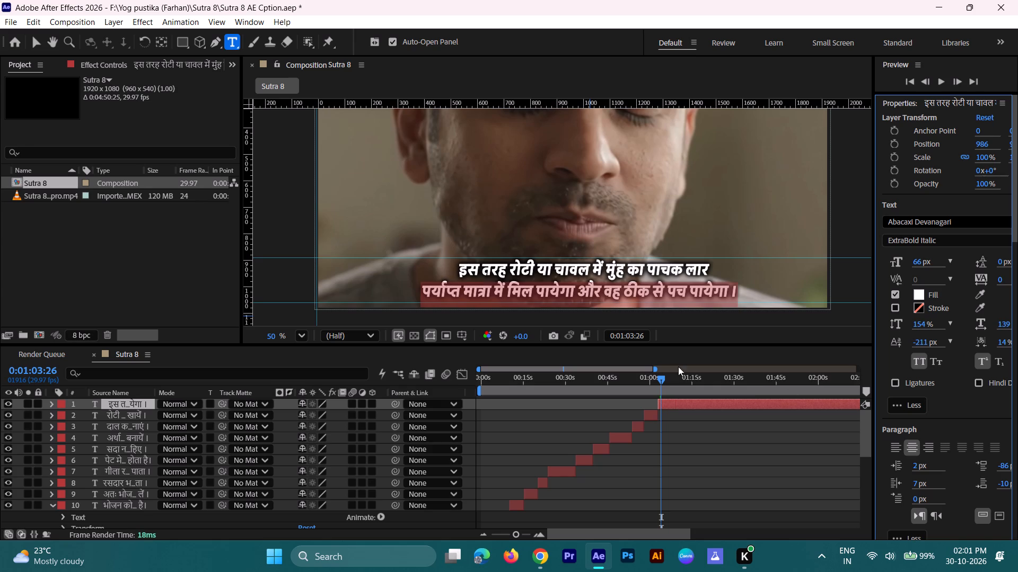
# Preview the two-line caption from 0:01:03:26 to hear where its narration ends.
pyautogui.click(665, 377)
pyautogui.press('space')
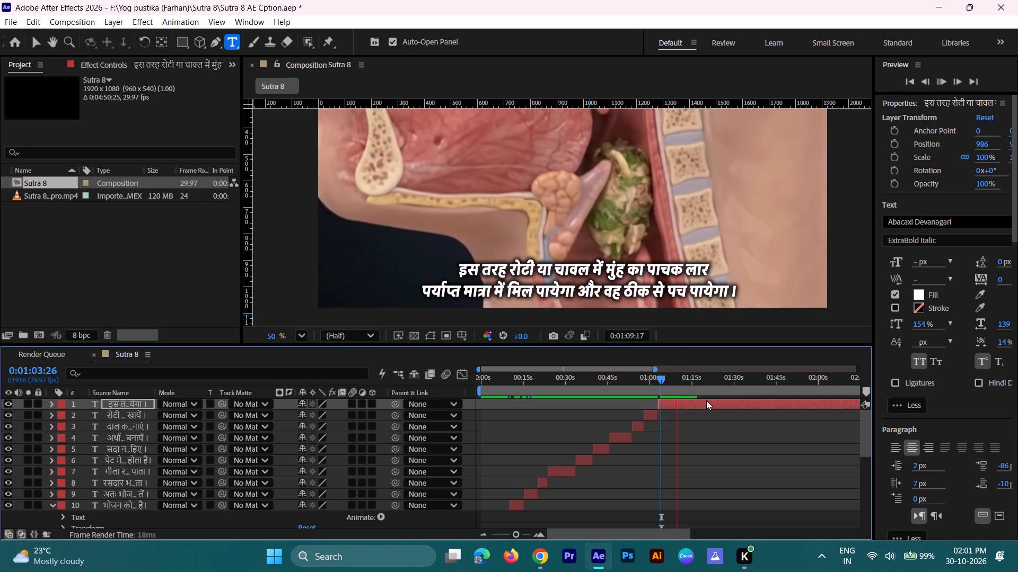
pyautogui.press('space')
pyautogui.press('space')
pyautogui.press('space')
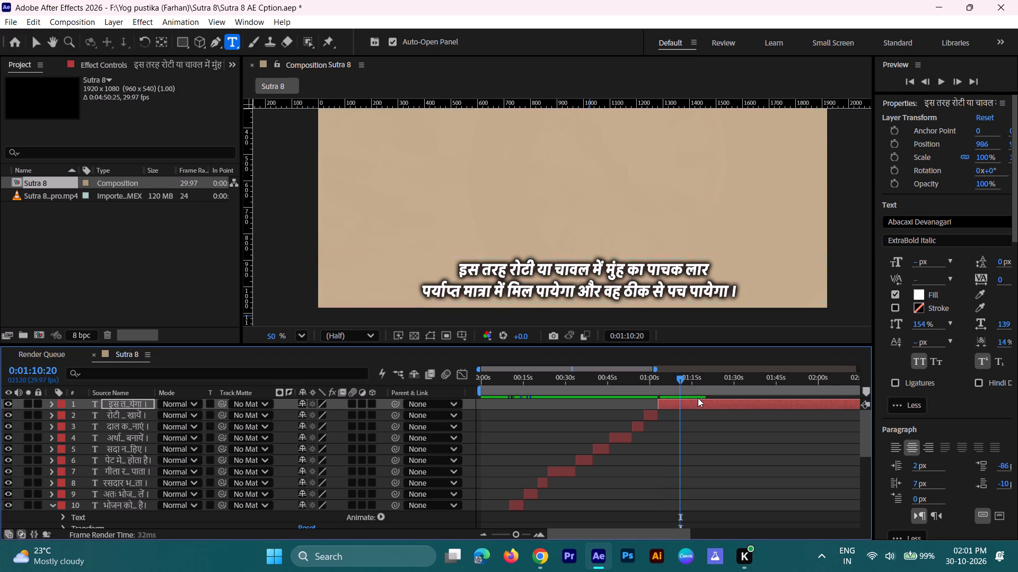
# Replay the caption from 0:01:02:09 and split its layer at 0:01:10:09, where its narration ends.
pyautogui.moveTo(683, 380); pyautogui.dragTo(659, 380)
pyautogui.press('space')
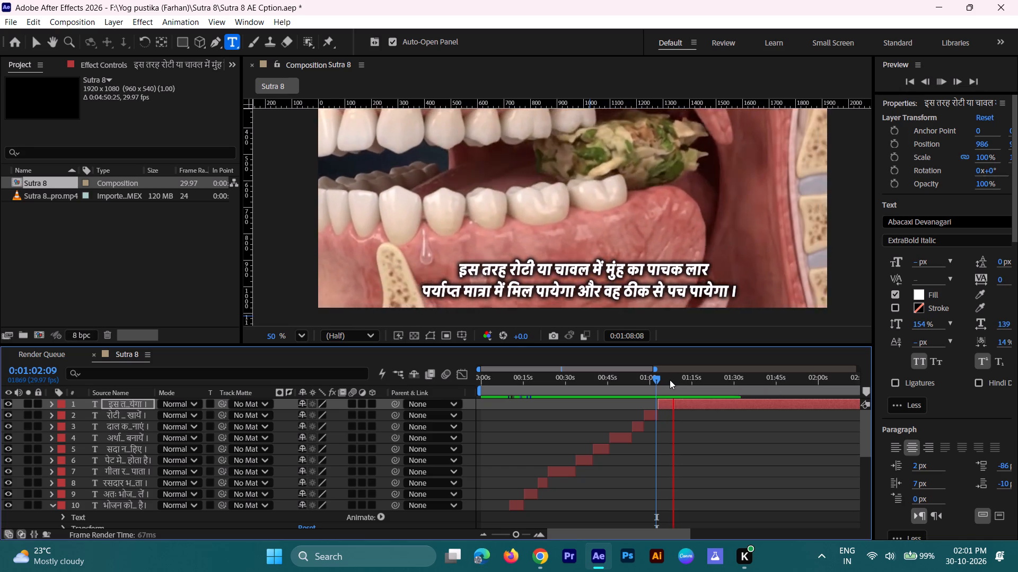
pyautogui.press('space')
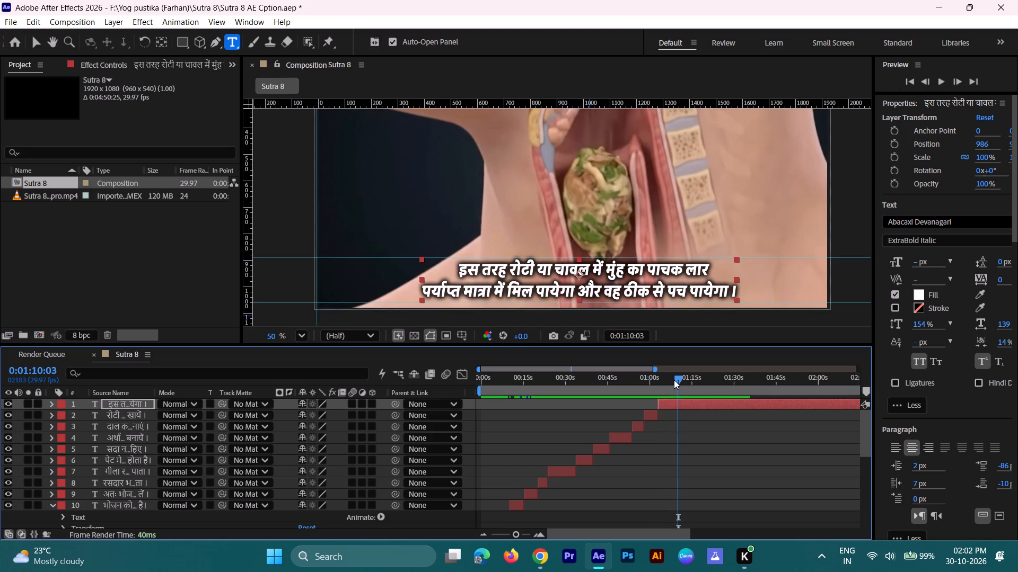
pyautogui.press('space')
pyautogui.press('space')
pyautogui.hotkey('ctrl', 'Left')
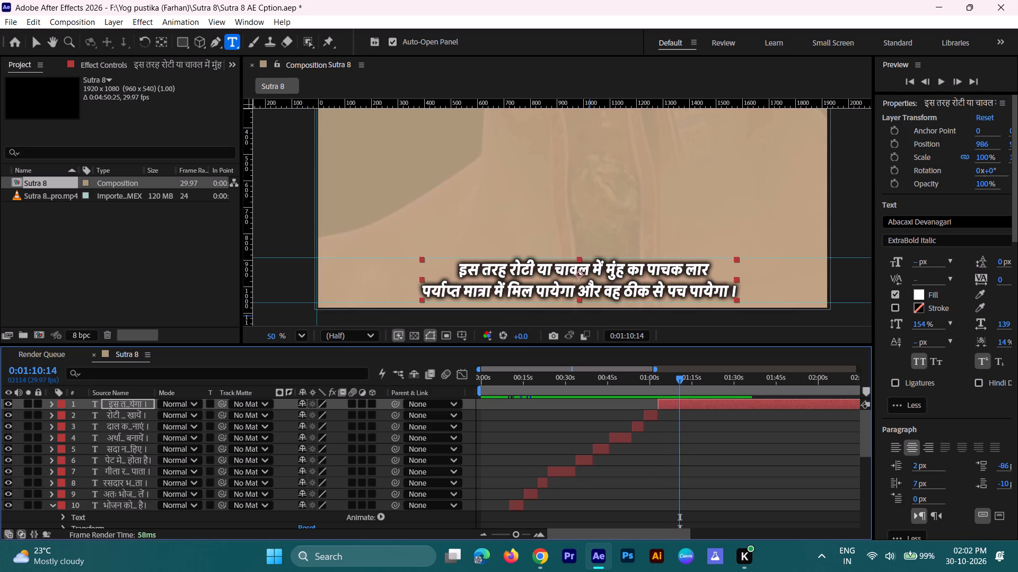
pyautogui.hotkey('ctrl', 'Left')
pyautogui.hotkey('ctrl', 'Left')
pyautogui.hotkey('ctrl', 'Left')
pyautogui.hotkey('ctrl', 'Left')
pyautogui.hotkey('ctrl', 'Left')
pyautogui.write('z')
# Preview the video from the split at 0:01:10:09 to hear the following narration.
pyautogui.press('space')
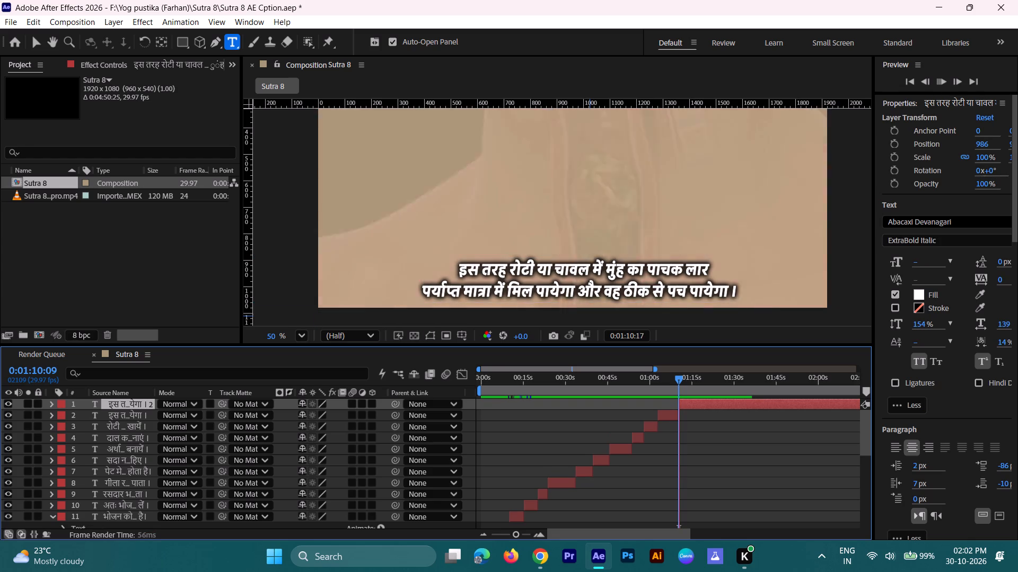
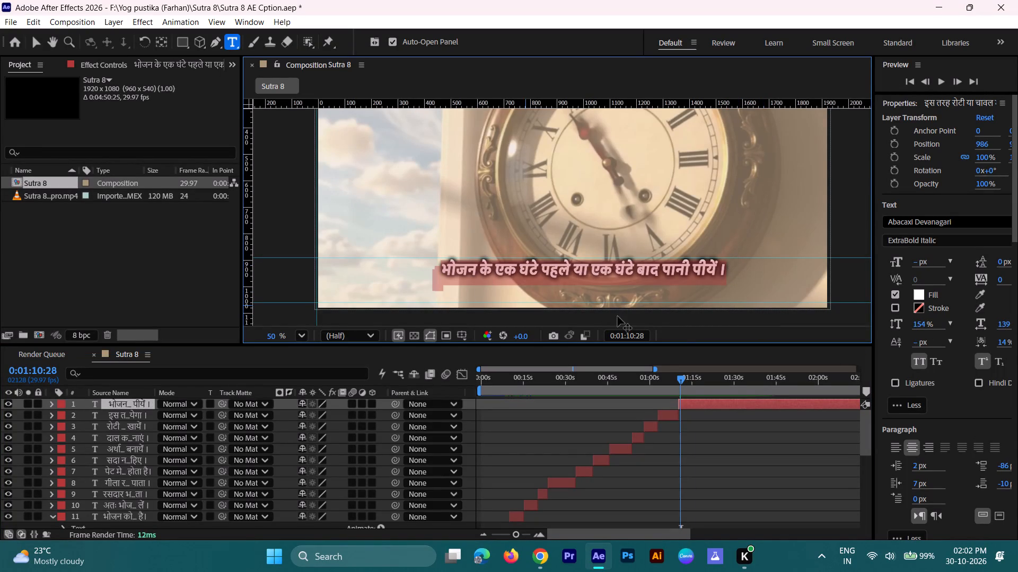
# Preview the caption "भोजन के एक घंटे पहले या एक घंटे बाद पानी पीयें ।" from 0:01:10:28 against the narration.
pyautogui.click(677, 383)
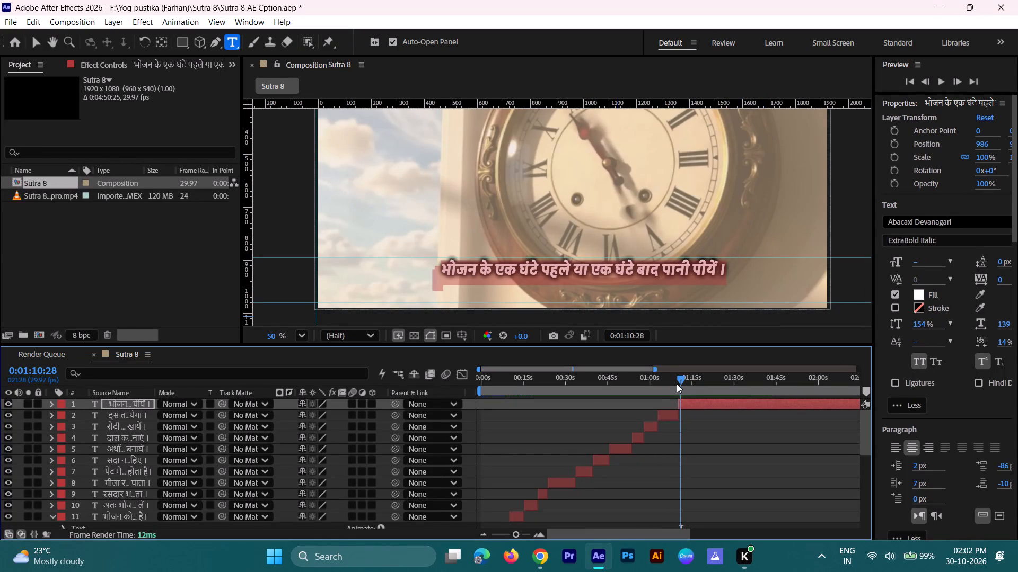
pyautogui.press('space')
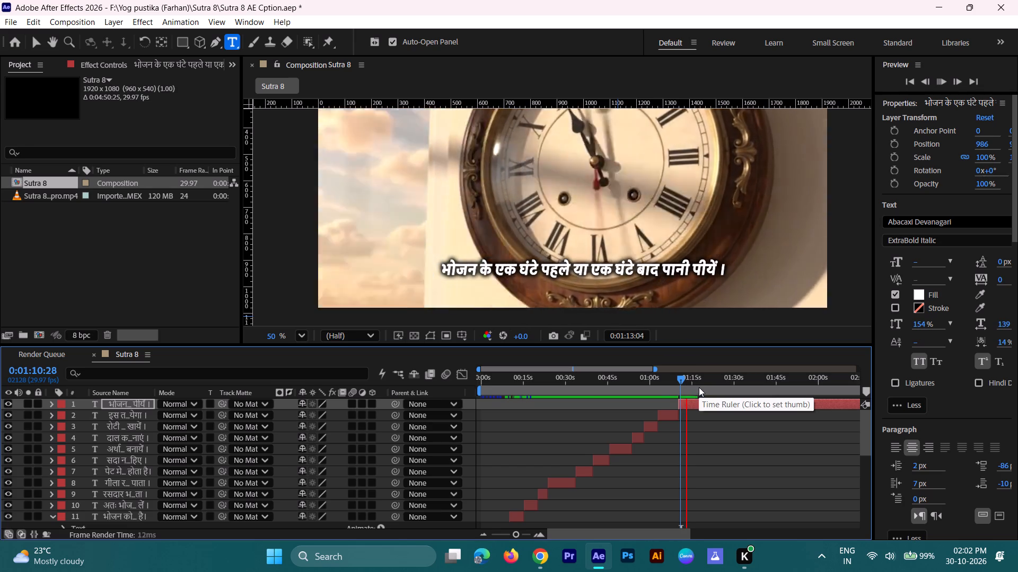
pyautogui.press('space')
# Replay the caption from its start at 0:01:10:09 and set the current time to 0:01:14:15, at the end of the bottle-drinking shot.
pyautogui.moveTo(699, 387); pyautogui.dragTo(679, 387)
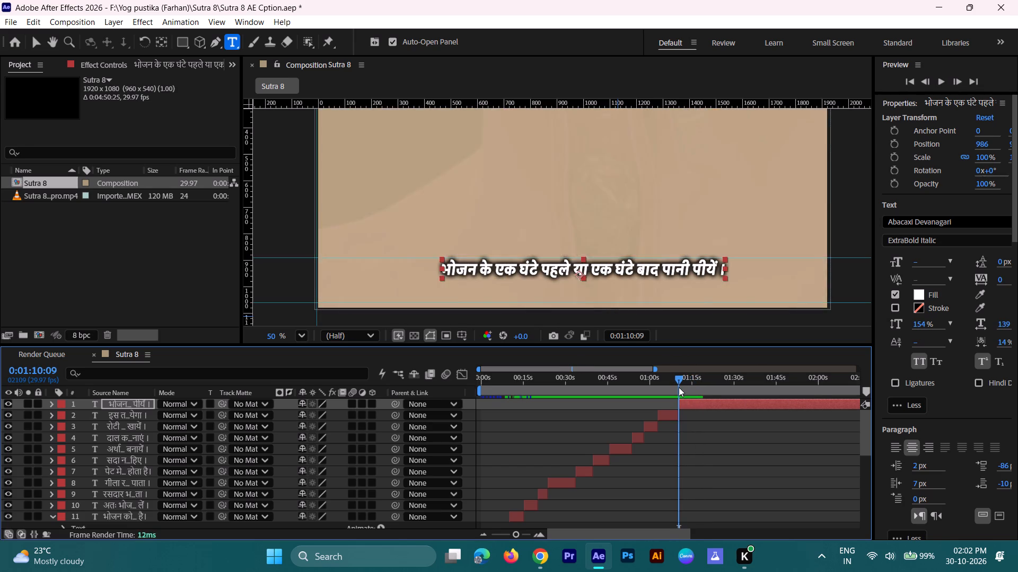
pyautogui.press('space')
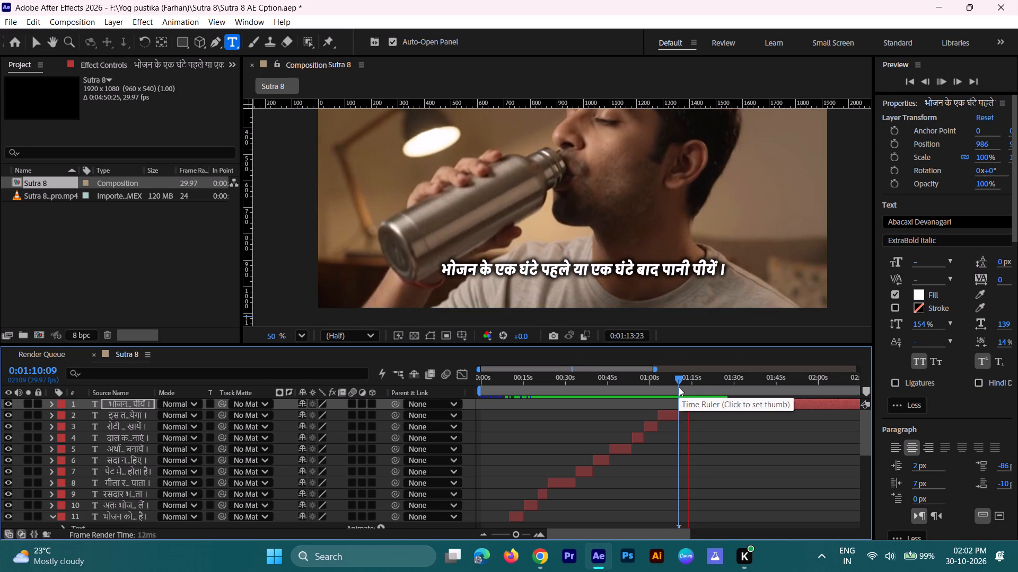
pyautogui.press('space')
pyautogui.hotkey('ctrl', 'Left')
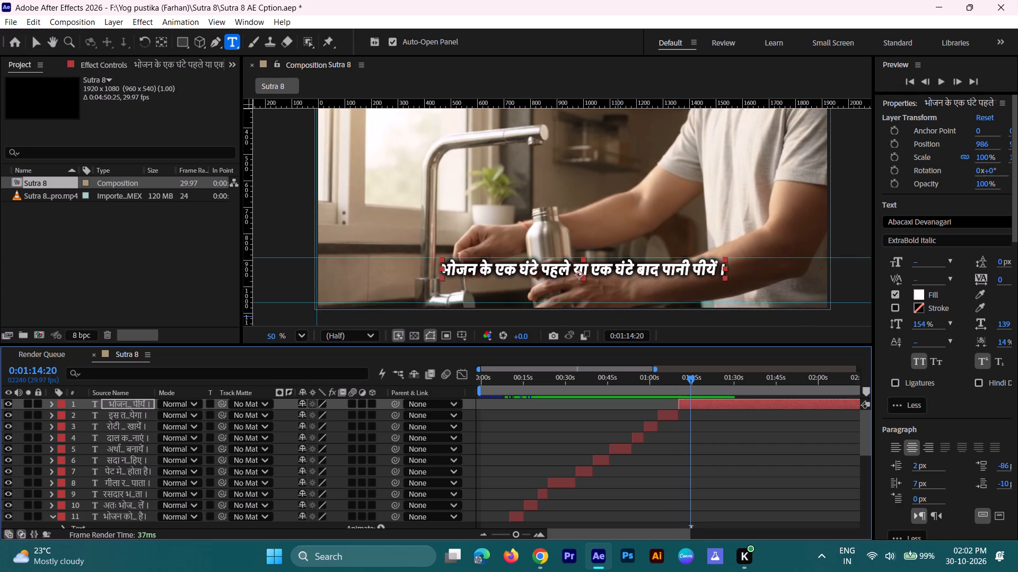
pyautogui.hotkey('ctrl', 'Left')
pyautogui.hotkey('ctrl', 'Left')
pyautogui.hotkey('ctrl', 'Left')
pyautogui.hotkey('ctrl', 'Left')
pyautogui.hotkey('ctrl', 'Left')
pyautogui.write('z')
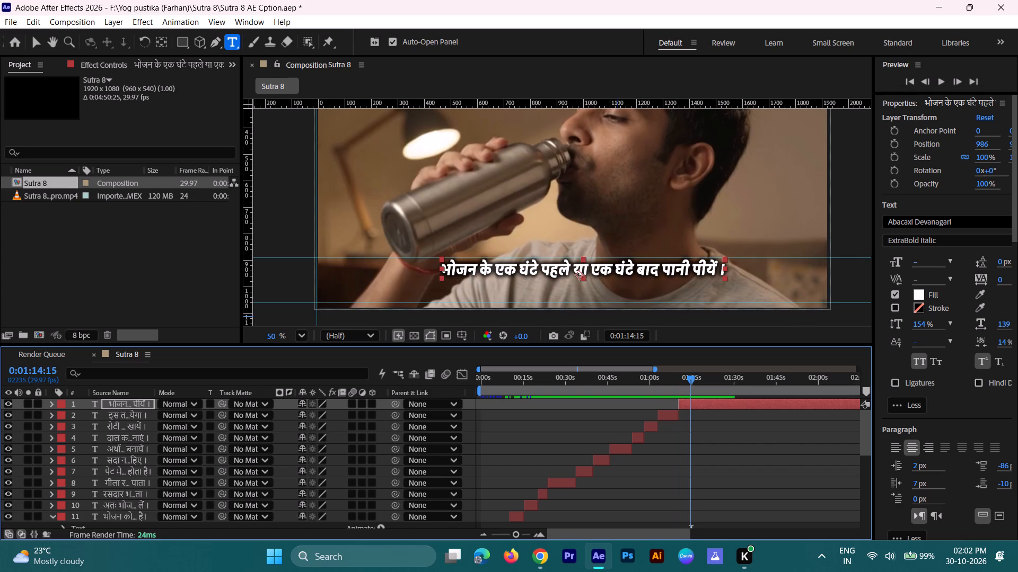
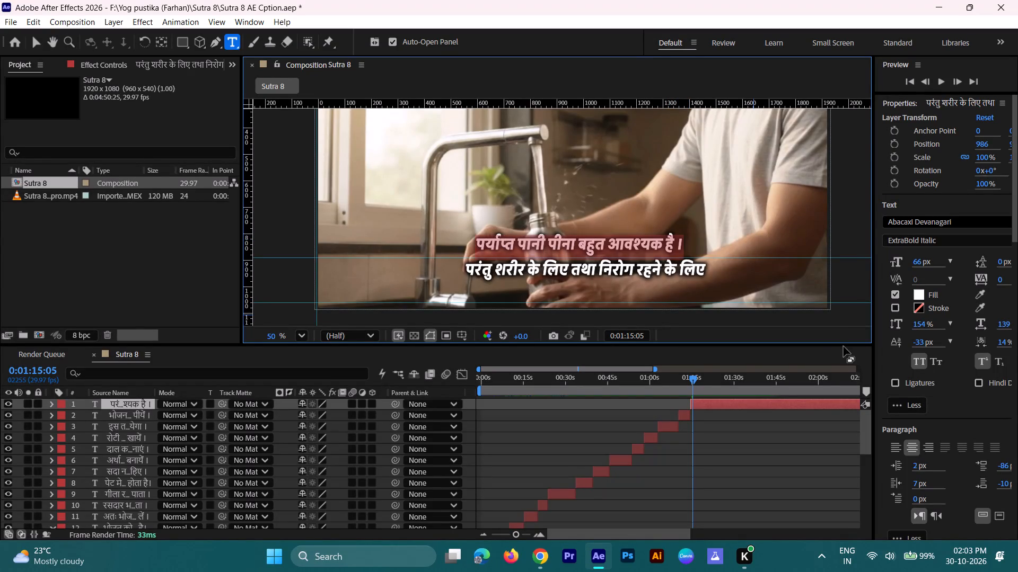
# Set the baseline shift of the caption line "पर्याप्त पानी पीना बहुत आवश्यक है ।" to -207 px, placing it below the first line.
pyautogui.moveTo(920, 342); pyautogui.dragTo(887, 350)
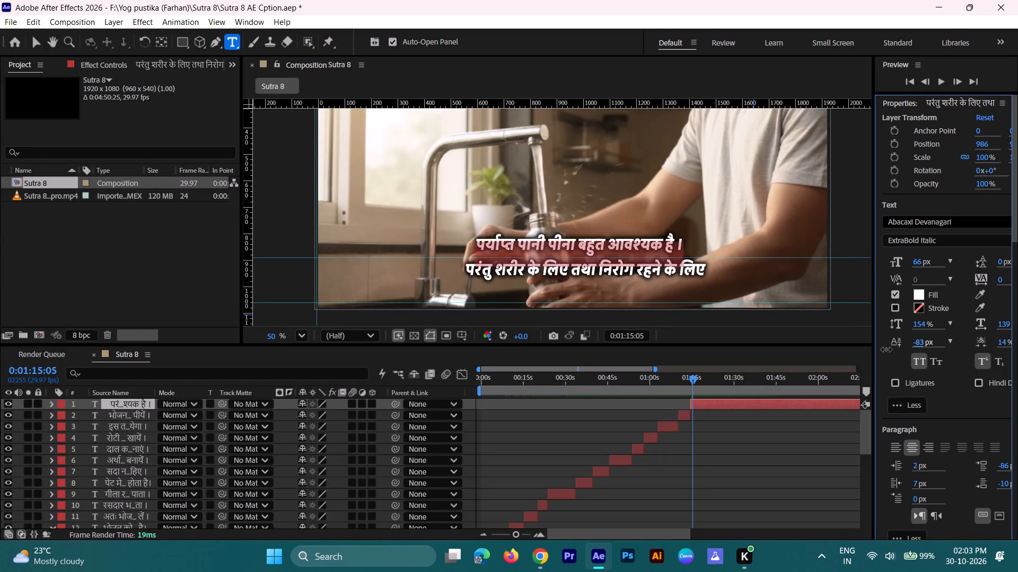
pyautogui.moveTo(887, 350); pyautogui.dragTo(810, 344)
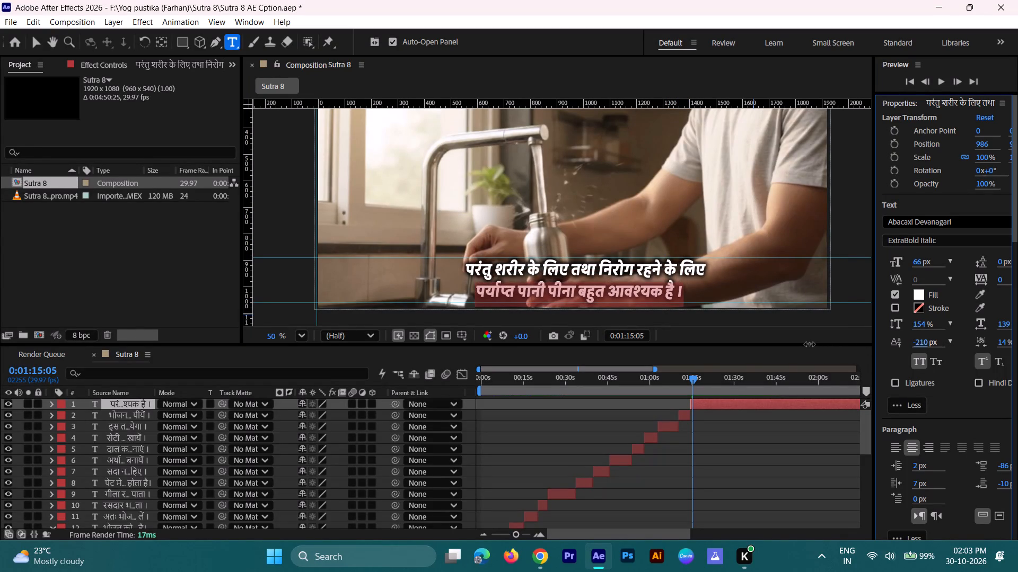
pyautogui.moveTo(810, 344); pyautogui.dragTo(811, 344)
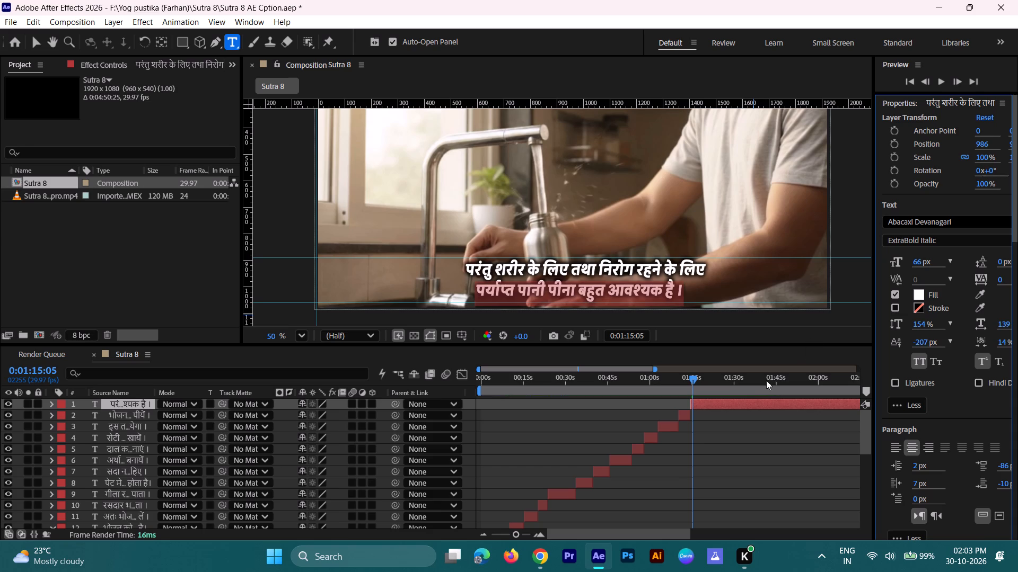
# Set the baseline shift of the caption "भोजन के एक घंटे पहले या एक घंटे बाद पानी पीयें ।" to -55 px.
pyautogui.moveTo(695, 383); pyautogui.dragTo(685, 384)
pyautogui.doubleClick(685, 414)
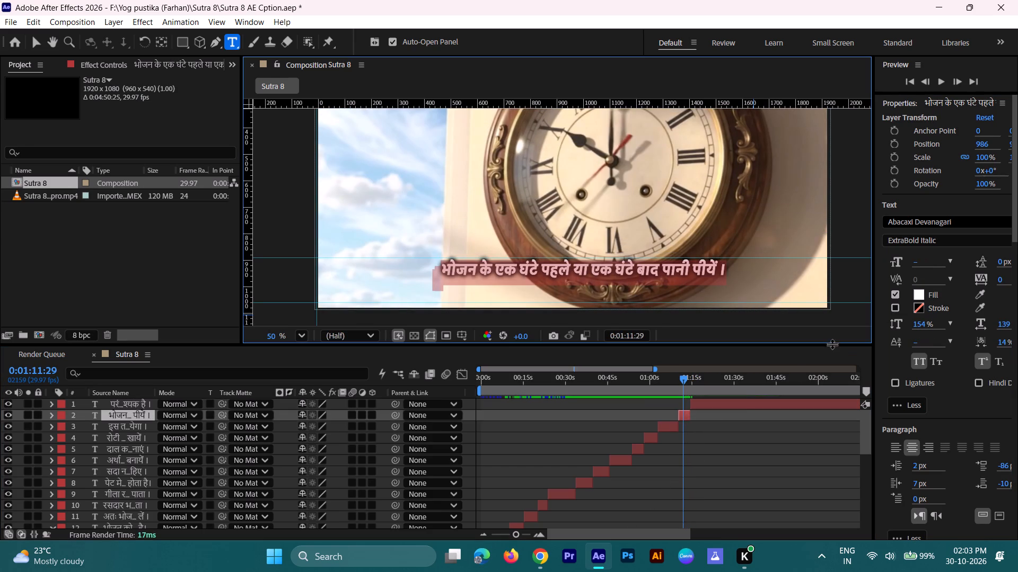
pyautogui.click(915, 344)
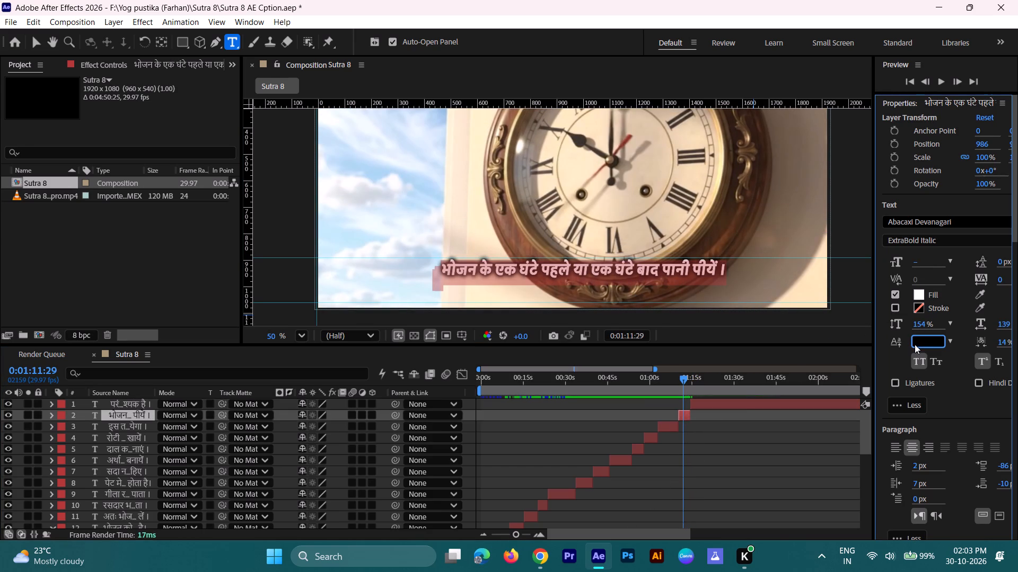
pyautogui.write('-55')
pyautogui.press('Return')
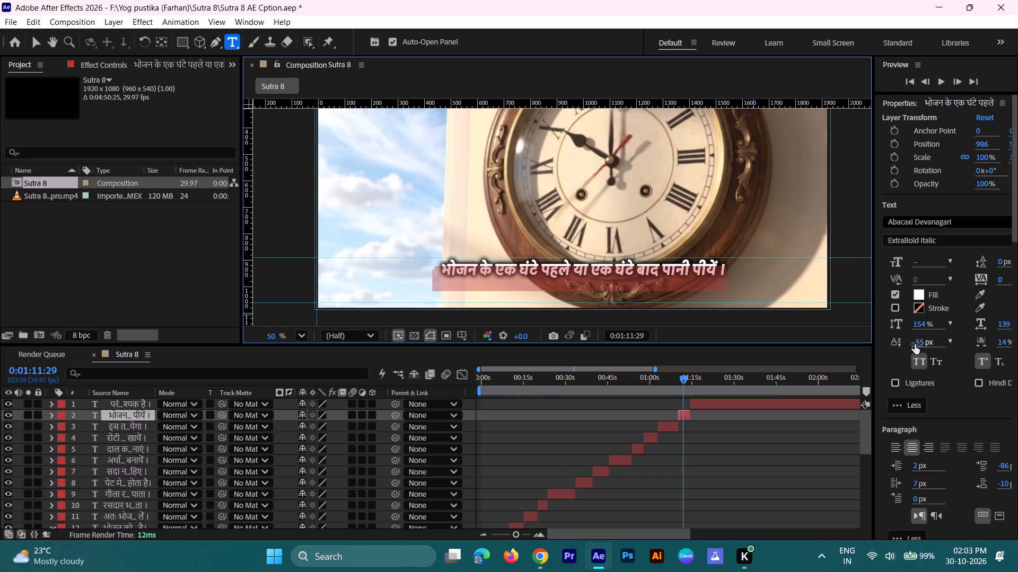
# Preview the caption "परंतु शरीर के लिए तथा निरोग रहने के लिए" from 0:01:14:24 to check where its narration and shot end.
pyautogui.moveTo(682, 379); pyautogui.dragTo(686, 379)
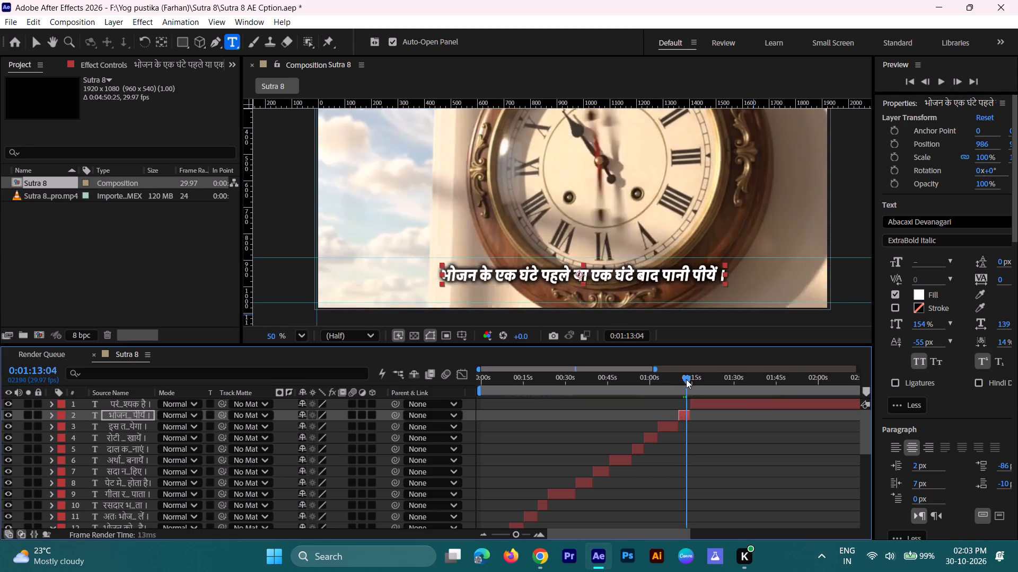
pyautogui.moveTo(686, 379); pyautogui.dragTo(691, 379)
pyautogui.press('space')
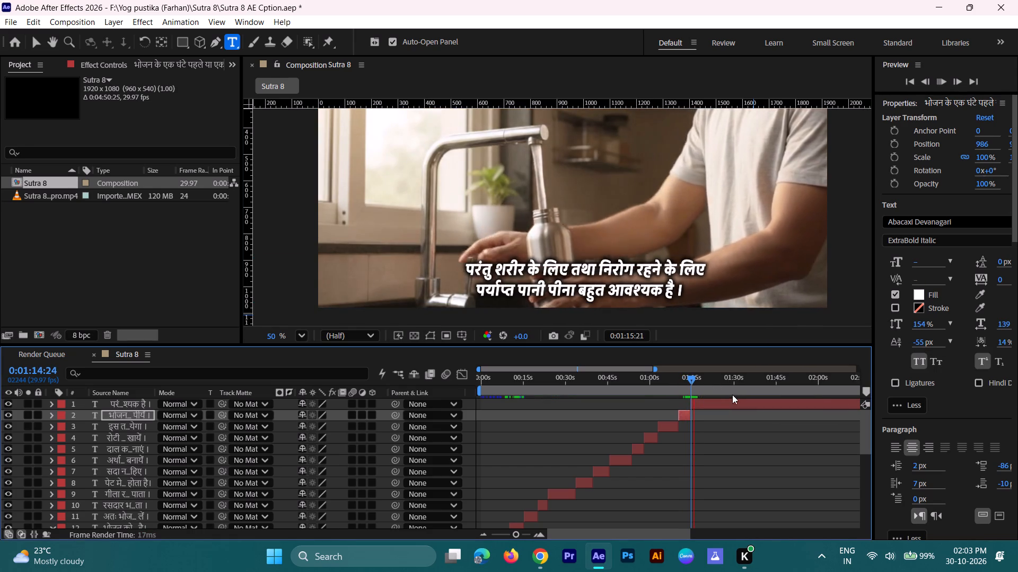
pyautogui.click(707, 383)
pyautogui.press('space')
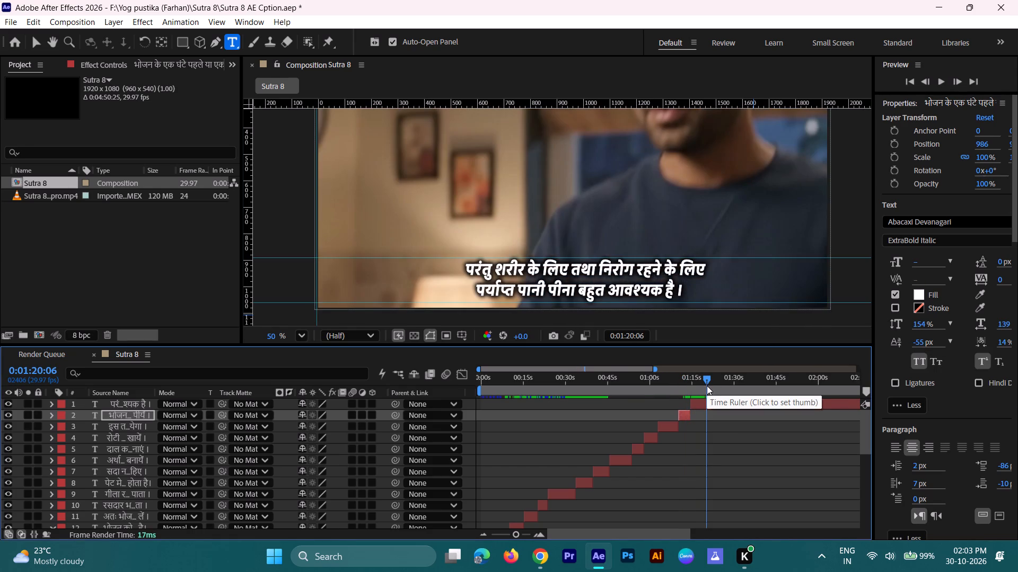
pyautogui.moveTo(707, 387); pyautogui.dragTo(701, 388)
pyautogui.press('space')
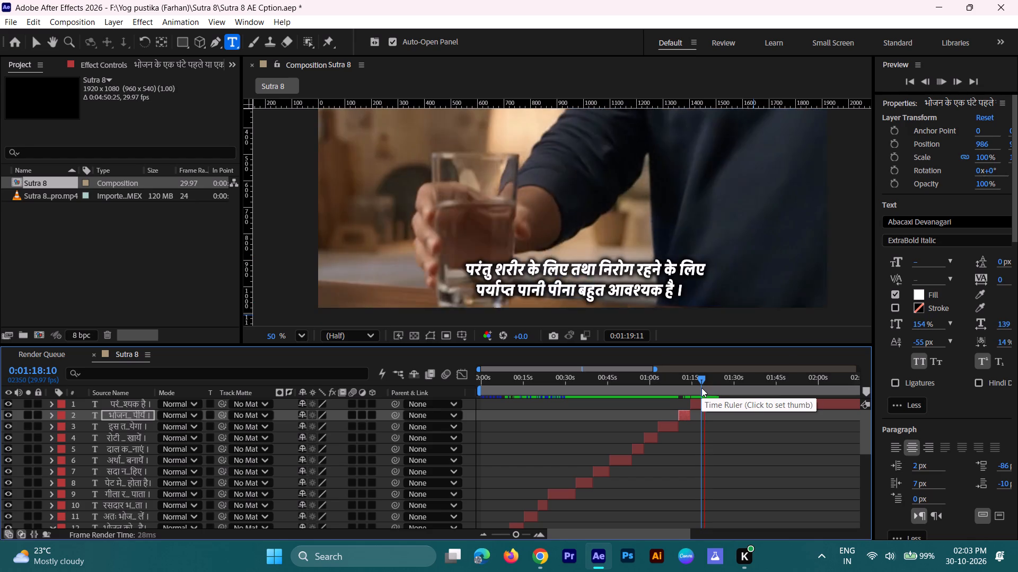
pyautogui.press('space')
pyautogui.write('z')
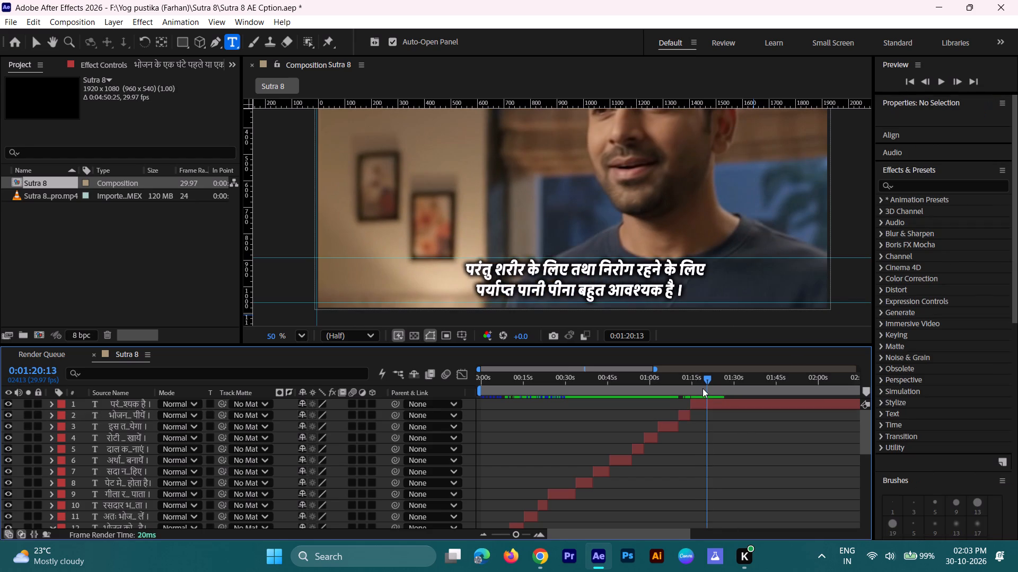
pyautogui.press('space')
pyautogui.press('space')
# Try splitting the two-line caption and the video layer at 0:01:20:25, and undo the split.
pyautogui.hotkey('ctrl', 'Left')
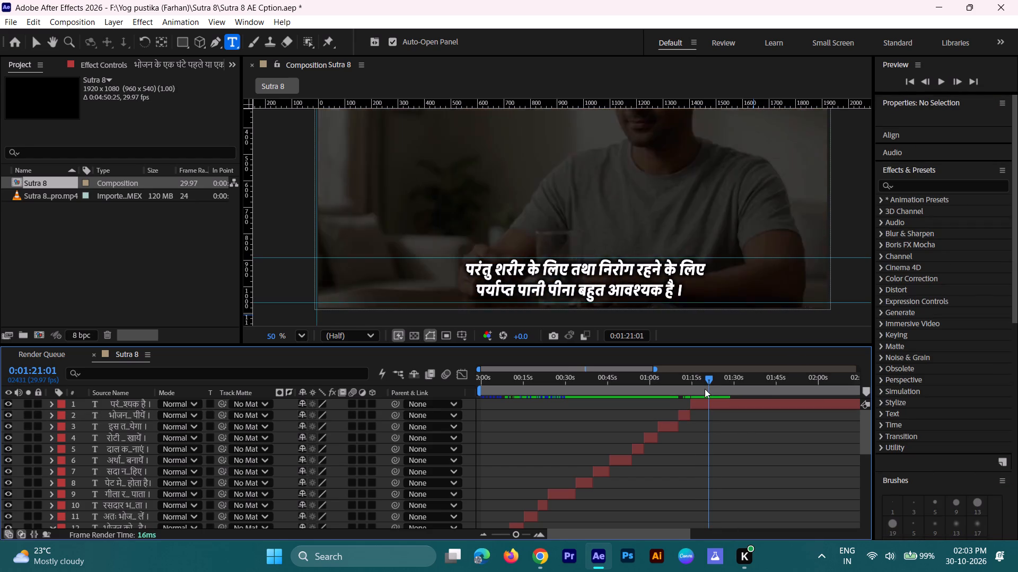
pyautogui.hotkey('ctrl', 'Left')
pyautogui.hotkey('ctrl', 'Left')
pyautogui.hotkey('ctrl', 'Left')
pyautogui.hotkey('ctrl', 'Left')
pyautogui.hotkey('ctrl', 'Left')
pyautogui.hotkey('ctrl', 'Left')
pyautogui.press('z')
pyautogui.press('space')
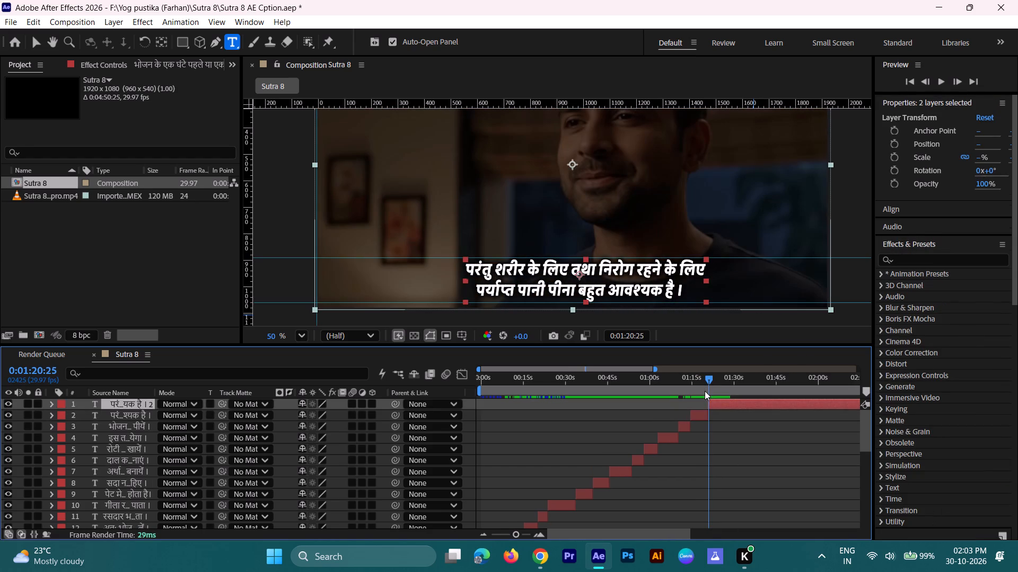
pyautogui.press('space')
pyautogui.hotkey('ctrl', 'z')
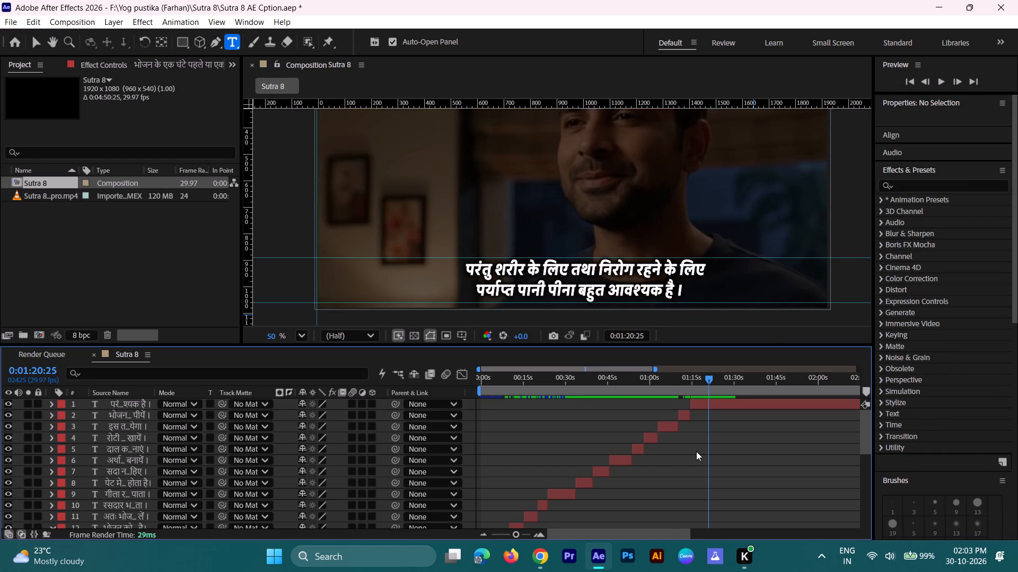
# Split the two-line caption and the video layer at 0:01:20:23 and start playback from the cut.
pyautogui.hotkey('ctrl', 'Left')
pyautogui.hotkey('ctrl', 'Left')
pyautogui.write('z')
pyautogui.press('space')
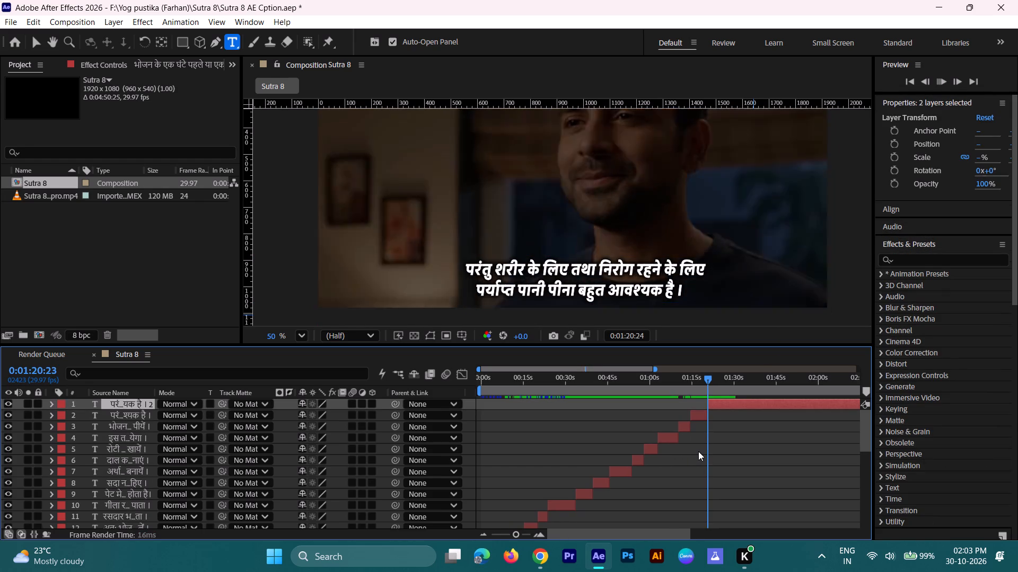
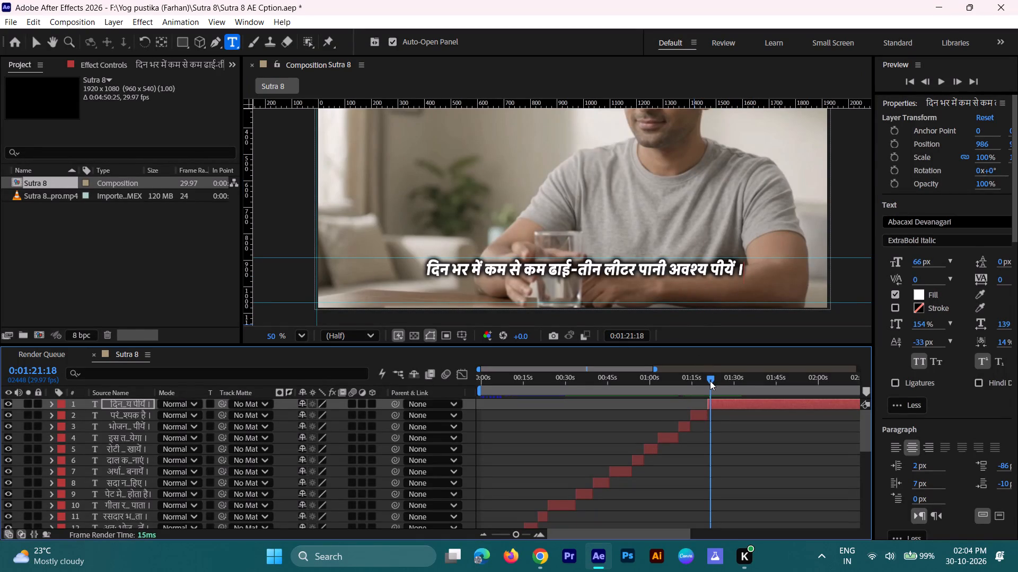
# Preview the caption "दिन भर में कम से कम ढाई-तीन लीटर पानी अवश्य पीयें ।" over the water-drinking shot and select its whole text line.
pyautogui.press('space')
pyautogui.press('space')
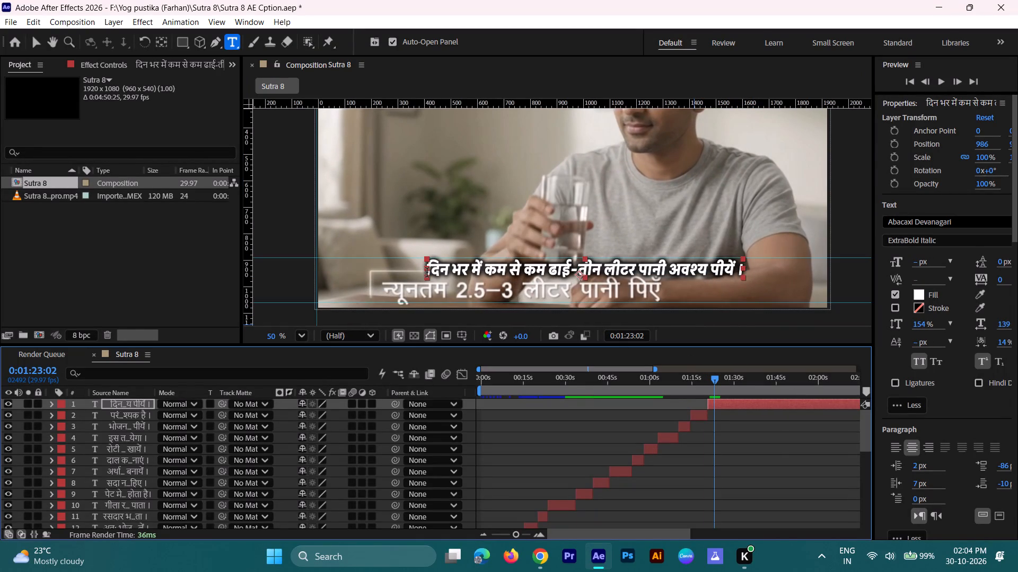
pyautogui.moveTo(427, 272); pyautogui.dragTo(533, 269)
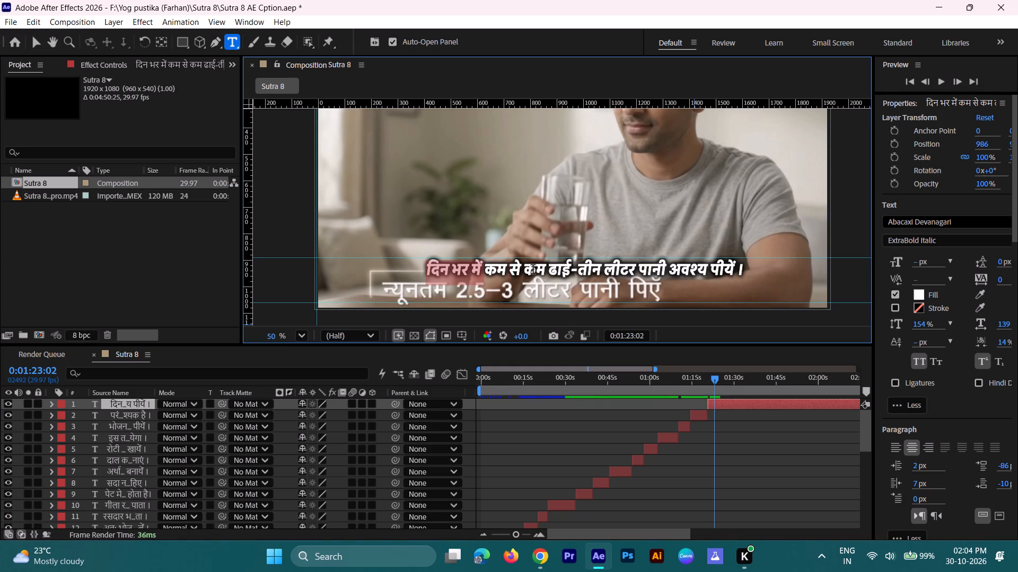
pyautogui.moveTo(533, 269); pyautogui.dragTo(762, 260)
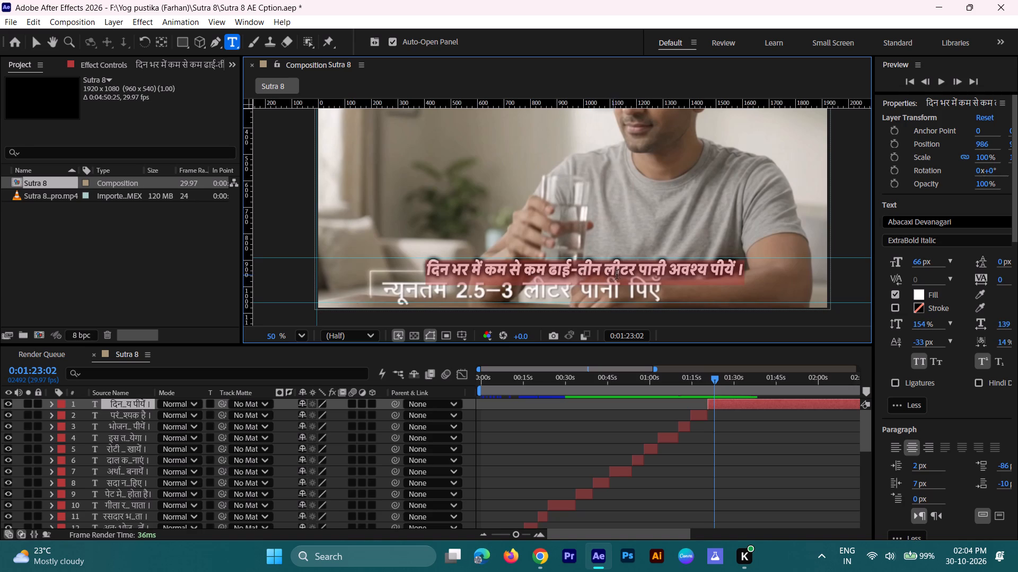
pyautogui.moveTo(709, 380); pyautogui.dragTo(704, 381)
pyautogui.press('space')
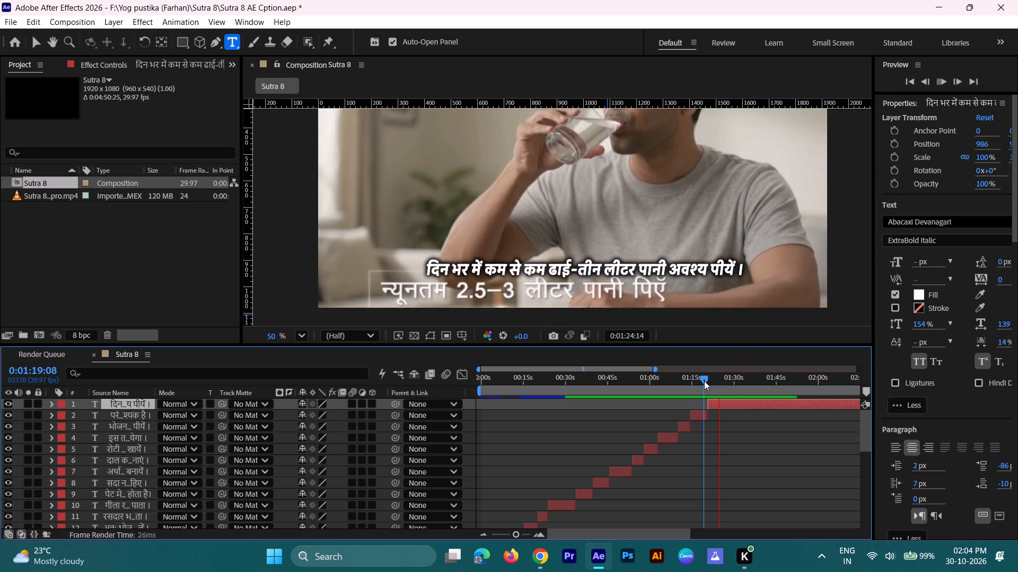
pyautogui.press('space')
pyautogui.moveTo(715, 381); pyautogui.dragTo(710, 381)
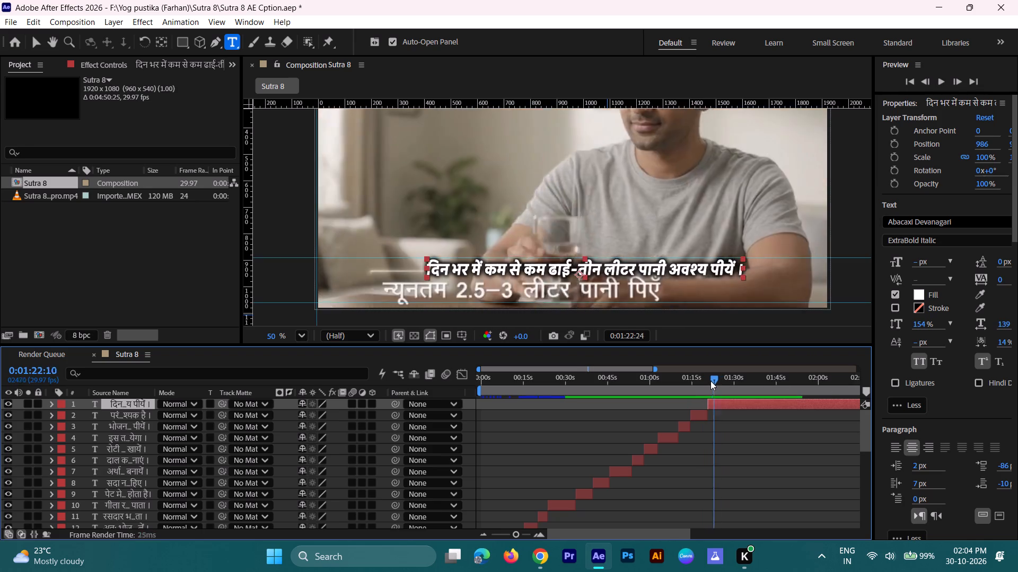
pyautogui.moveTo(710, 381); pyautogui.dragTo(705, 380)
pyautogui.press('space')
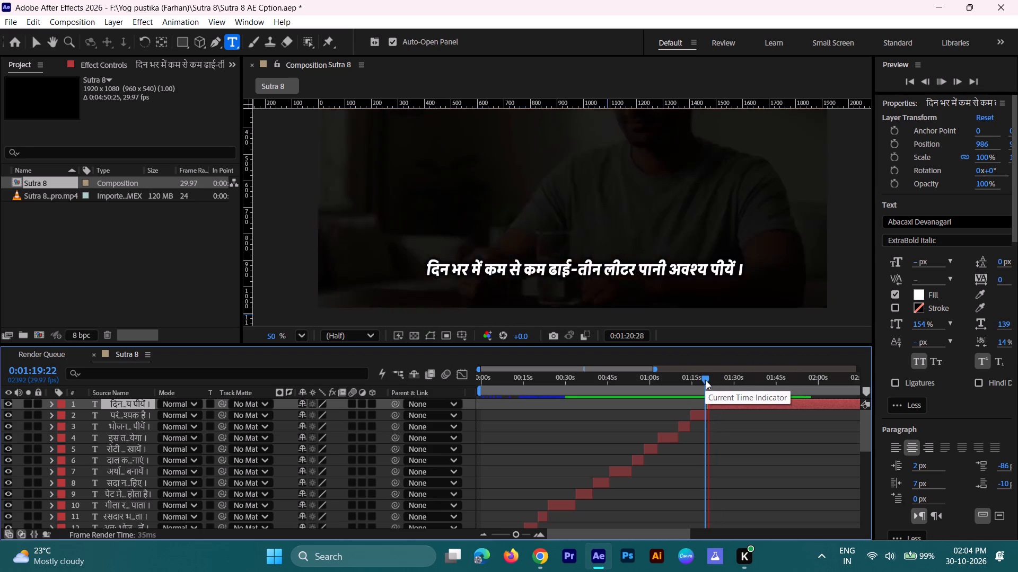
pyautogui.press('space')
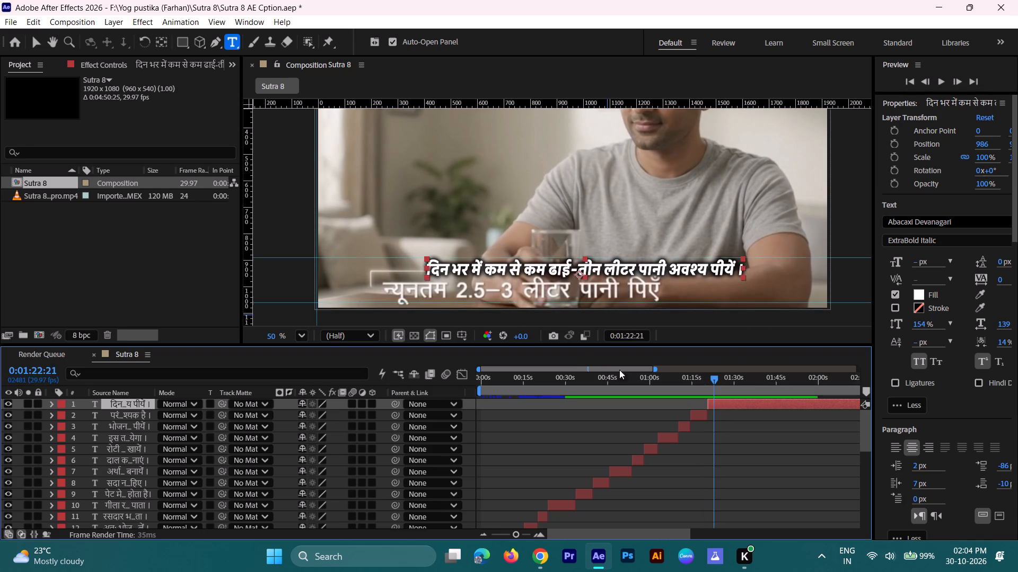
pyautogui.moveTo(425, 274); pyautogui.dragTo(729, 252)
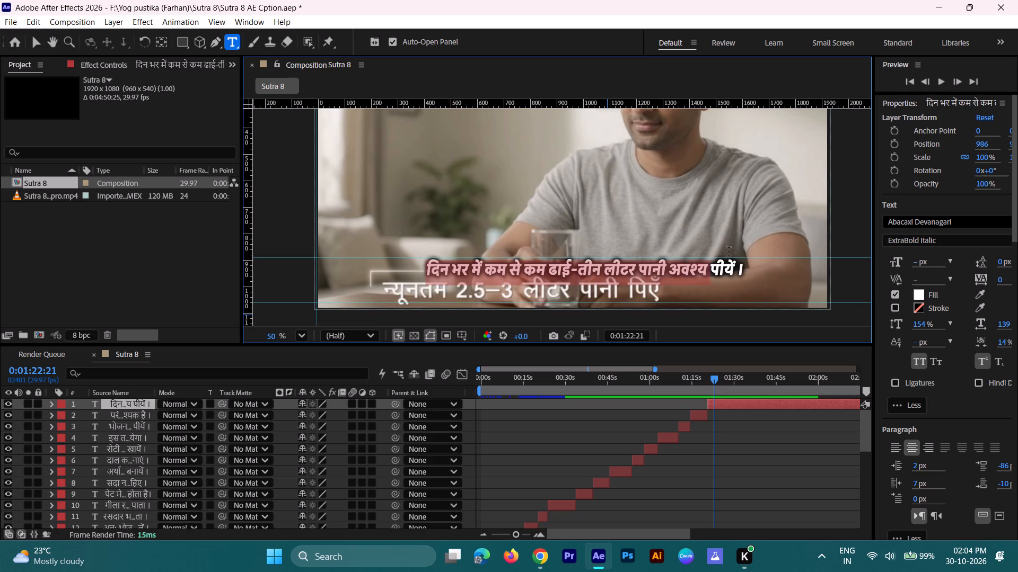
pyautogui.moveTo(729, 252); pyautogui.dragTo(767, 250)
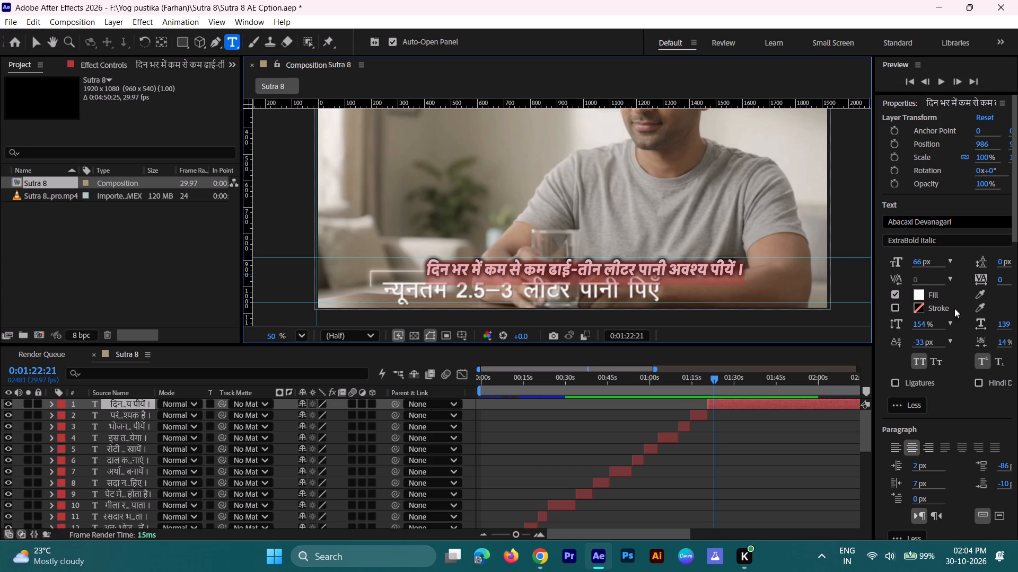
# Preview the water-drinking caption from 0:01:21:05 to check where its narration ends.
pyautogui.click(709, 385)
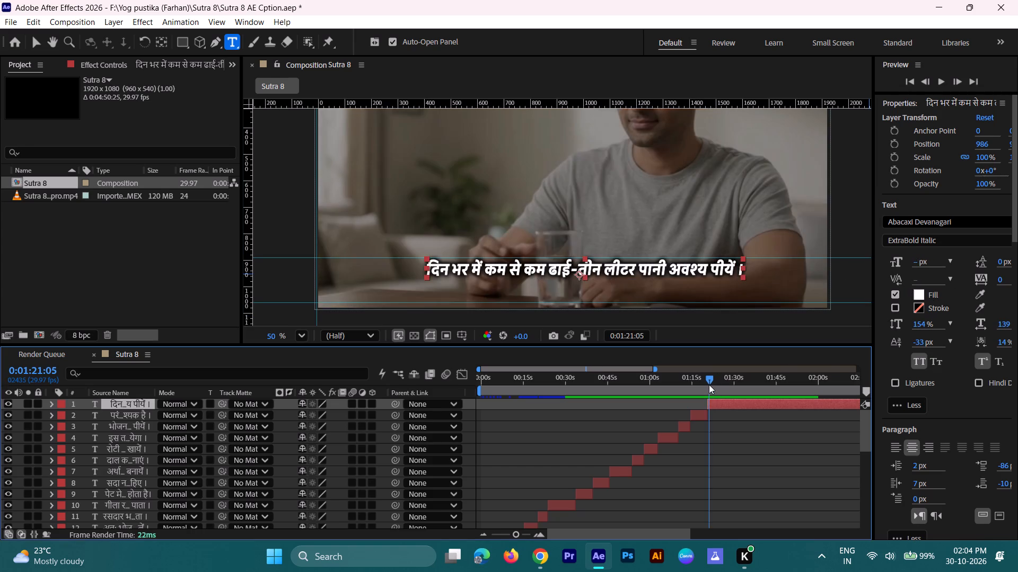
pyautogui.press('space')
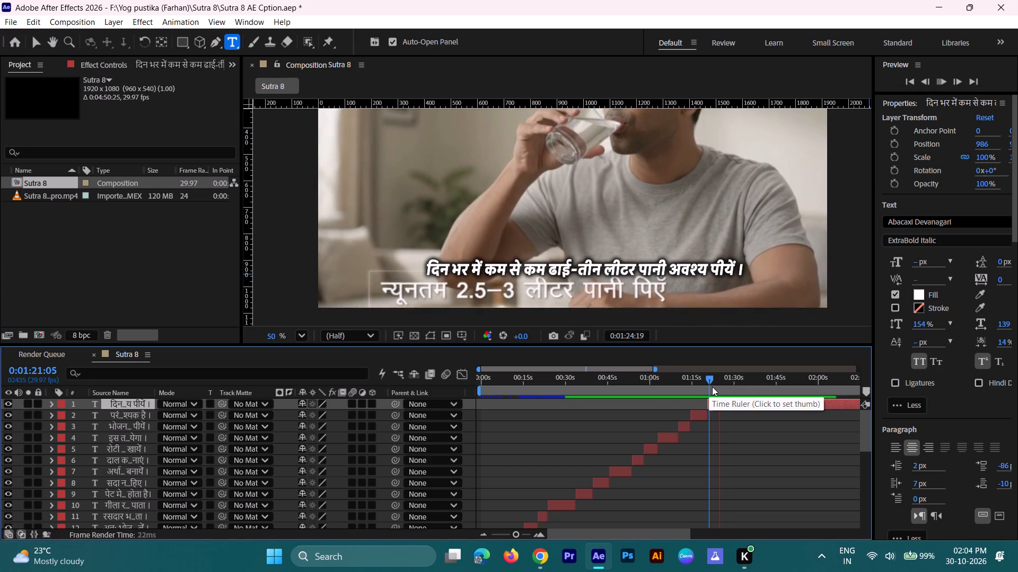
pyautogui.press('space')
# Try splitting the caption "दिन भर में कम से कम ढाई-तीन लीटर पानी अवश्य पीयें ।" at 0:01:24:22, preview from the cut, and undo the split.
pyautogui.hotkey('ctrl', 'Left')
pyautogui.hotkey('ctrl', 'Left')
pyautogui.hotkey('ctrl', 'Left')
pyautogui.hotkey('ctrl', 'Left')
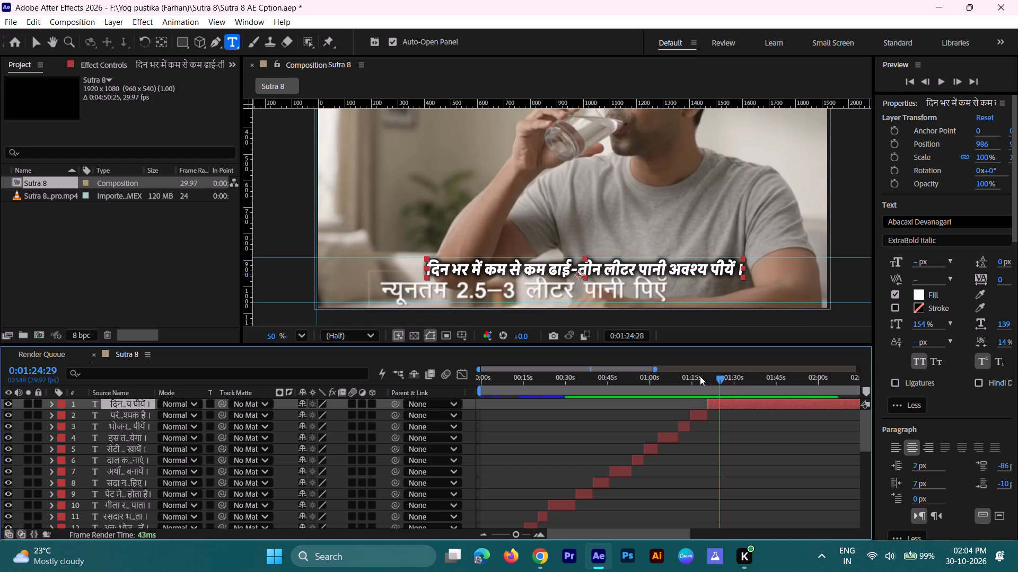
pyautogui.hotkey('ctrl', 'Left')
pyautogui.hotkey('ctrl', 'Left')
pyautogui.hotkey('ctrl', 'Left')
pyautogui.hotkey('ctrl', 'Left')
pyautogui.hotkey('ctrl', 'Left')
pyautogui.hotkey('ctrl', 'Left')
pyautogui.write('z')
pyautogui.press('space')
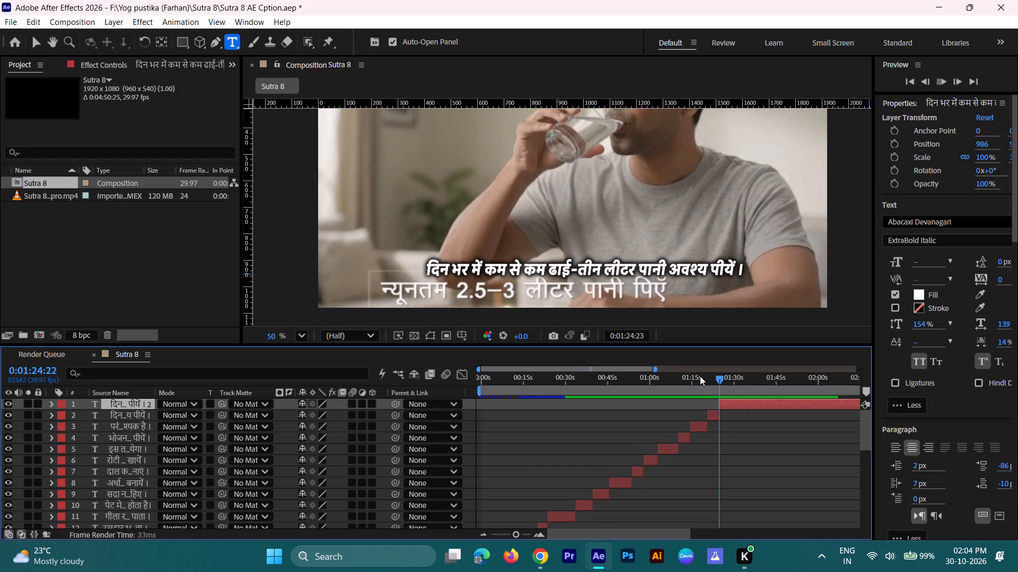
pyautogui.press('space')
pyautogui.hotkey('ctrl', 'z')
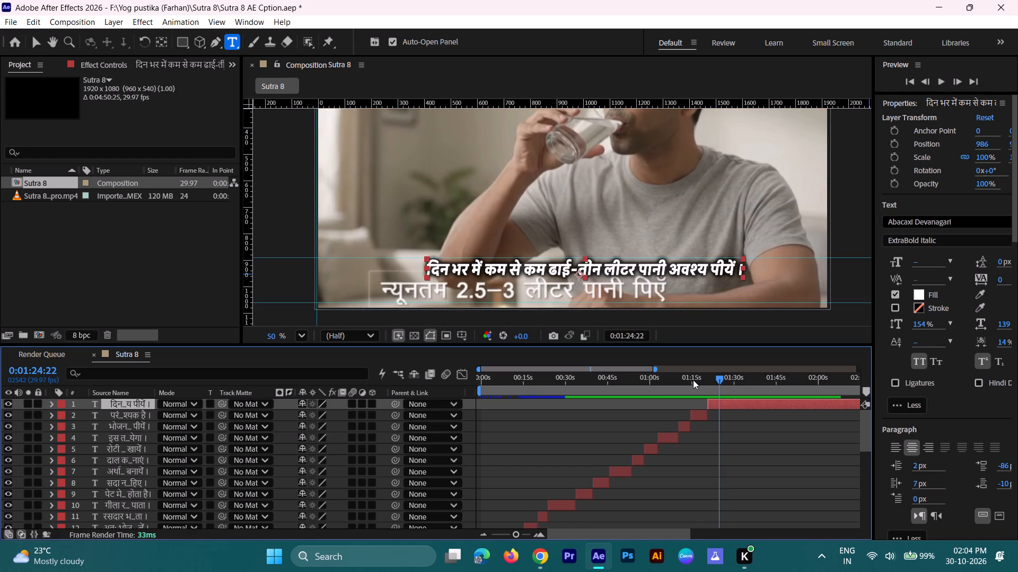
# Split the caption "दिन भर में कम से कम ढाई-तीन लीटर पानी अवश्य पीयें ।" at 0:01:24:25.
pyautogui.hotkey('ctrl', 'Right')
pyautogui.hotkey('ctrl', 'Right')
pyautogui.hotkey('ctrl', 'Right')
pyautogui.write('z')
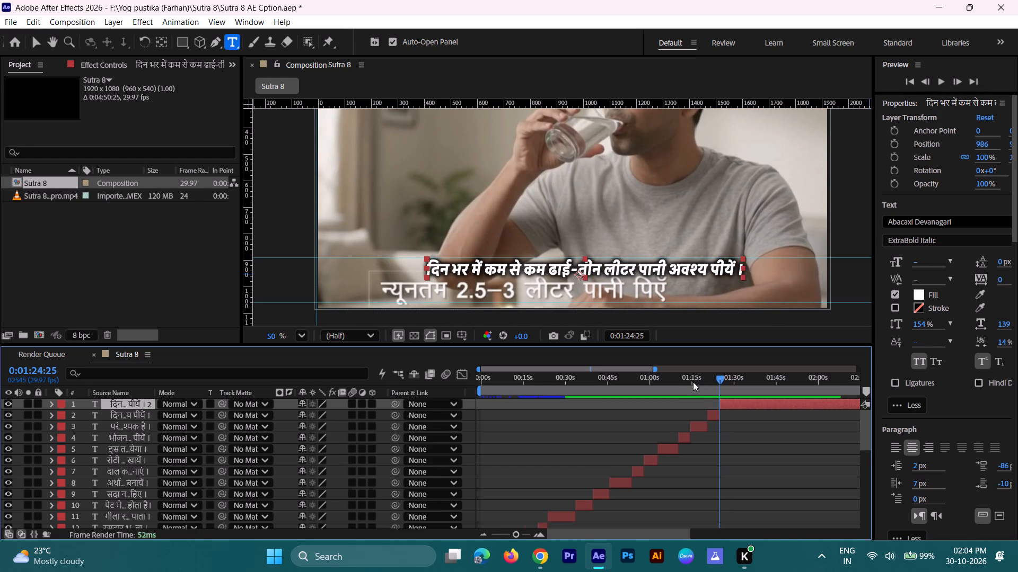
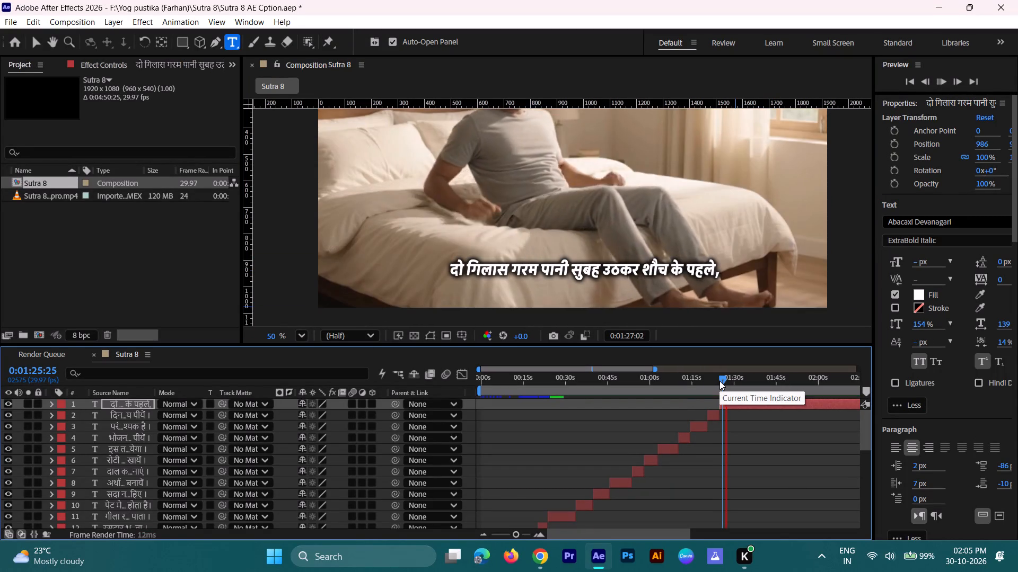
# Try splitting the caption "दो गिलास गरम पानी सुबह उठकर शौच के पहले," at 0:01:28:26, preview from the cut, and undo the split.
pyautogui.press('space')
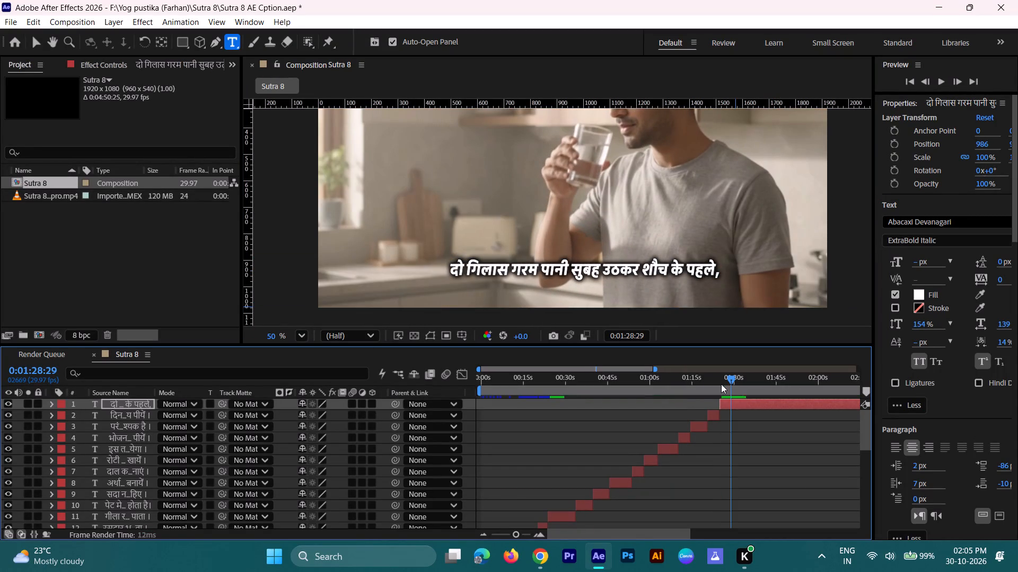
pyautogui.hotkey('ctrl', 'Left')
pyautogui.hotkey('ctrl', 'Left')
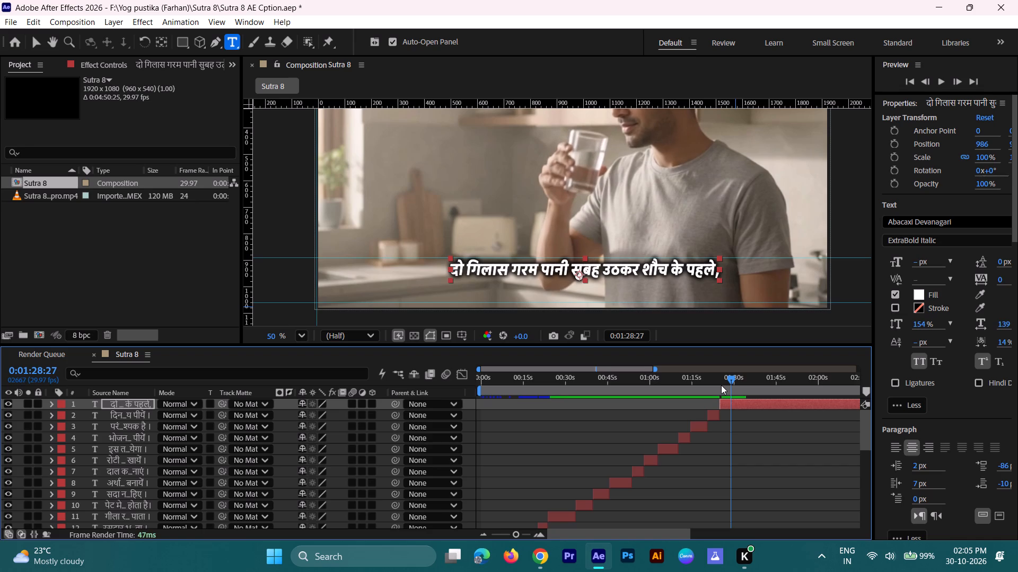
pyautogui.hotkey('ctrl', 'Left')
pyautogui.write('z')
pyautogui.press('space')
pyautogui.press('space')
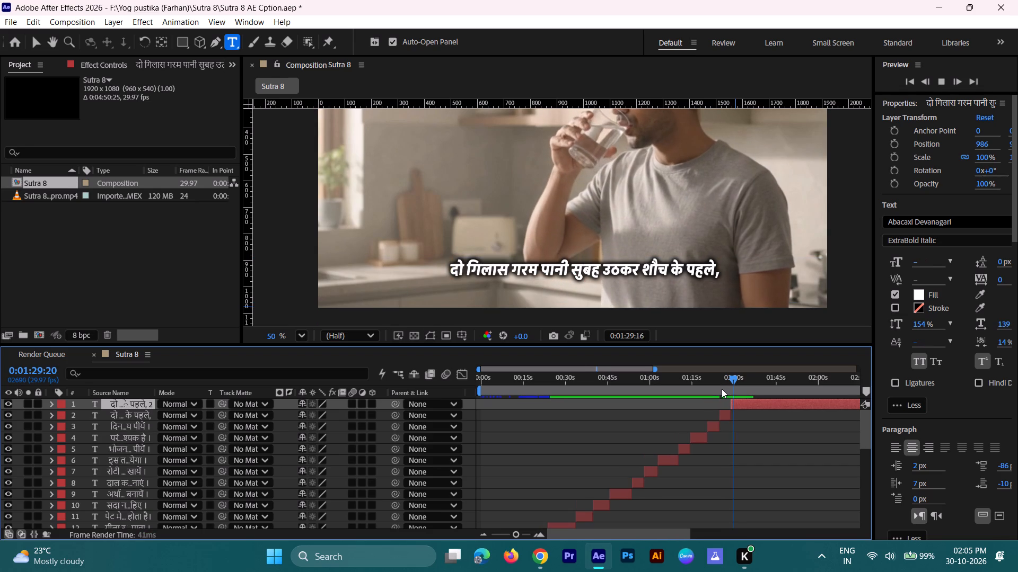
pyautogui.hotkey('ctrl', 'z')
# Advance the split point for the caption "दो गिलास गरम पानी सुबह उठकर शौच के पहले," two frames past 0:01:28:26.
pyautogui.hotkey('ctrl', 'Right')
pyautogui.hotkey('ctrl', 'Right')
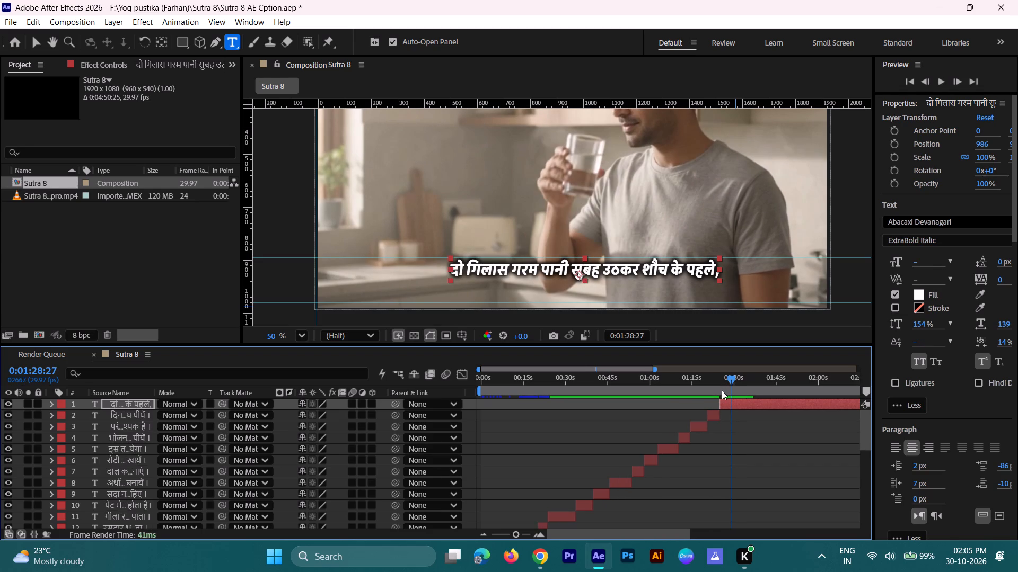
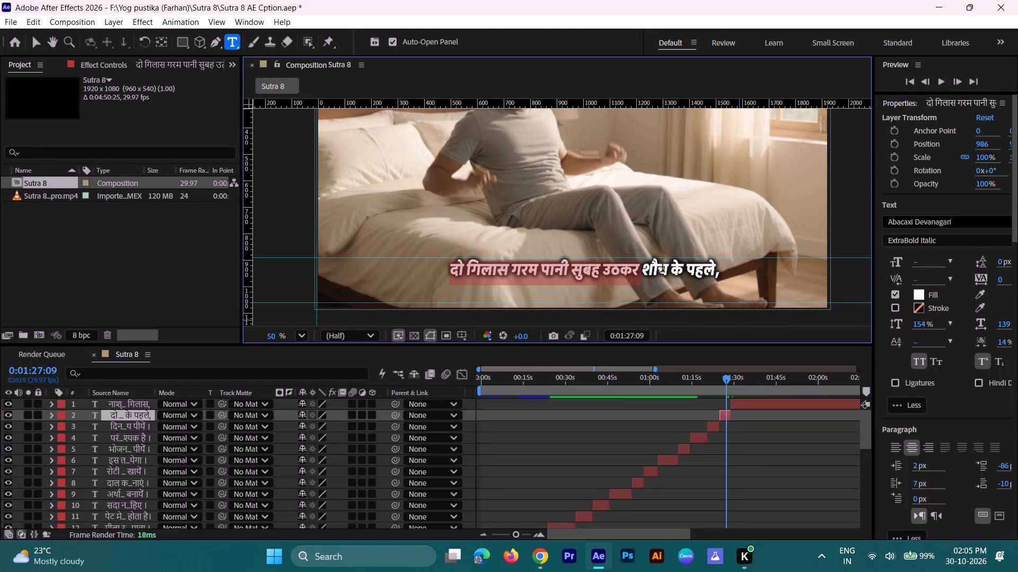
# Set the baseline shift of the whole caption "दो गिलास गरम पानी सुबह उठकर शौच के पहले," to -55 px.
pyautogui.moveTo(662, 267); pyautogui.dragTo(748, 270)
pyautogui.click(914, 284)
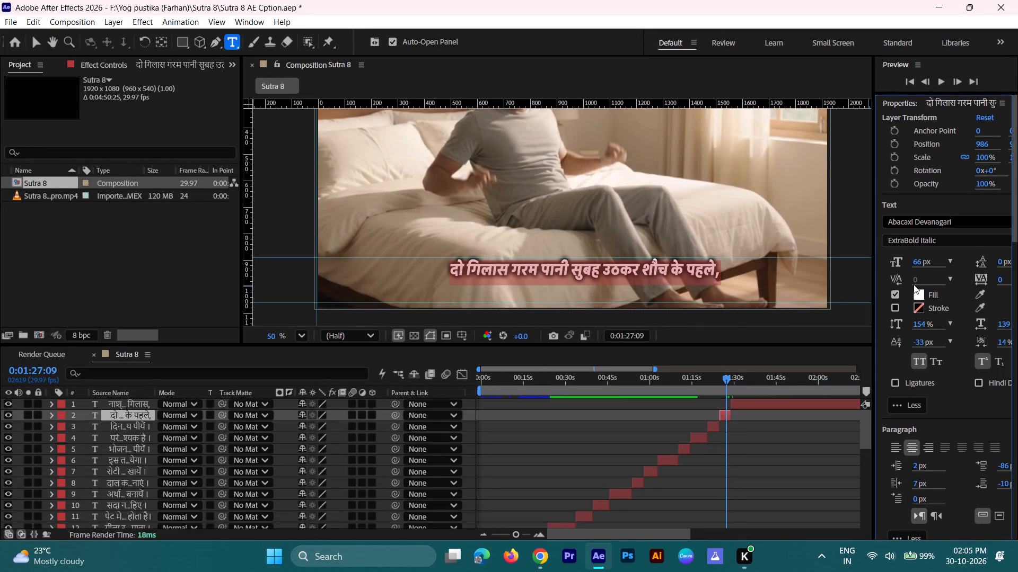
pyautogui.click(920, 341)
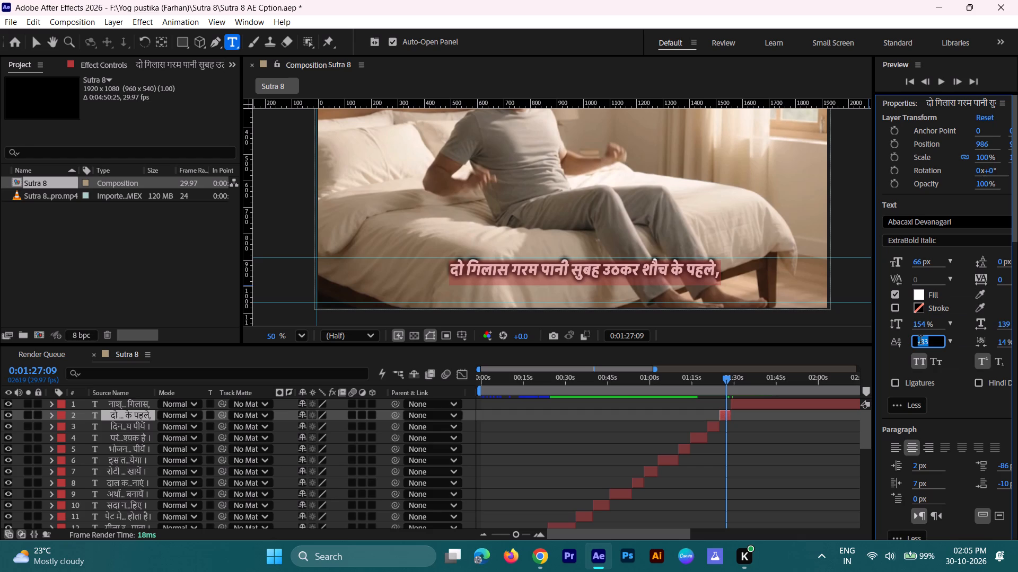
pyautogui.write('-55')
pyautogui.press('Return')
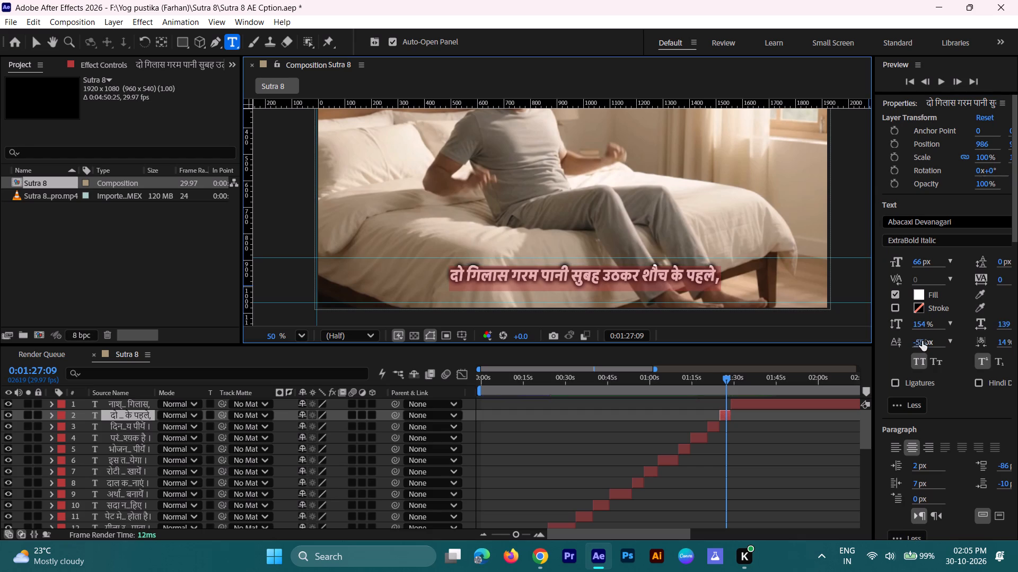
# Raise the baseline shift of the caption "दिन भर में कम से कम ढाई-तीन लीटर पानी अवश्य पीयें ।" by about 70 px, above the burned-in text.
pyautogui.moveTo(731, 379); pyautogui.dragTo(715, 382)
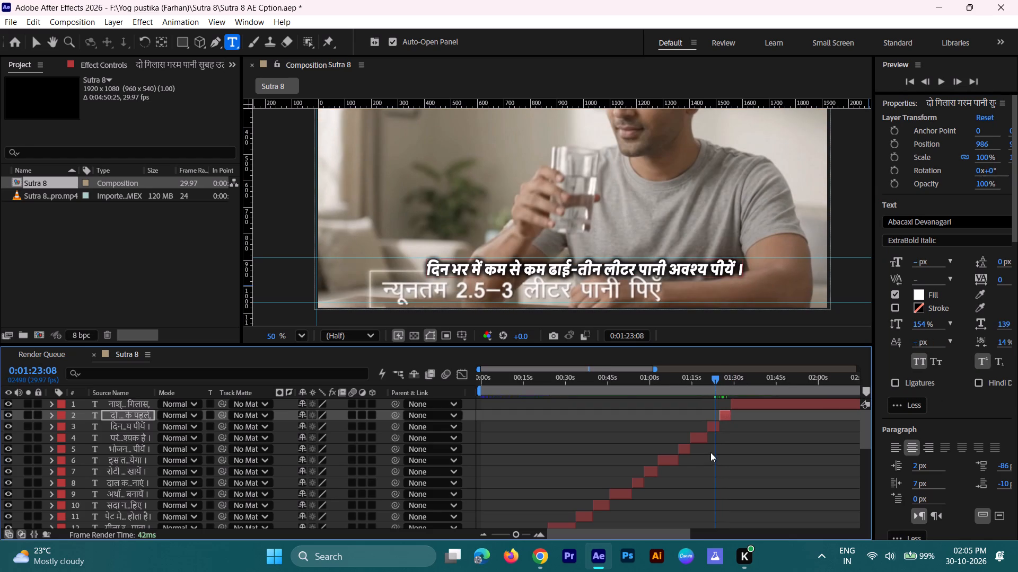
pyautogui.doubleClick(714, 427)
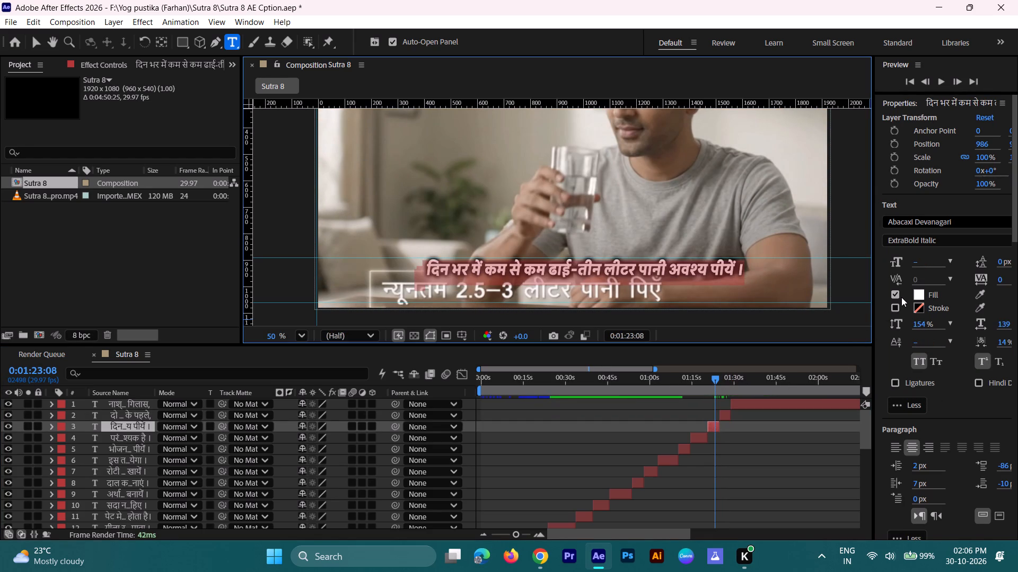
pyautogui.click(913, 342)
pyautogui.click(918, 342)
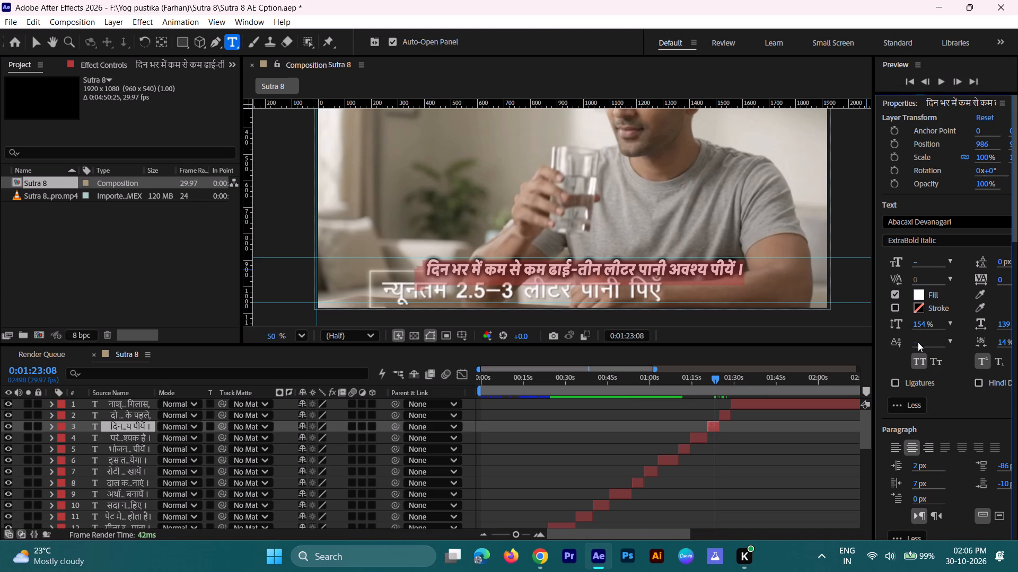
pyautogui.moveTo(917, 342); pyautogui.dragTo(901, 345)
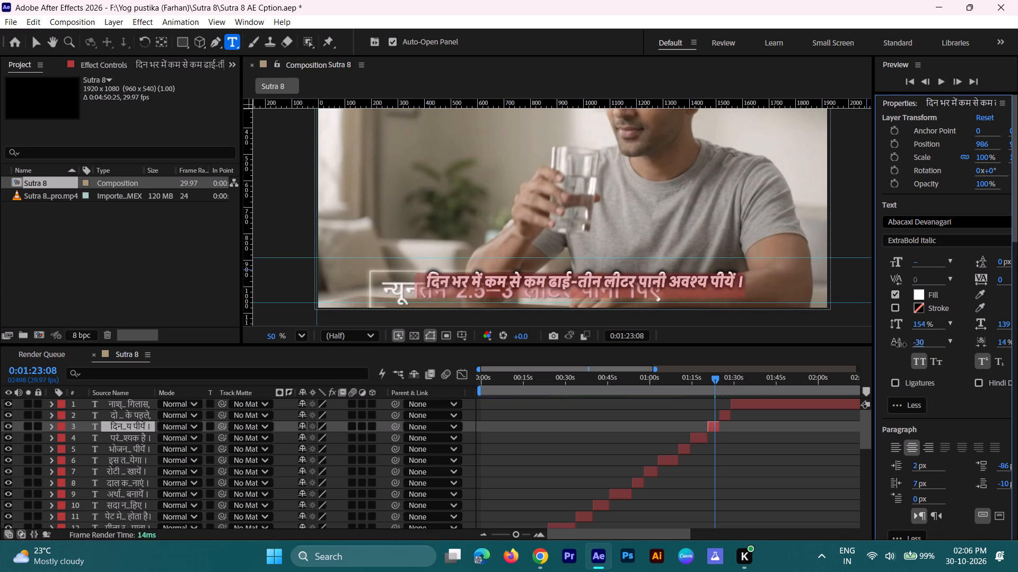
pyautogui.moveTo(901, 345); pyautogui.dragTo(938, 342)
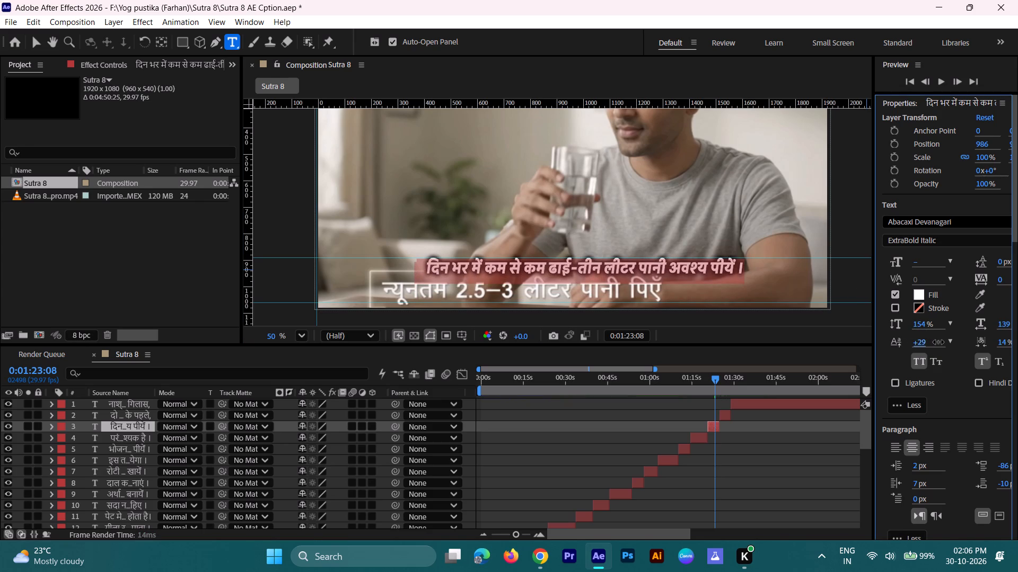
pyautogui.moveTo(938, 342); pyautogui.dragTo(943, 342)
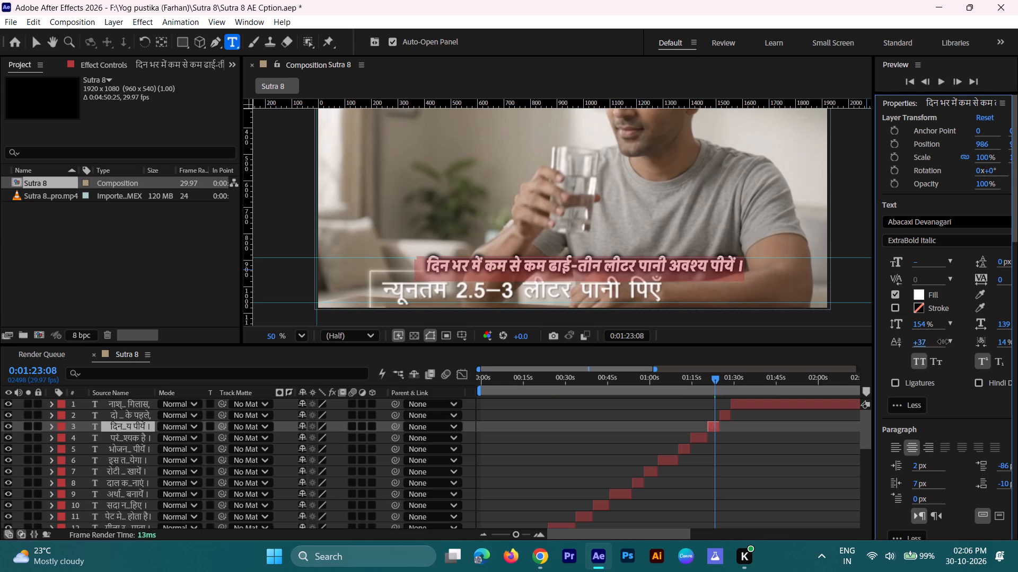
pyautogui.moveTo(943, 342); pyautogui.dragTo(962, 344)
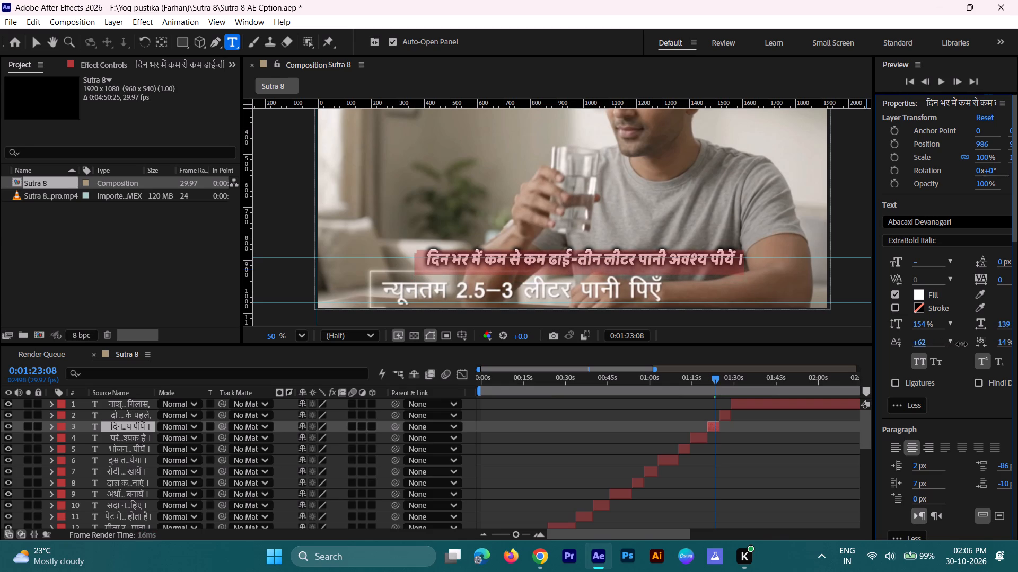
pyautogui.moveTo(962, 344); pyautogui.dragTo(969, 346)
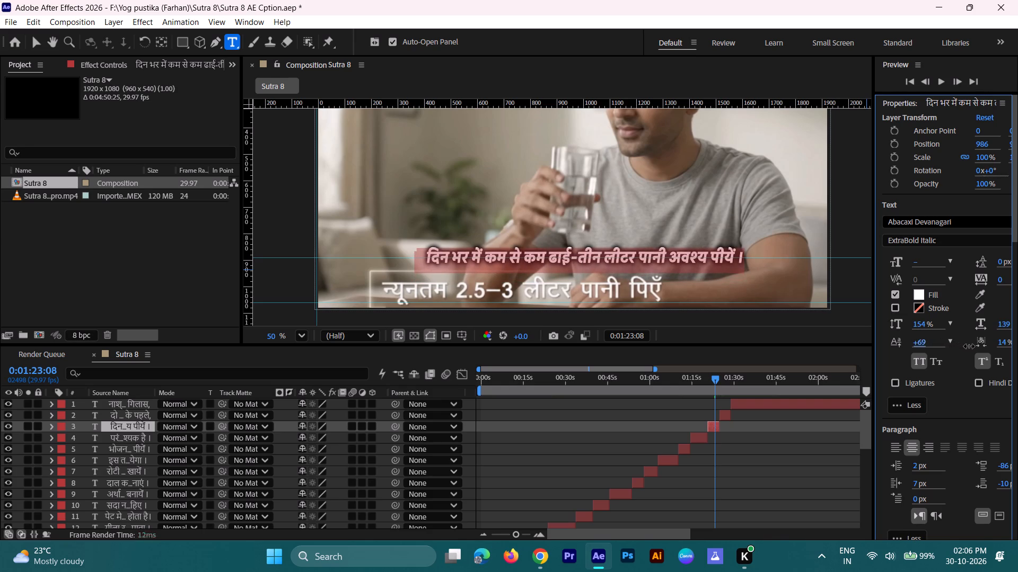
pyautogui.moveTo(969, 346); pyautogui.dragTo(972, 346)
# Play back from 0:01:19:22 and check how the change from the "दिन भर में…" caption to the "दो गिलास…" caption matches the narration and picture.
pyautogui.moveTo(713, 376); pyautogui.dragTo(703, 376)
pyautogui.press('space')
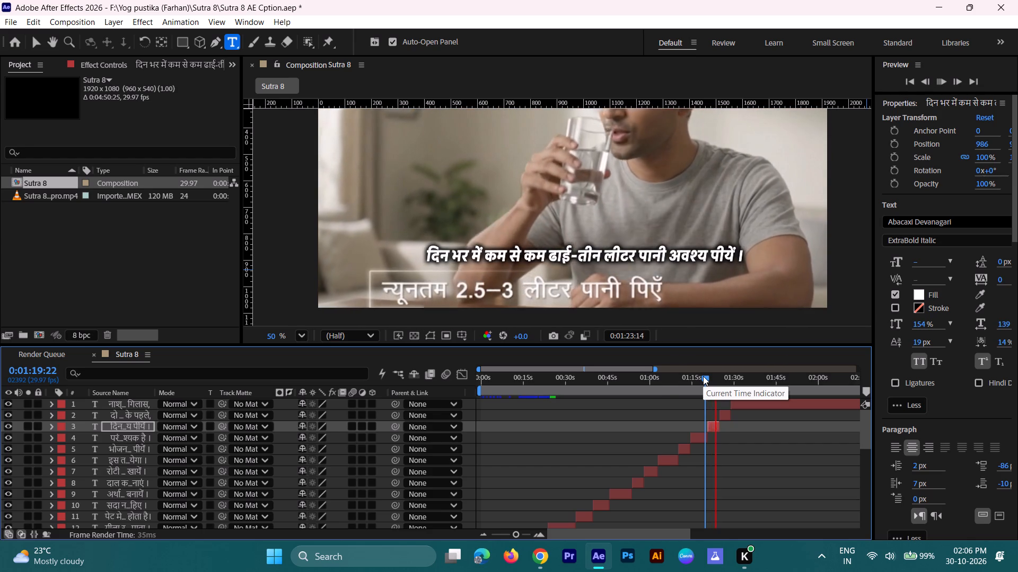
pyautogui.press('space')
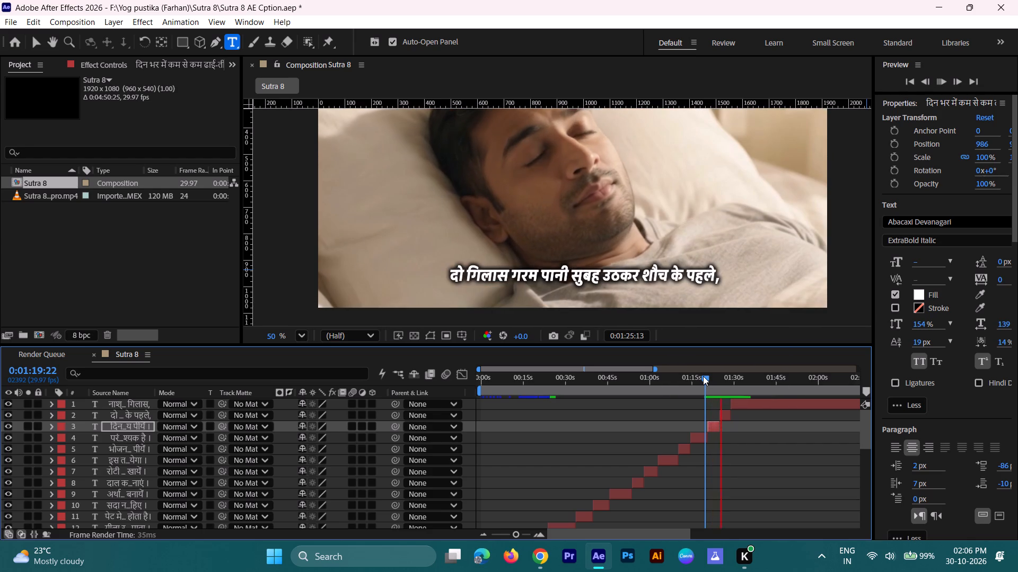
pyautogui.click(721, 381)
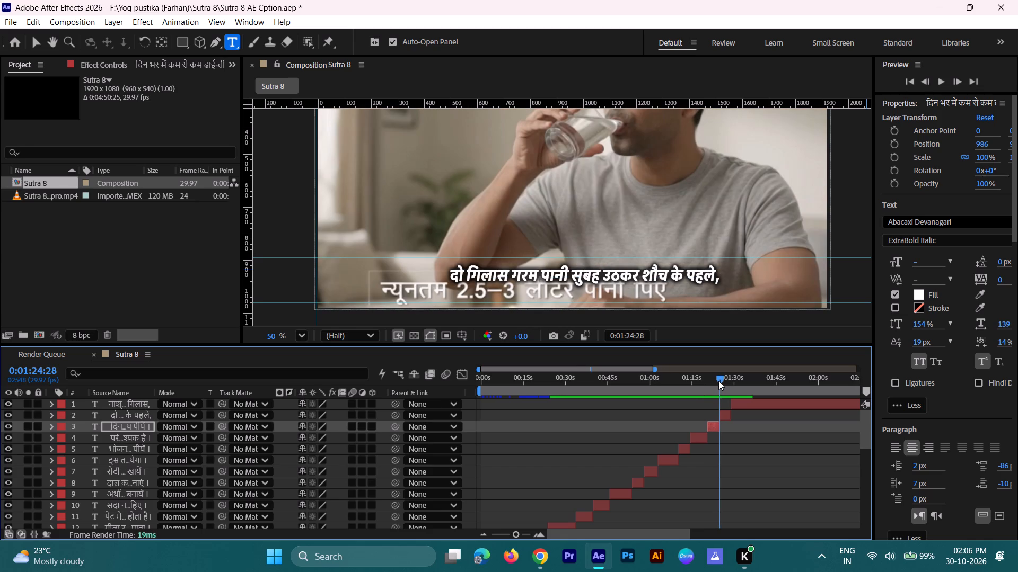
pyautogui.press('space')
pyautogui.press('space')
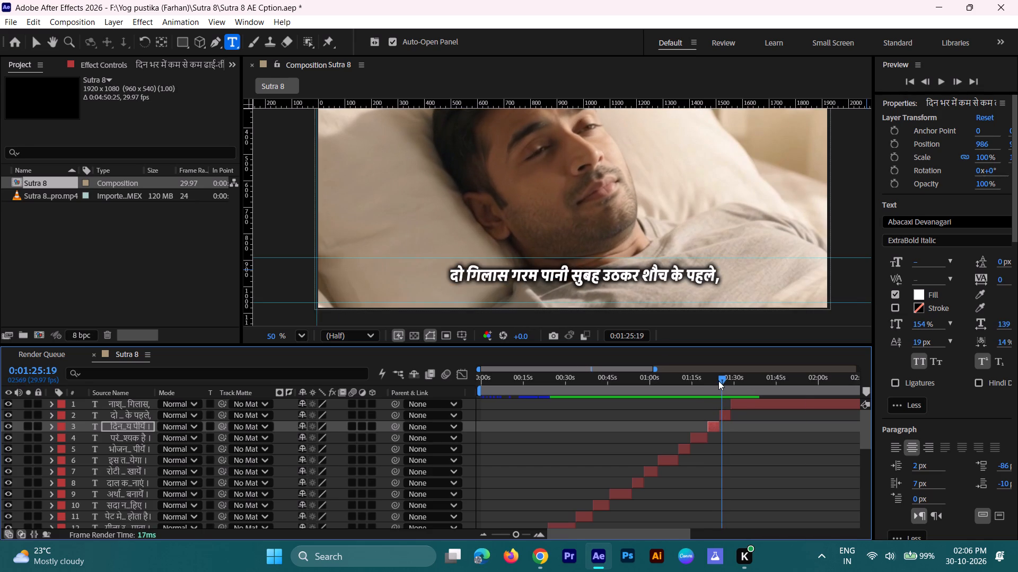
pyautogui.moveTo(718, 381); pyautogui.dragTo(713, 381)
pyautogui.press('space')
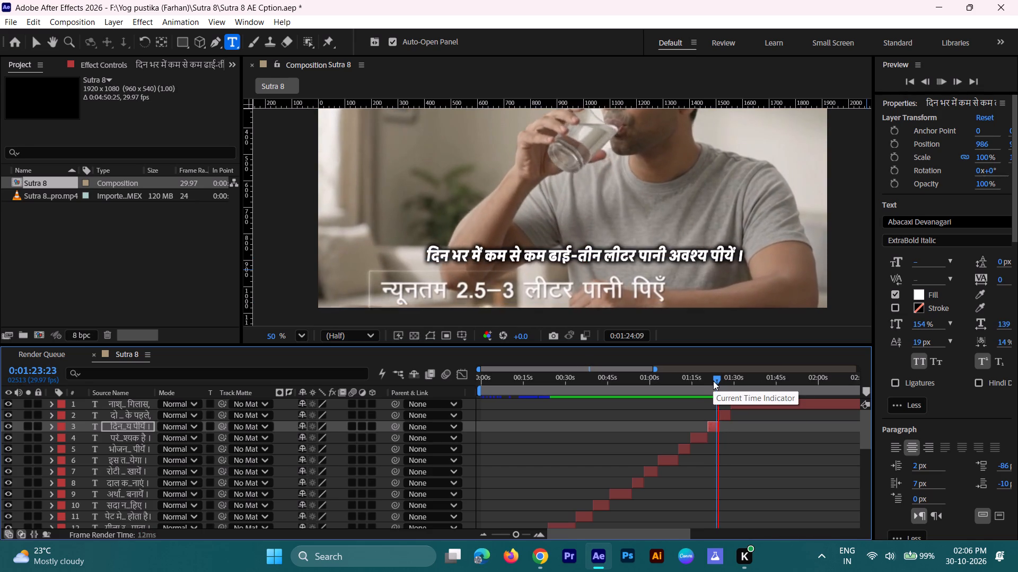
pyautogui.press('space')
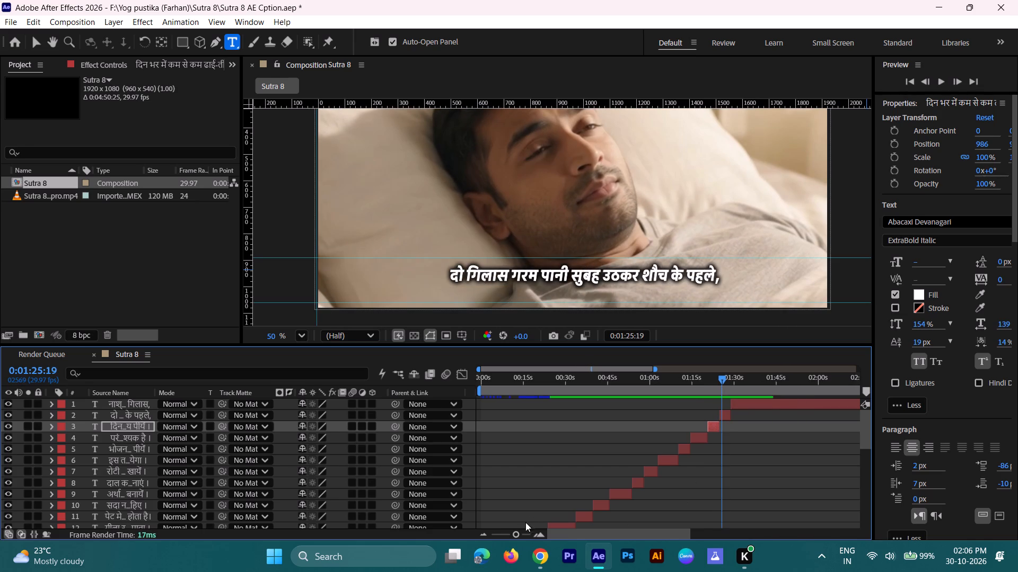
# Shift the caption layer "दो गिलास गरम पानी सुबह उठकर शौच के पहले," to start at 0:01:25:03, on the cut to the bed scene.
pyautogui.moveTo(515, 532); pyautogui.dragTo(529, 532)
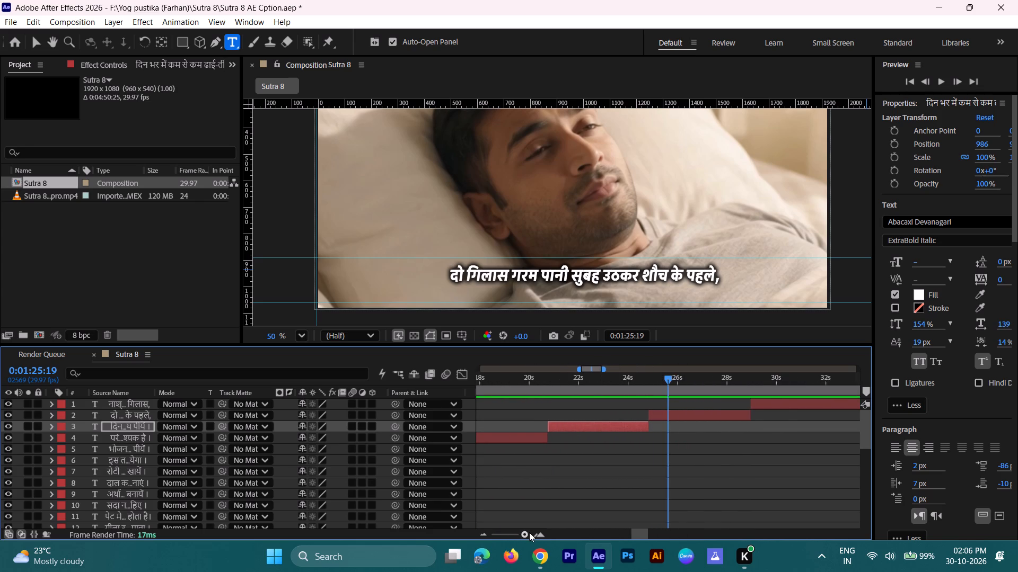
pyautogui.moveTo(529, 532); pyautogui.dragTo(530, 532)
pyautogui.moveTo(587, 388); pyautogui.dragTo(601, 388)
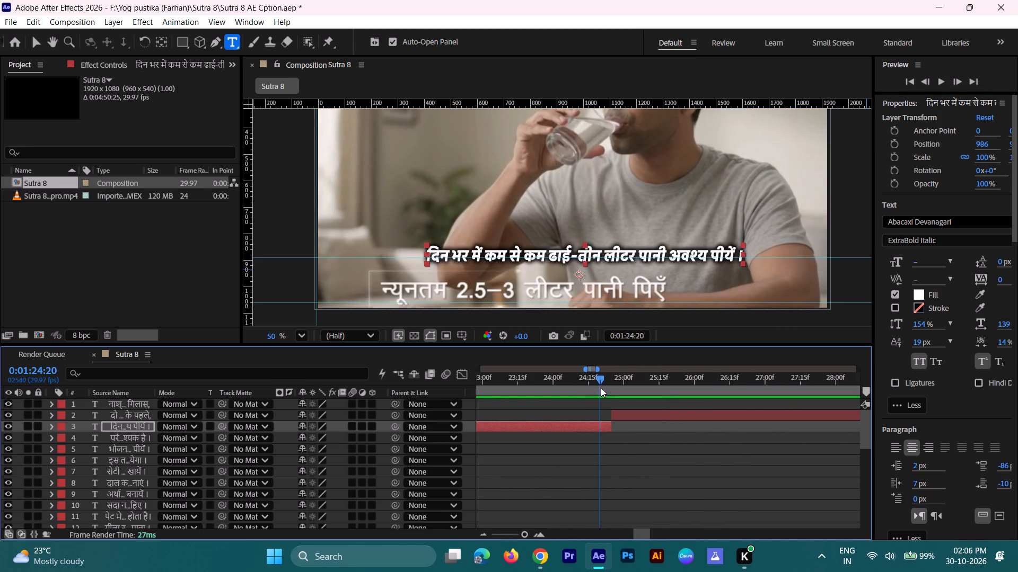
pyautogui.moveTo(601, 388); pyautogui.dragTo(611, 389)
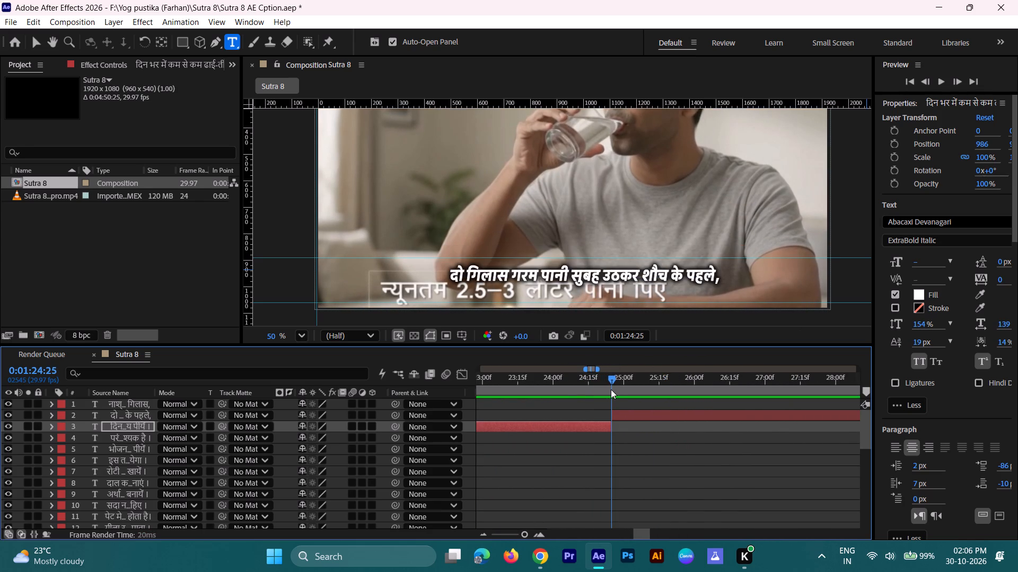
pyautogui.moveTo(611, 389); pyautogui.dragTo(614, 392)
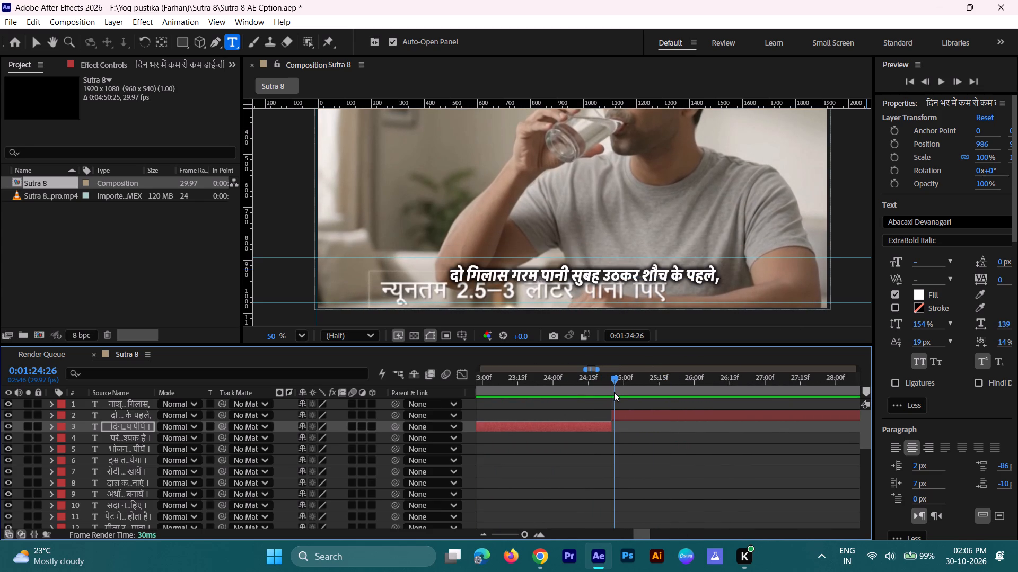
pyautogui.moveTo(614, 392); pyautogui.dragTo(625, 397)
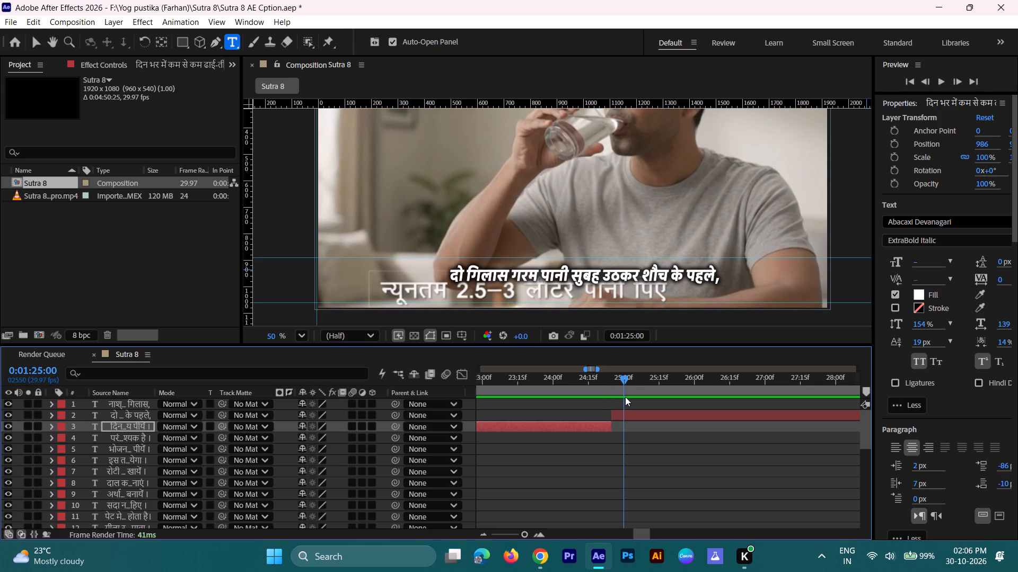
pyautogui.moveTo(625, 397); pyautogui.dragTo(630, 398)
pyautogui.moveTo(630, 413); pyautogui.dragTo(650, 416)
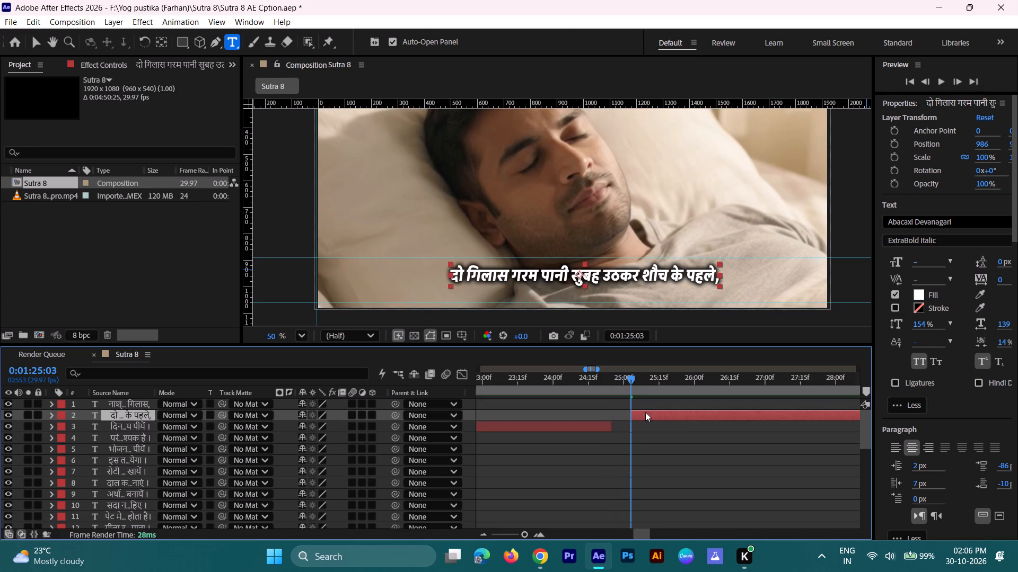
# Preview the gap between the two captions and extend the end of the "दिन भर में…" layer to 0:01:25:03, meeting the "दो गिलास…" layer.
pyautogui.moveTo(629, 380); pyautogui.dragTo(603, 378)
pyautogui.press('space')
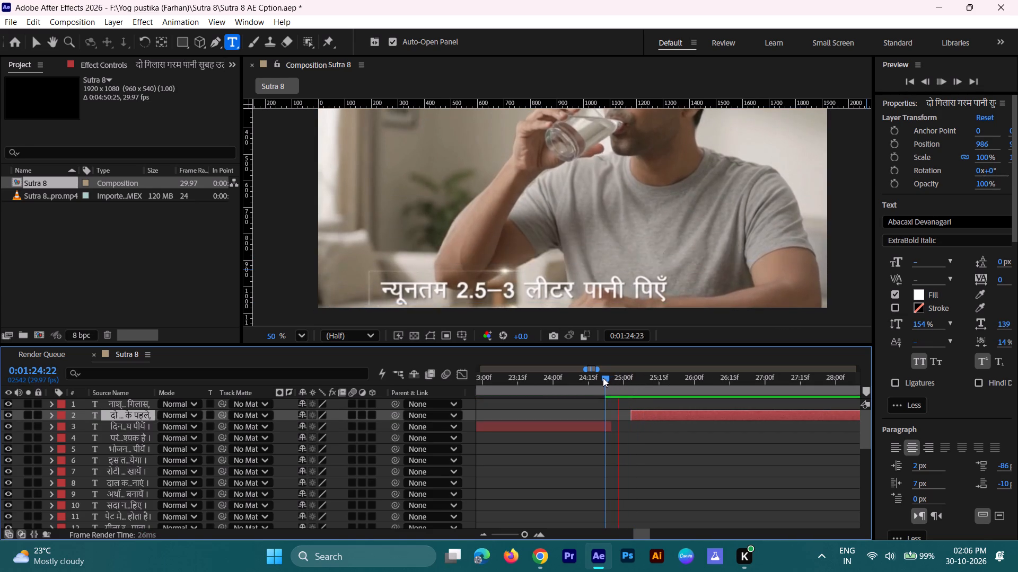
pyautogui.press('space')
pyautogui.moveTo(607, 378); pyautogui.dragTo(580, 374)
pyautogui.press('space')
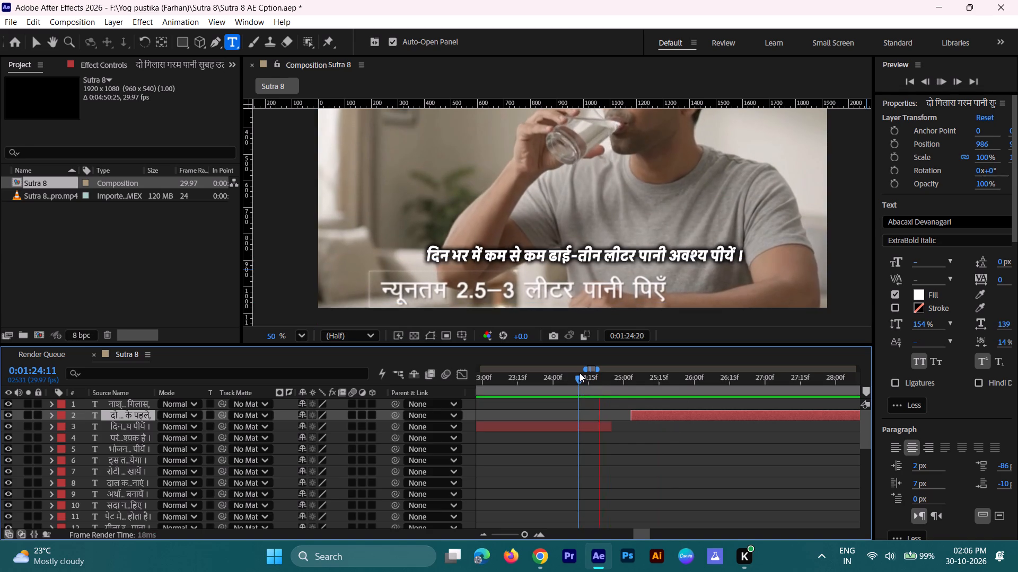
pyautogui.press('space')
pyautogui.moveTo(610, 428); pyautogui.dragTo(615, 428)
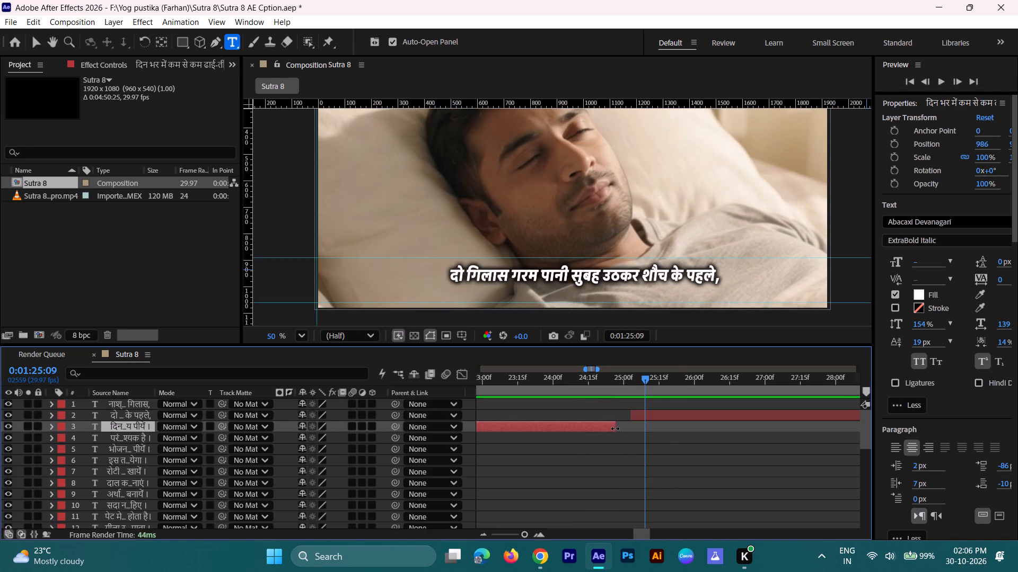
pyautogui.moveTo(615, 428); pyautogui.dragTo(628, 430)
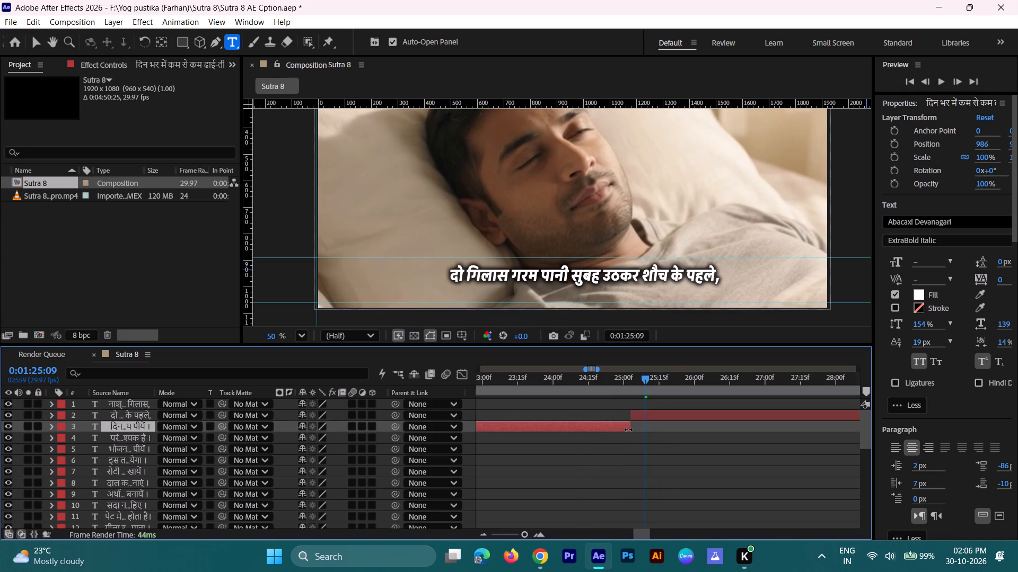
pyautogui.moveTo(628, 430); pyautogui.dragTo(628, 430)
# Play back the retimed captions around 0:01:24:18 and from 0:01:22:27 into the "नाश्ते के एक घंटे बाद एक गिलास," caption to check their timing.
pyautogui.moveTo(630, 385); pyautogui.dragTo(598, 376)
pyautogui.press('space')
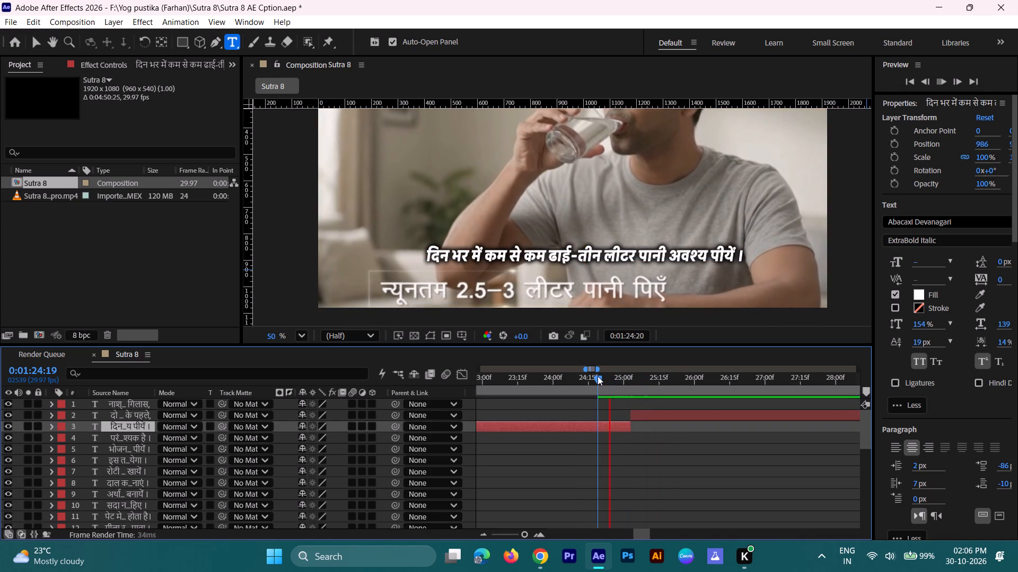
pyautogui.press('space')
pyautogui.click(598, 376)
pyautogui.press('space')
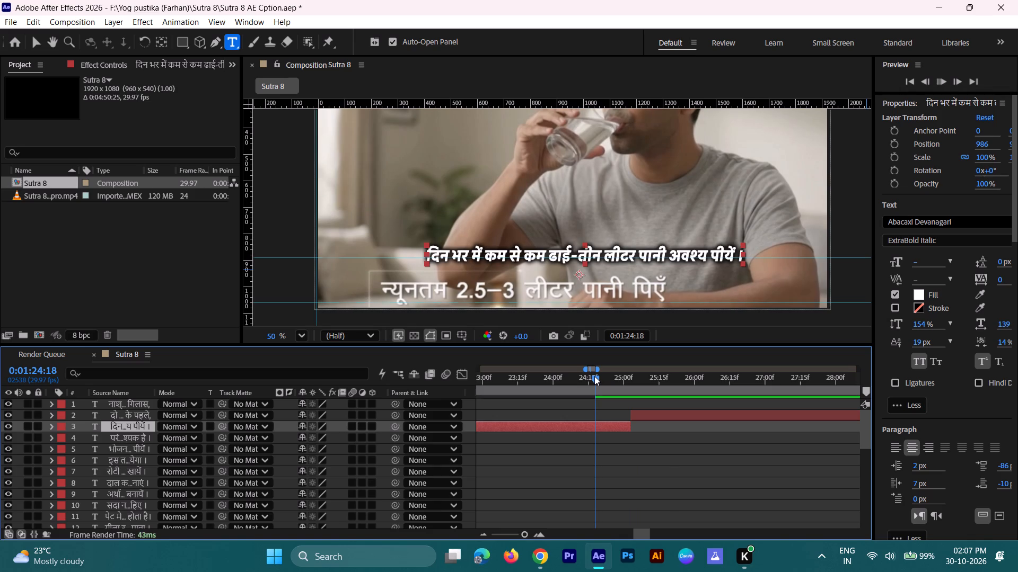
pyautogui.press('space')
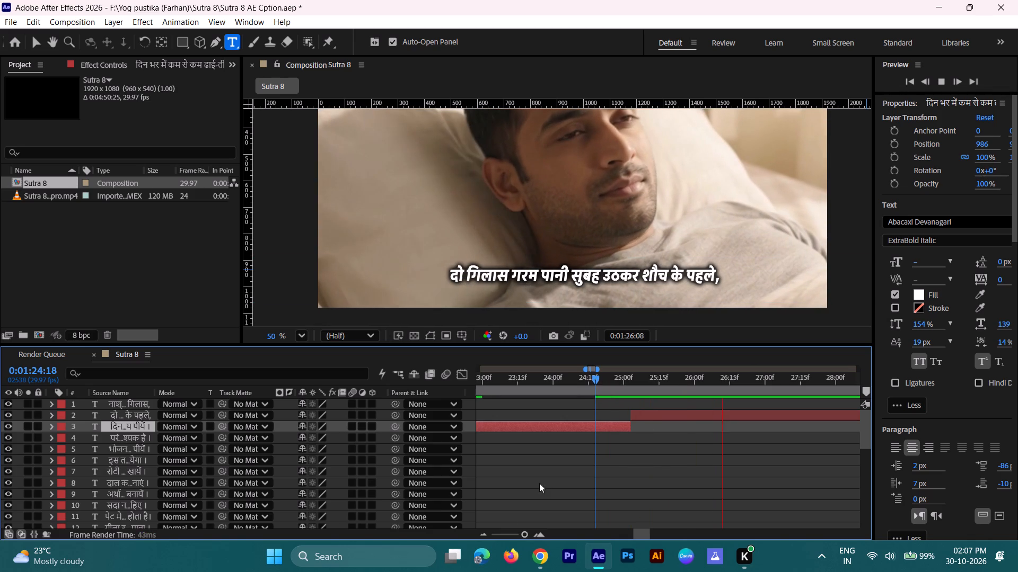
pyautogui.moveTo(525, 532); pyautogui.dragTo(516, 533)
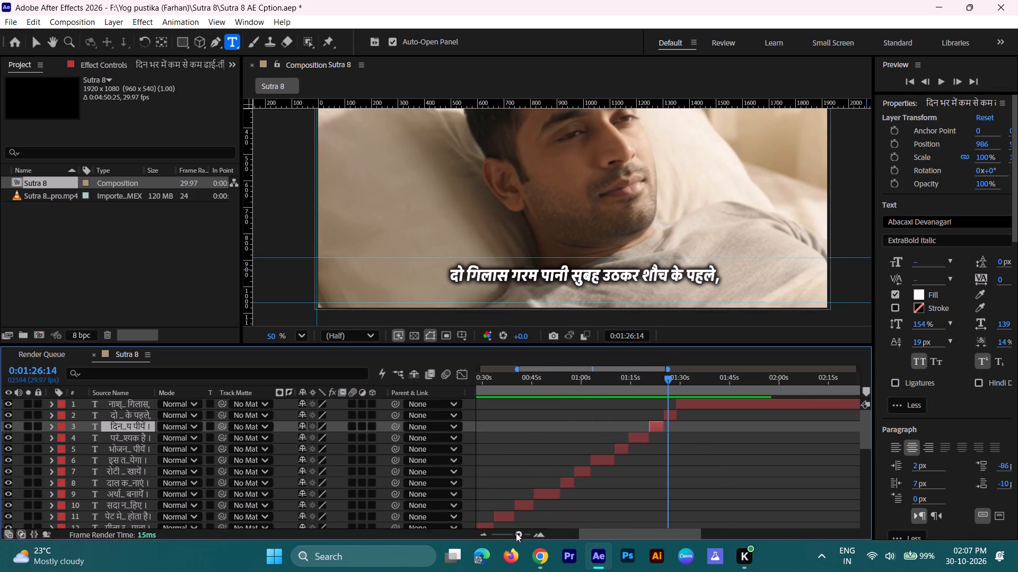
pyautogui.moveTo(516, 533); pyautogui.dragTo(518, 533)
pyautogui.moveTo(668, 382); pyautogui.dragTo(653, 381)
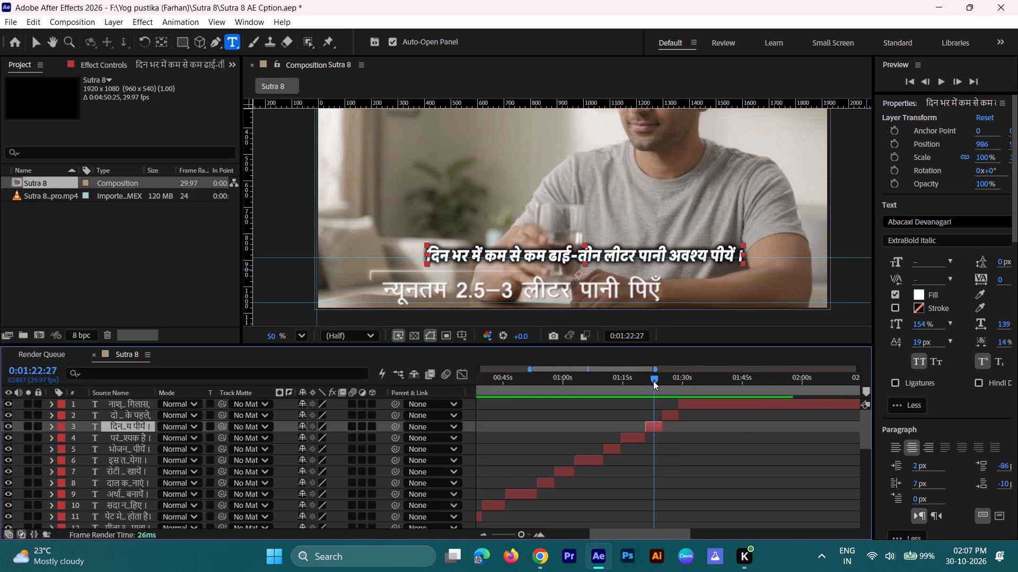
pyautogui.press('space')
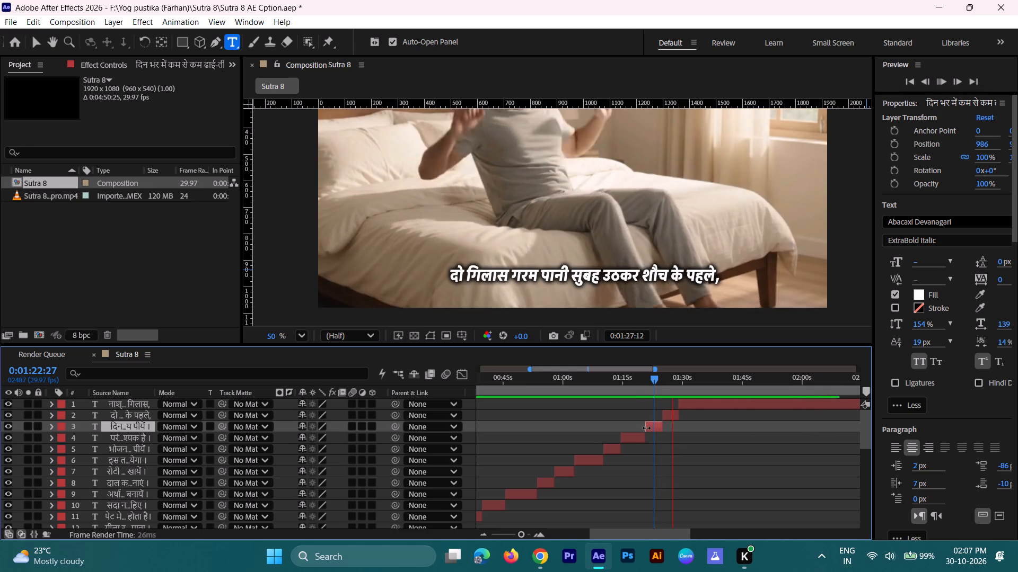
pyautogui.press('space')
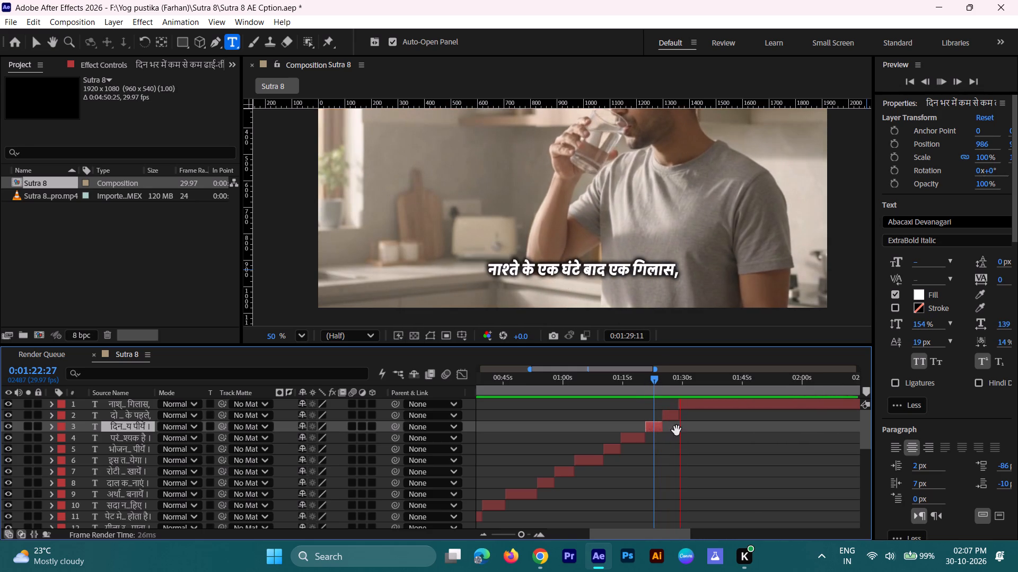
# Trim the end of the "दो गिलास…" caption layer back to about 0:01:29:00, reducing its overlap with the "नाश्ते के एक घंटे बाद…" layer.
pyautogui.click(678, 381)
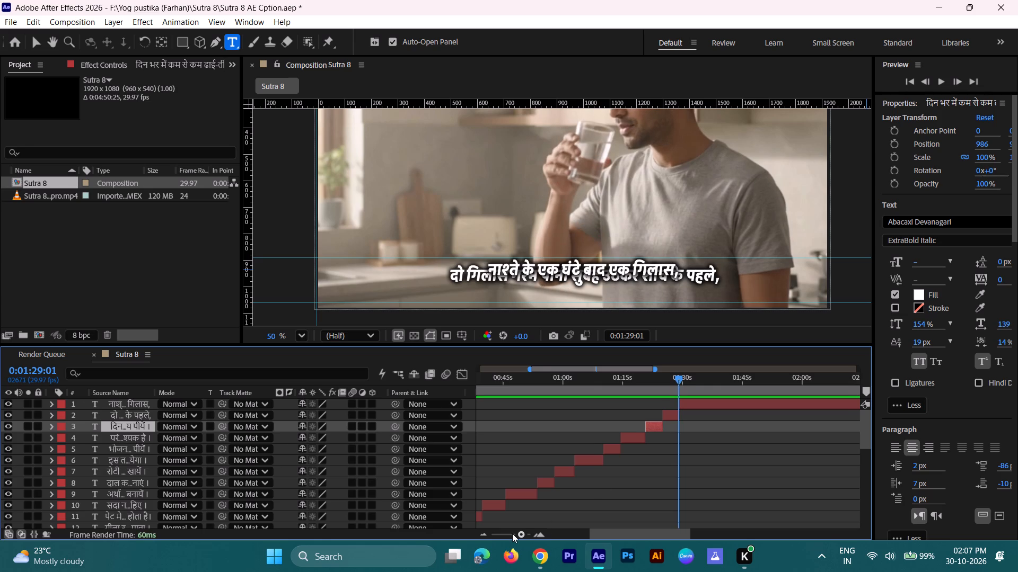
pyautogui.moveTo(519, 533); pyautogui.dragTo(529, 535)
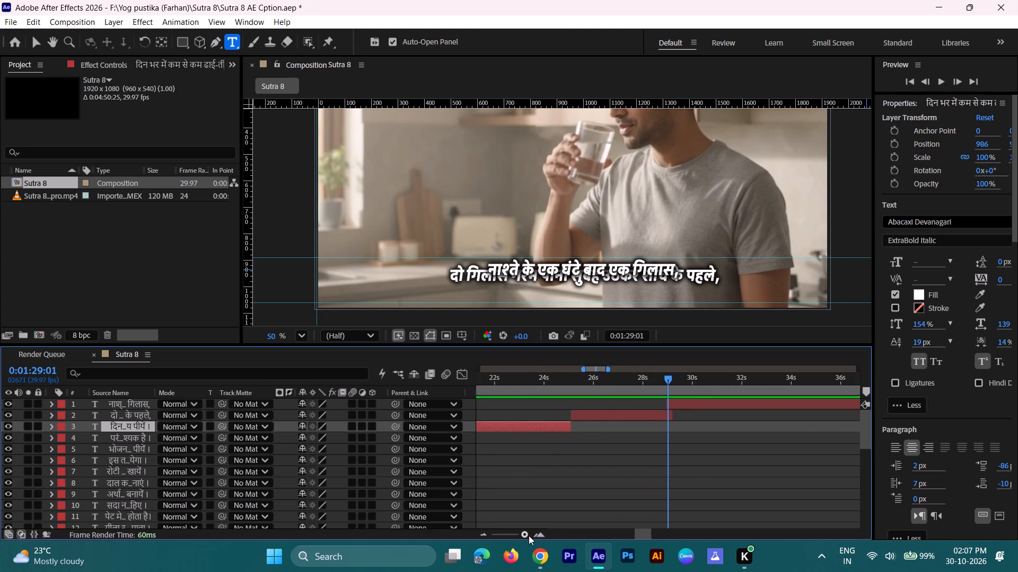
pyautogui.moveTo(529, 535); pyautogui.dragTo(529, 535)
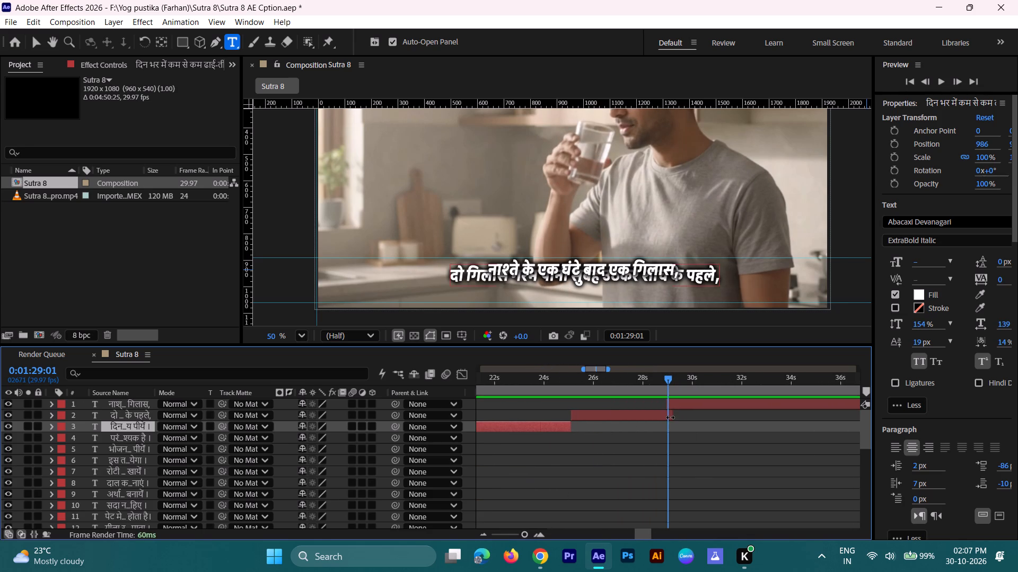
pyautogui.moveTo(670, 416); pyautogui.dragTo(666, 416)
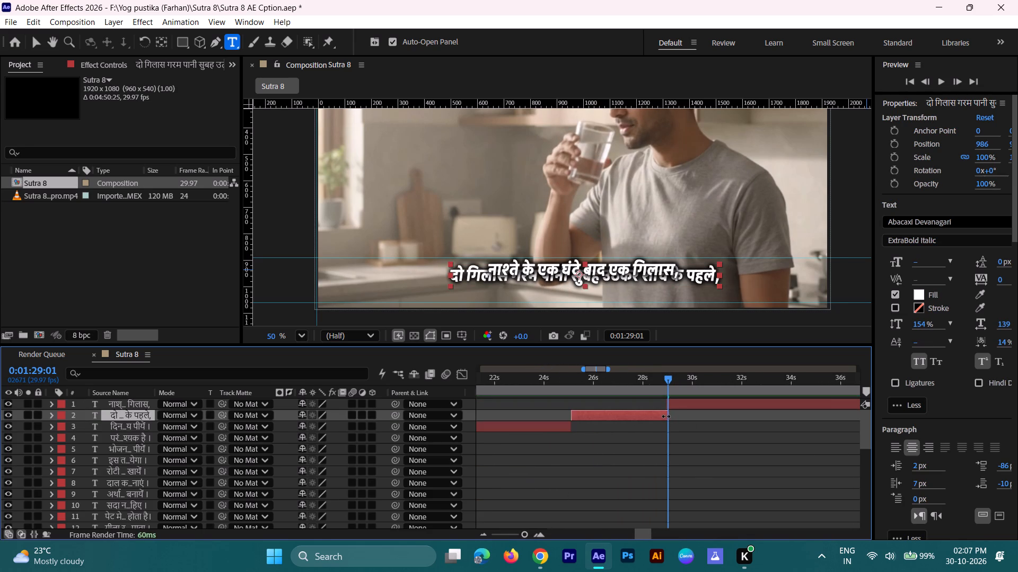
pyautogui.moveTo(666, 416); pyautogui.dragTo(664, 416)
# Preview the caption change from 0:01:28:15 and trim the "दो गिलास…" layer's end slightly further, to where the "नाश्ते के एक घंटे…" layer starts.
pyautogui.moveTo(665, 379); pyautogui.dragTo(657, 381)
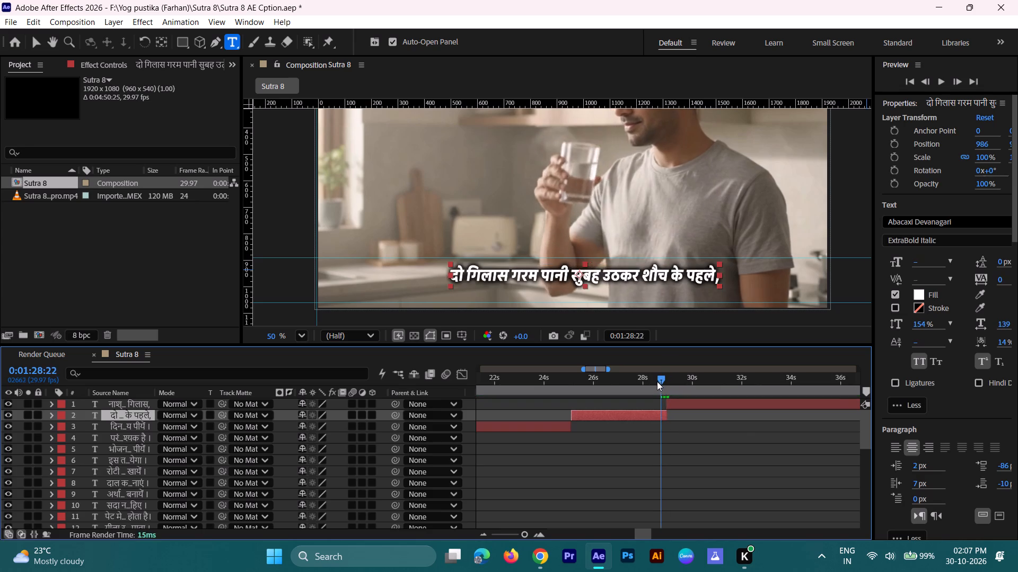
pyautogui.moveTo(657, 381); pyautogui.dragTo(652, 382)
pyautogui.press('space')
pyautogui.press('space')
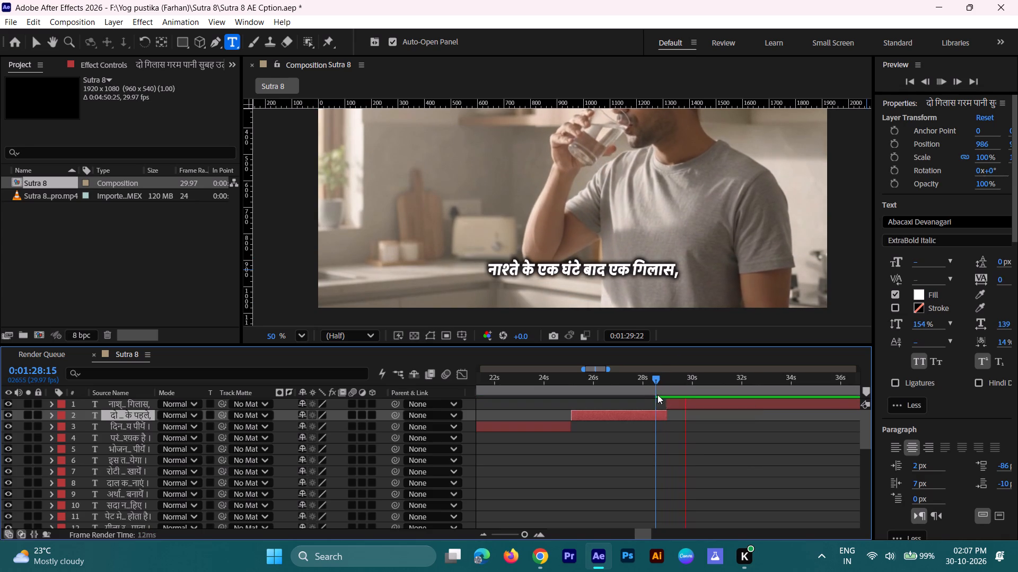
pyautogui.moveTo(525, 533); pyautogui.dragTo(529, 534)
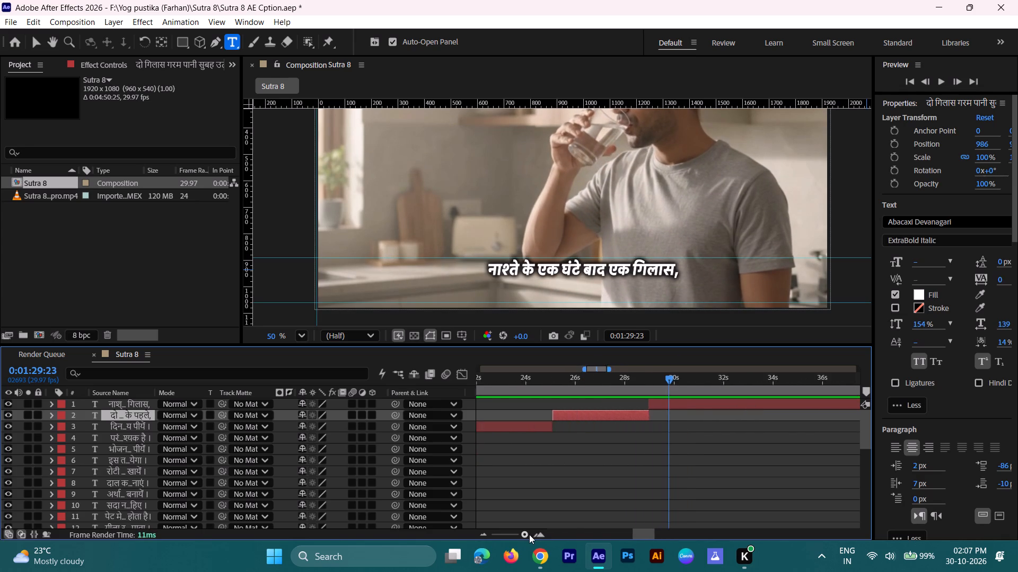
pyautogui.moveTo(529, 534); pyautogui.dragTo(530, 535)
pyautogui.click(618, 380)
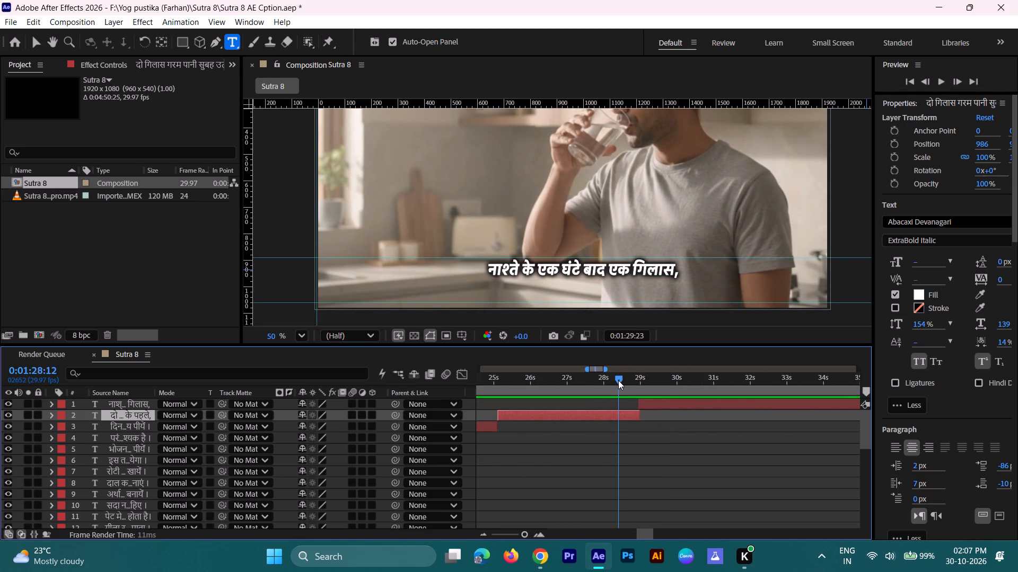
pyautogui.click(639, 414)
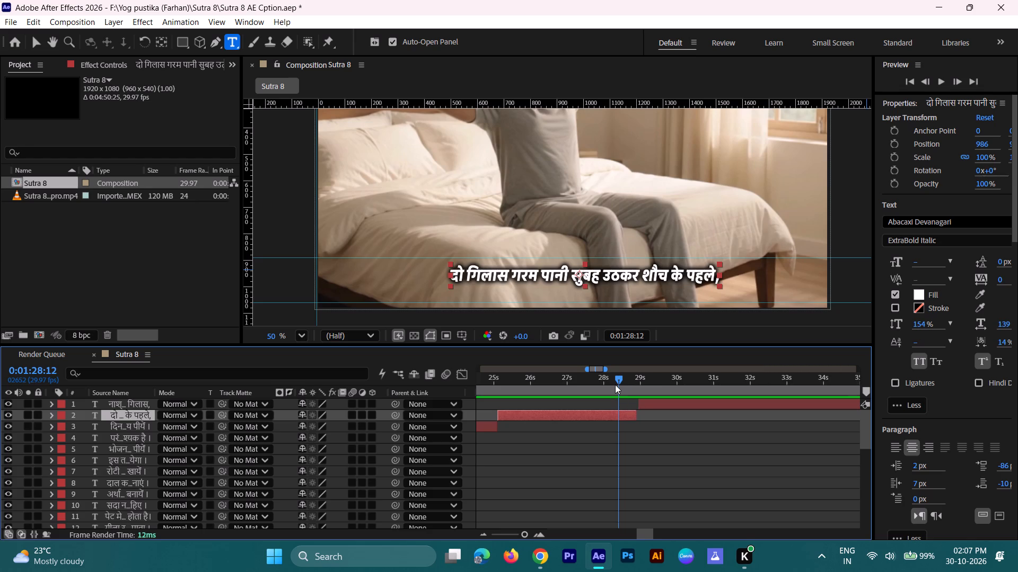
# Play back from 0:01:28:12 and 0:01:28:20 through the "नाश्ते के एक घंटे बाद एक गिलास," caption to check its timing.
pyautogui.press('space')
pyautogui.press('space')
pyautogui.moveTo(635, 377); pyautogui.dragTo(631, 378)
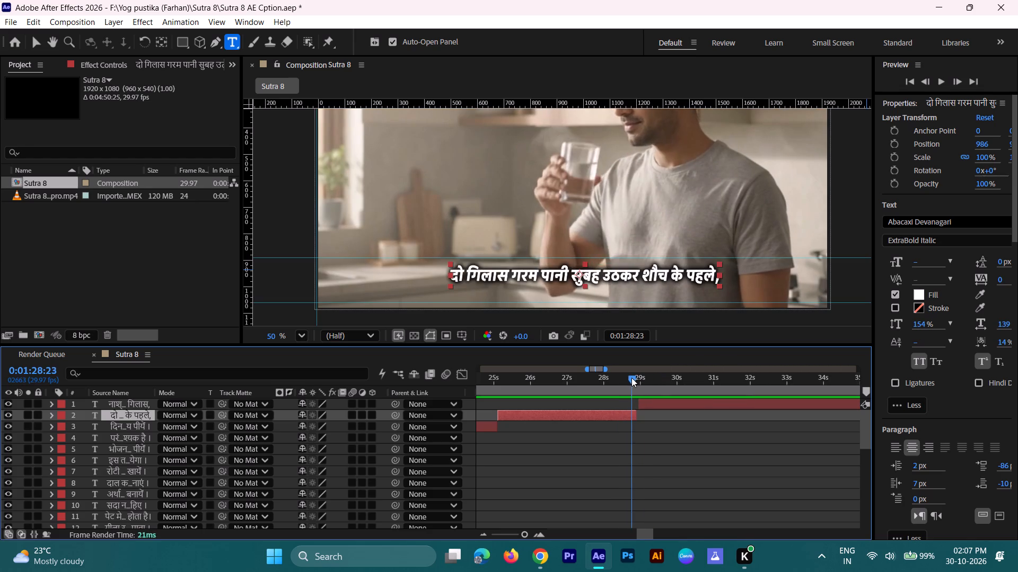
pyautogui.moveTo(631, 378); pyautogui.dragTo(628, 378)
pyautogui.press('space')
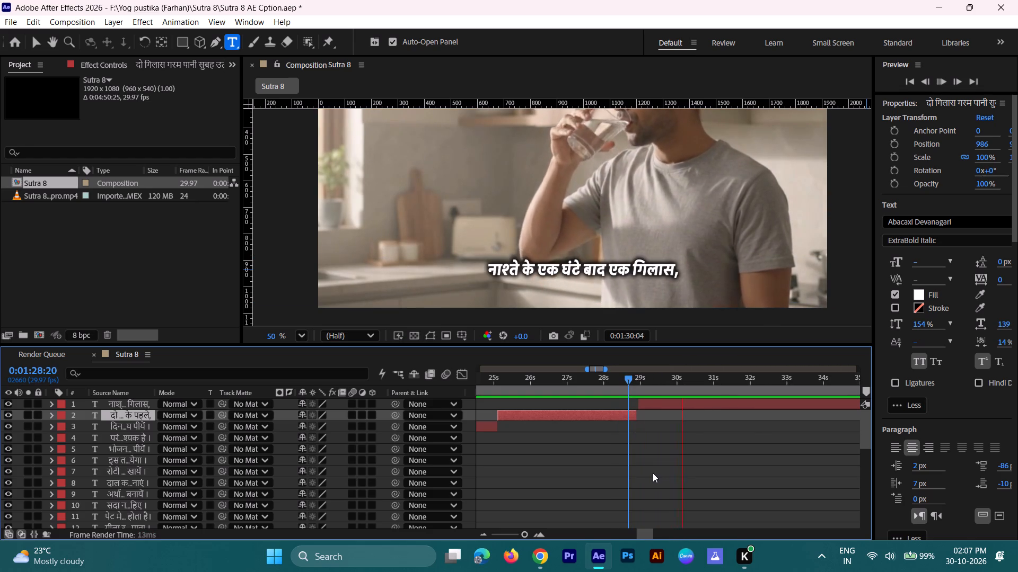
pyautogui.press('space')
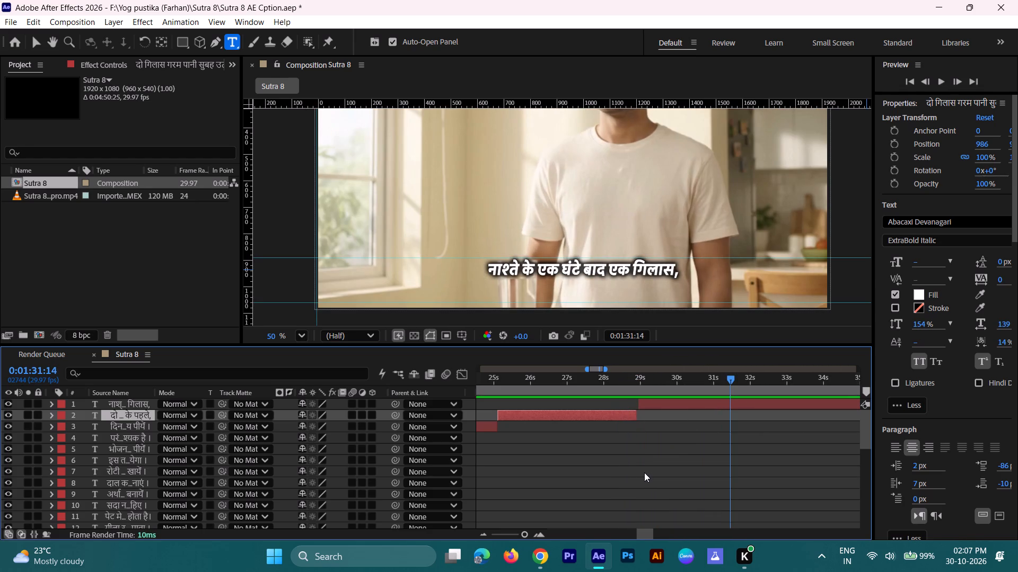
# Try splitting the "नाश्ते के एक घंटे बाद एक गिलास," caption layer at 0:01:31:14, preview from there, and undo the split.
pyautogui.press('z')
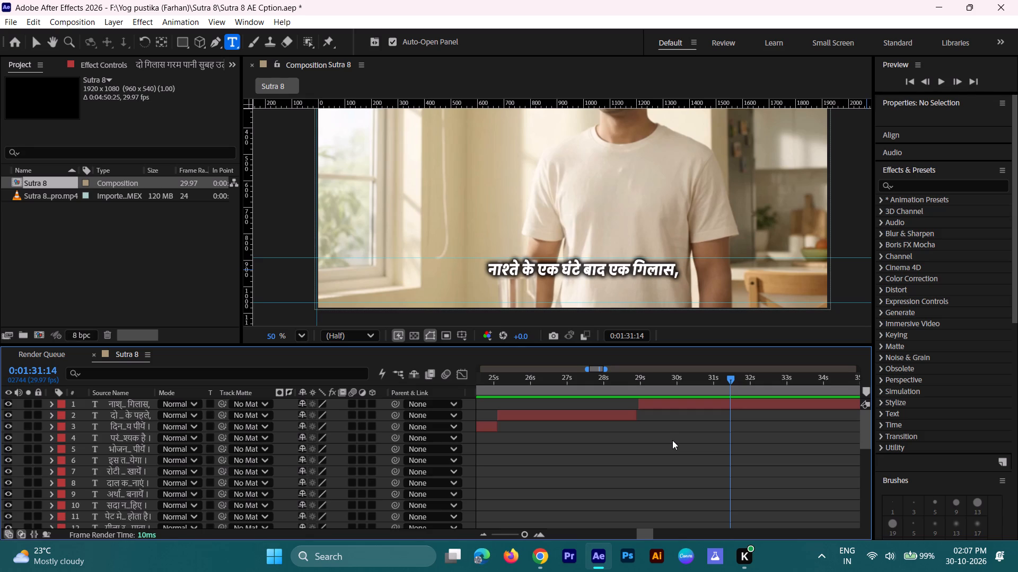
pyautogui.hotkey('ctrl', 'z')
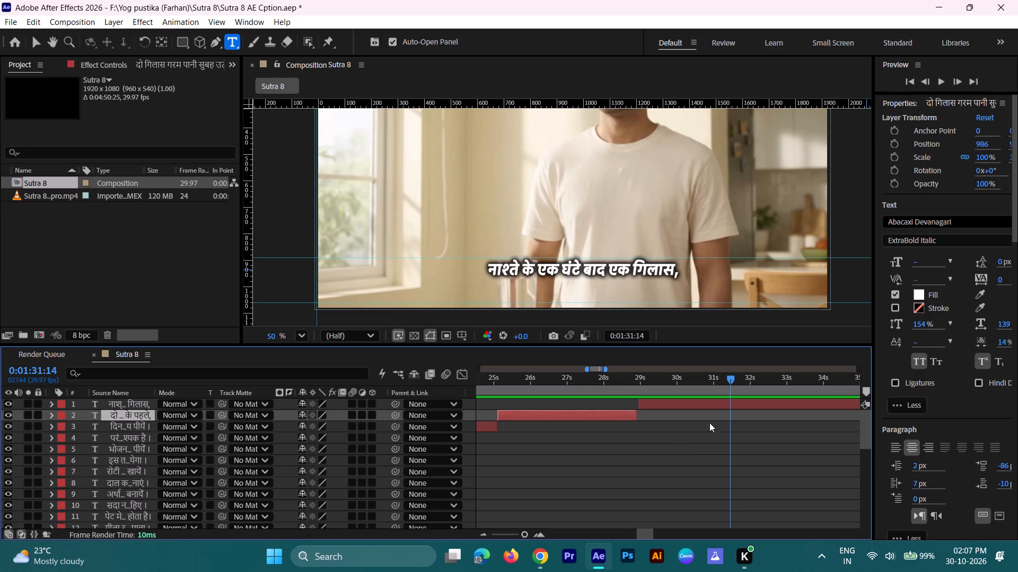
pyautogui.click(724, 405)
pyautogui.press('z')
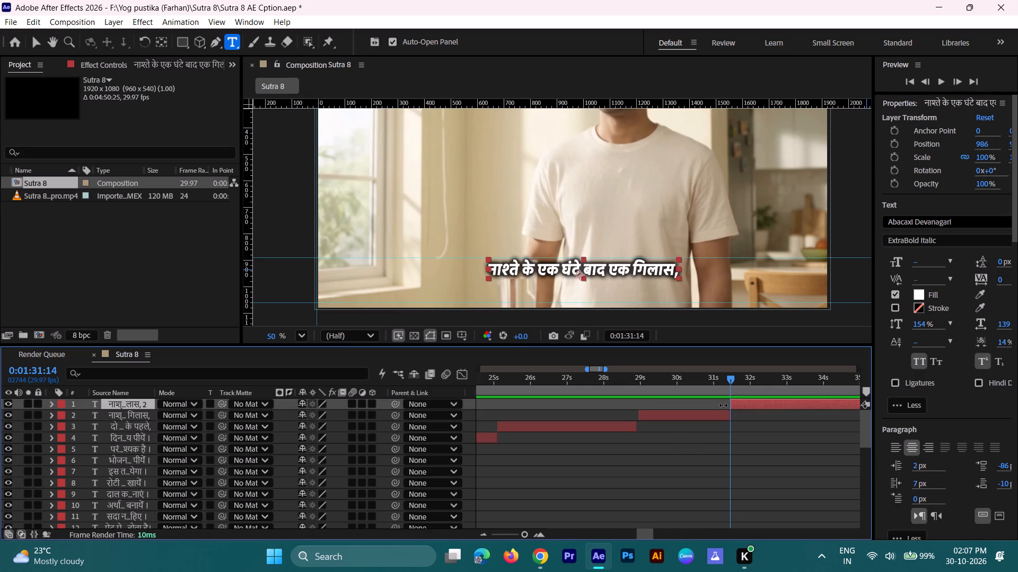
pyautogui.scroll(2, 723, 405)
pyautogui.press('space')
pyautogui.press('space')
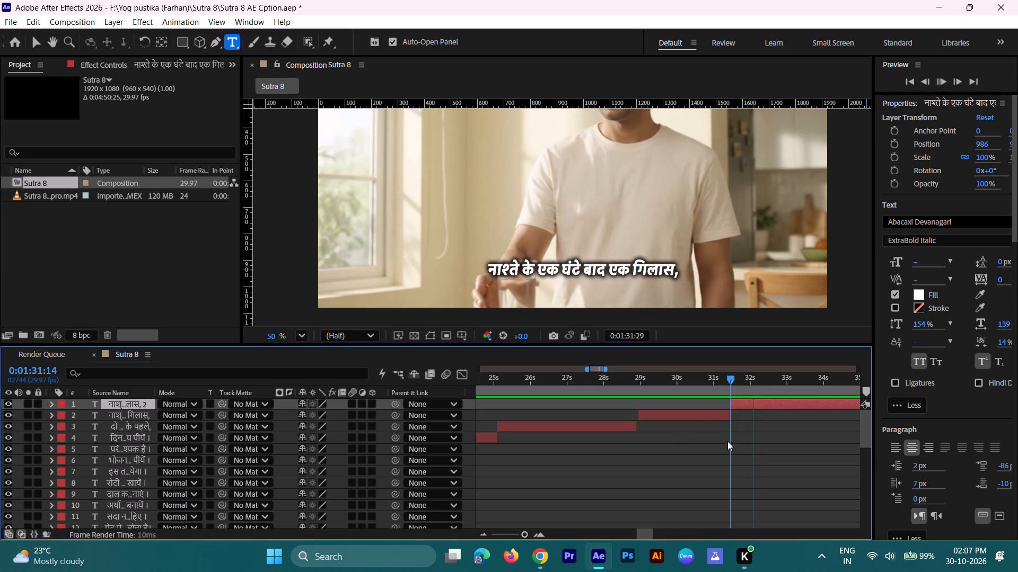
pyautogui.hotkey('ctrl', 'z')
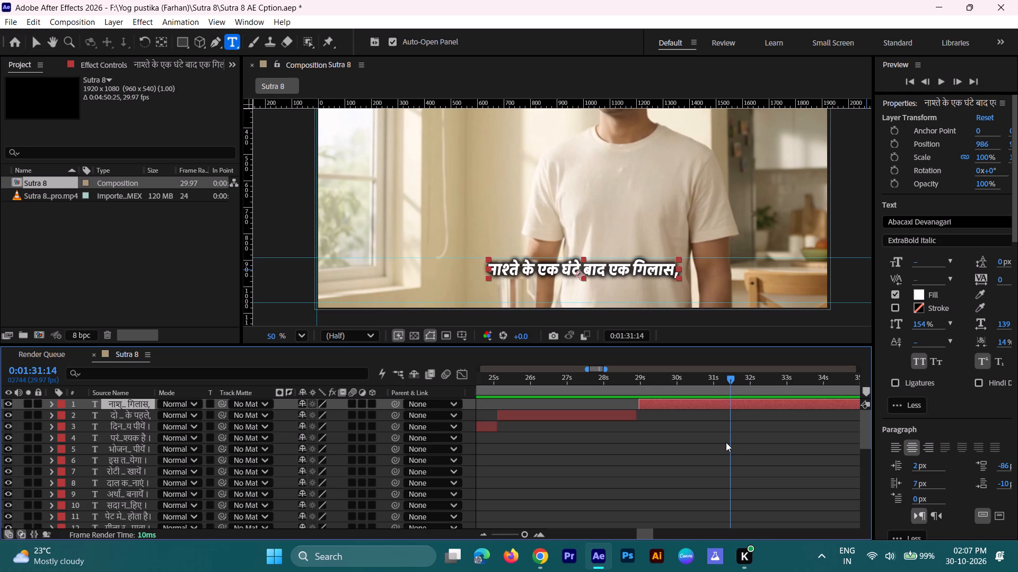
# Step through the footage to 0:01:31:15 and split the "नाश्ते के एक घंटे बाद एक गिलास," caption layer at that frame.
pyautogui.press('space')
pyautogui.press('space')
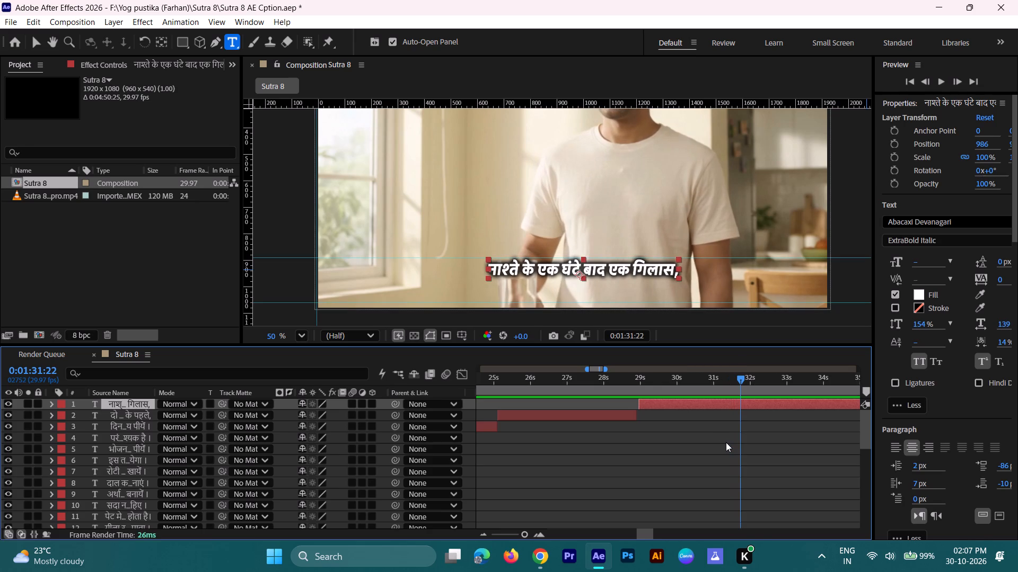
pyautogui.hotkey('ctrl', 'Left')
pyautogui.hotkey('ctrl', 'Left')
pyautogui.hotkey('ctrl', 'Left')
pyautogui.hotkey('ctrl', 'Left')
pyautogui.hotkey('ctrl', 'Left')
pyautogui.hotkey('ctrl', 'Left')
pyautogui.hotkey('ctrl', 'Left')
pyautogui.write('z')
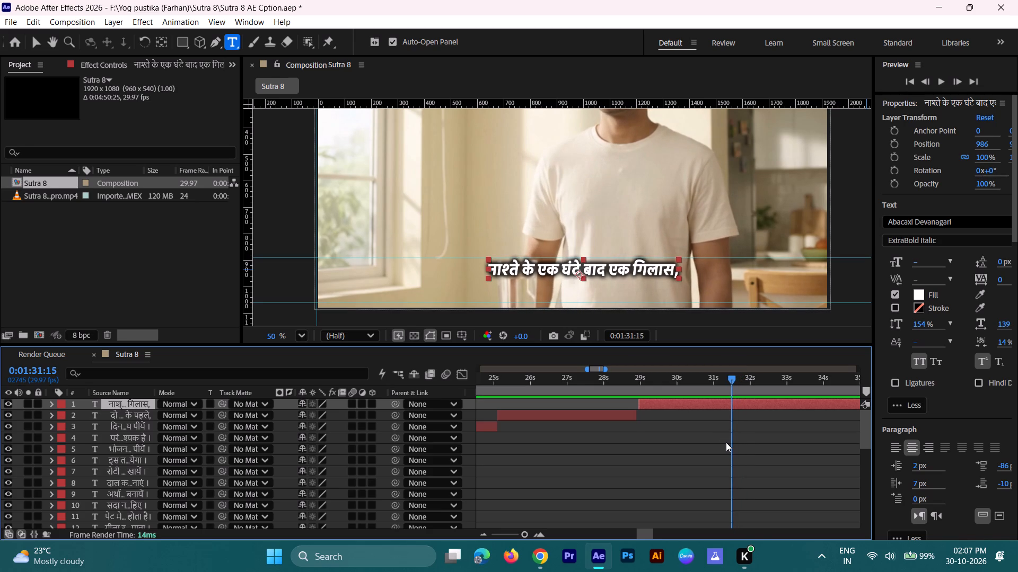
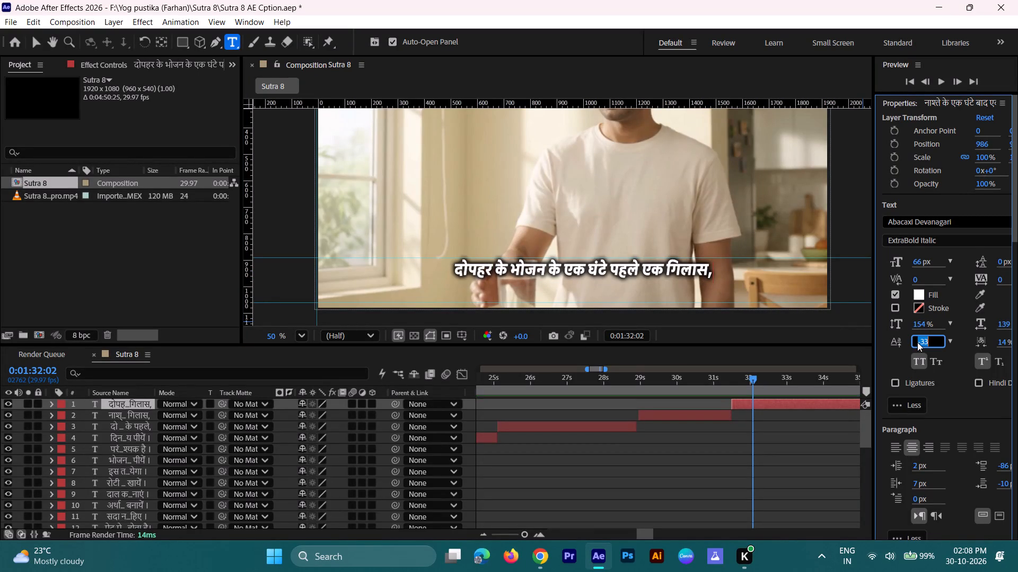
# Play back from 0:01:31:20 through the "दोपहर के भोजन के एक घंटे पहले एक गिलास," caption to check its timing against the narration.
pyautogui.click(748, 382)
pyautogui.moveTo(748, 380); pyautogui.dragTo(746, 380)
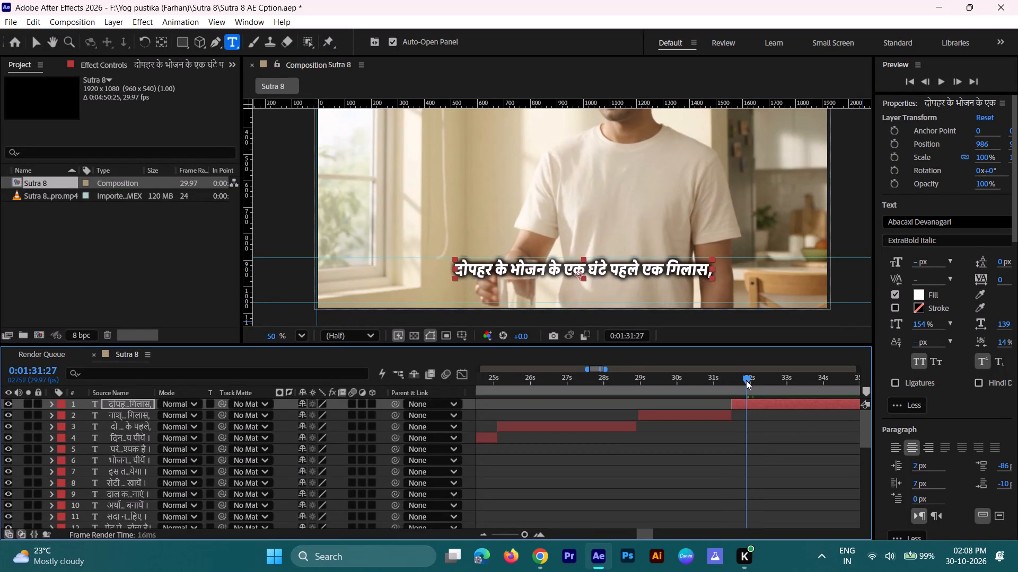
pyautogui.moveTo(746, 380); pyautogui.dragTo(739, 383)
pyautogui.press('space')
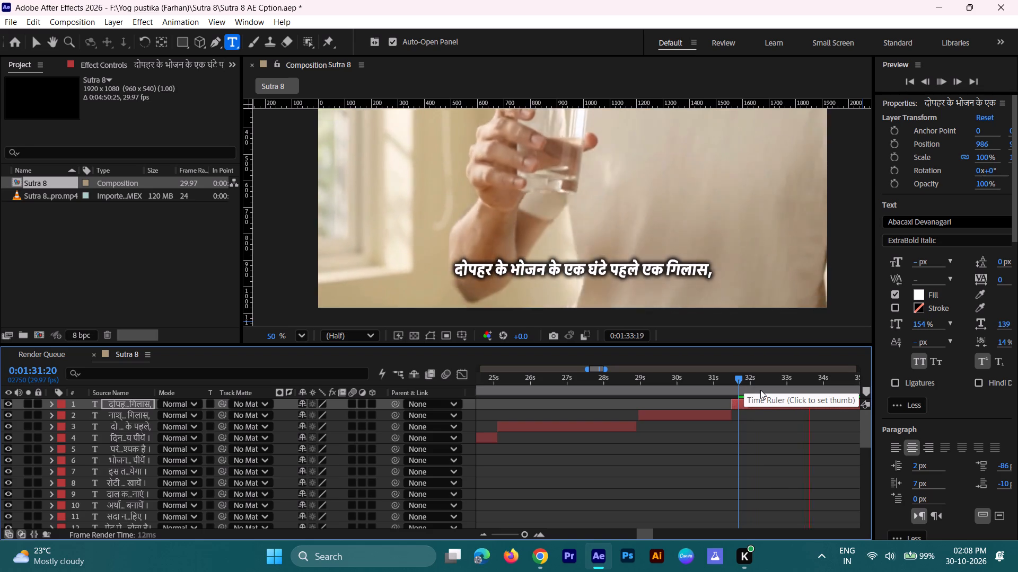
pyautogui.press('space')
pyautogui.press('space')
pyautogui.press('space')
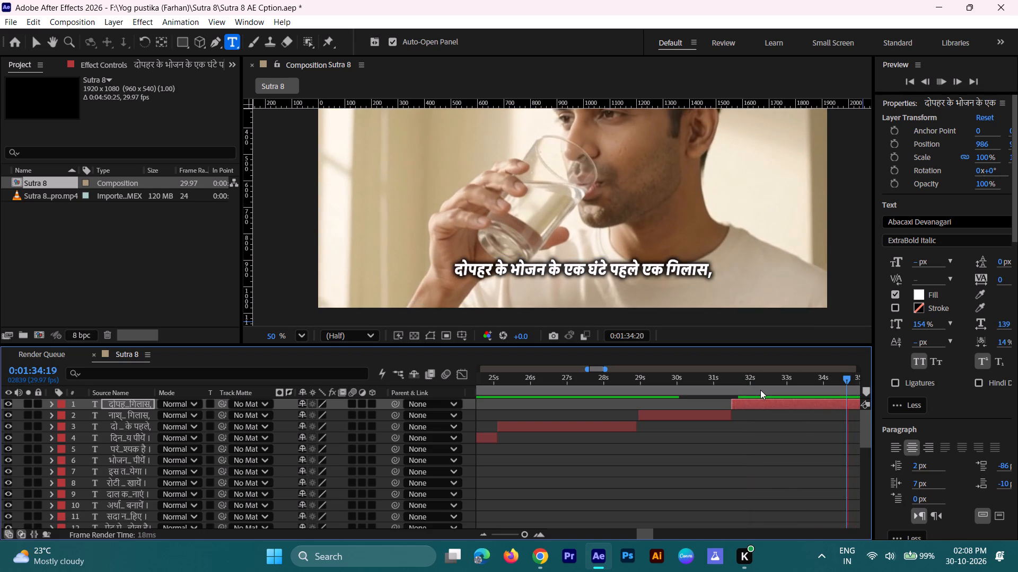
pyautogui.press('space')
pyautogui.press('space')
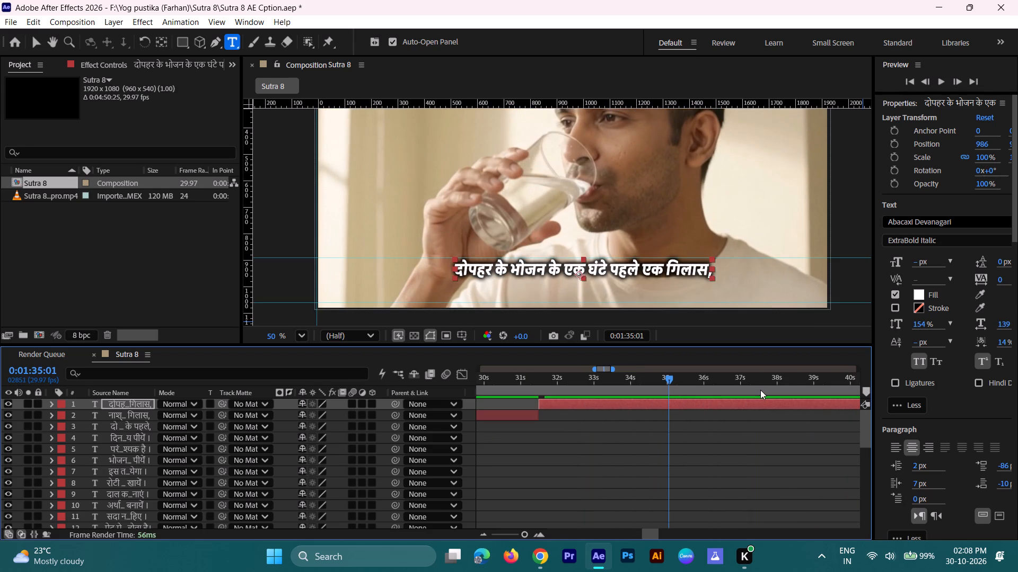
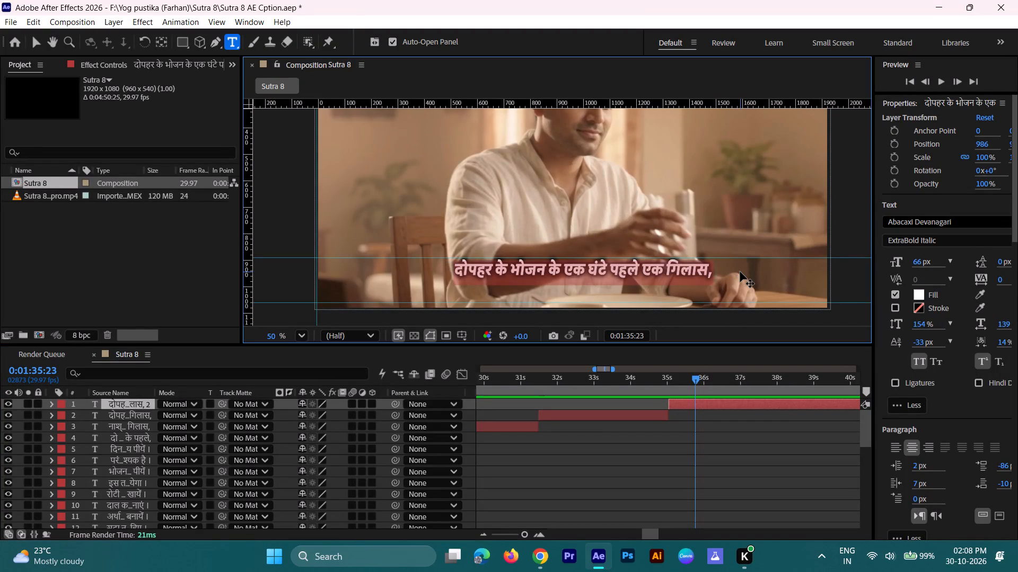
# Replace the selected caption text at 0:01:35:23 with "भोजन के एक घंटे बाद एक गिलास,".
pyautogui.hotkey('ctrl', 'v')
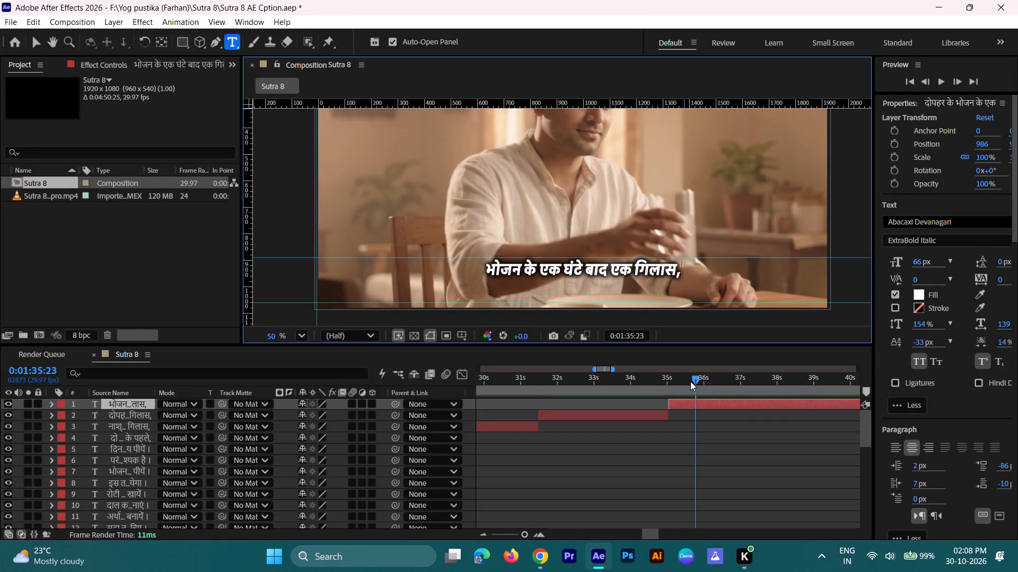
# Play back from 0:01:35:16 to find where the "भोजन के एक घंटे बाद एक गिलास," caption ends and split its layer at 0:01:37:26.
pyautogui.click(691, 381)
pyautogui.press('space')
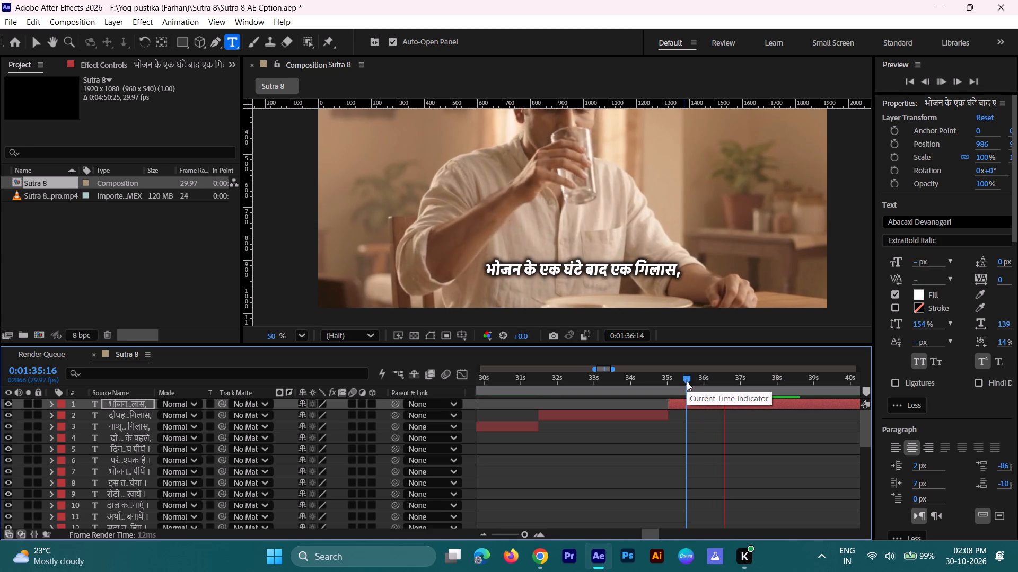
pyautogui.press('space')
pyautogui.press('space')
pyautogui.press('space')
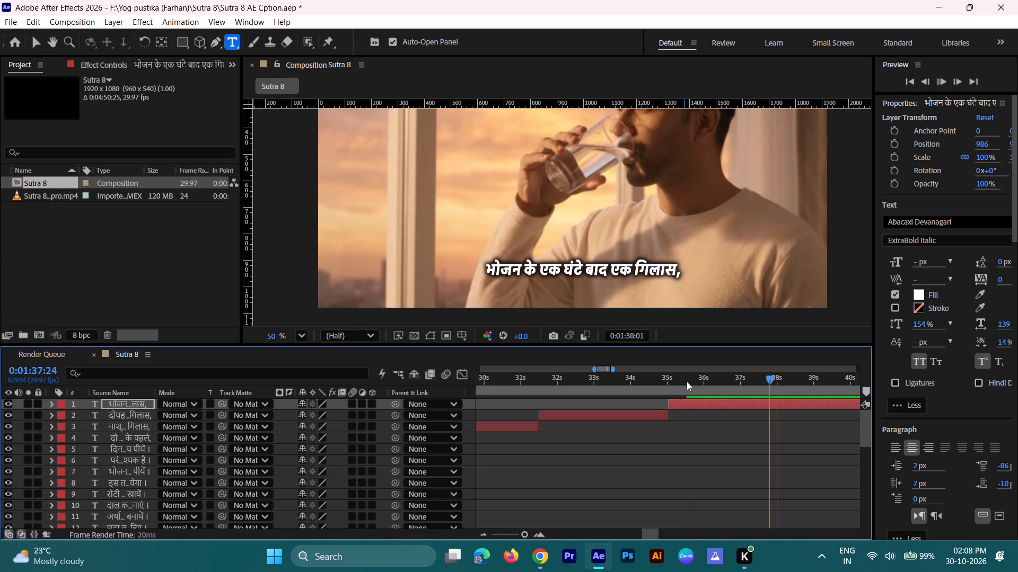
pyautogui.hotkey('ctrl', 'Left')
pyautogui.hotkey('ctrl', 'Left')
pyautogui.hotkey('ctrl', 'Left')
pyautogui.hotkey('ctrl', 'Left')
pyautogui.hotkey('ctrl', 'Left')
pyautogui.hotkey('ctrl', 'Left')
pyautogui.hotkey('ctrl', 'Left')
pyautogui.hotkey('ctrl', 'Left')
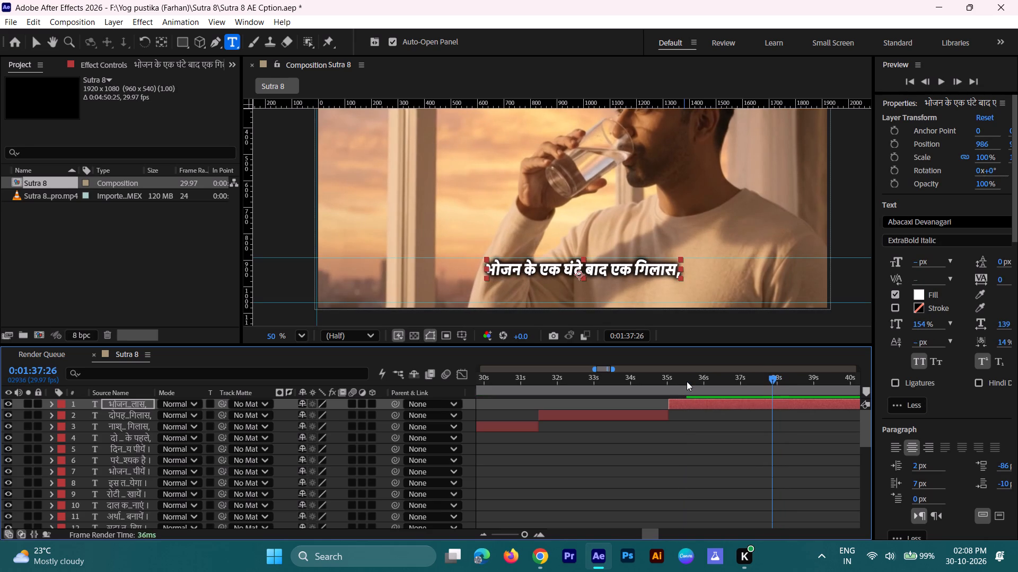
pyautogui.write('z')
# Play the new caption segment from the split at 0:01:37:26 to 0:01:38:10 to hear the narration.
pyautogui.press('space')
pyautogui.press('space')
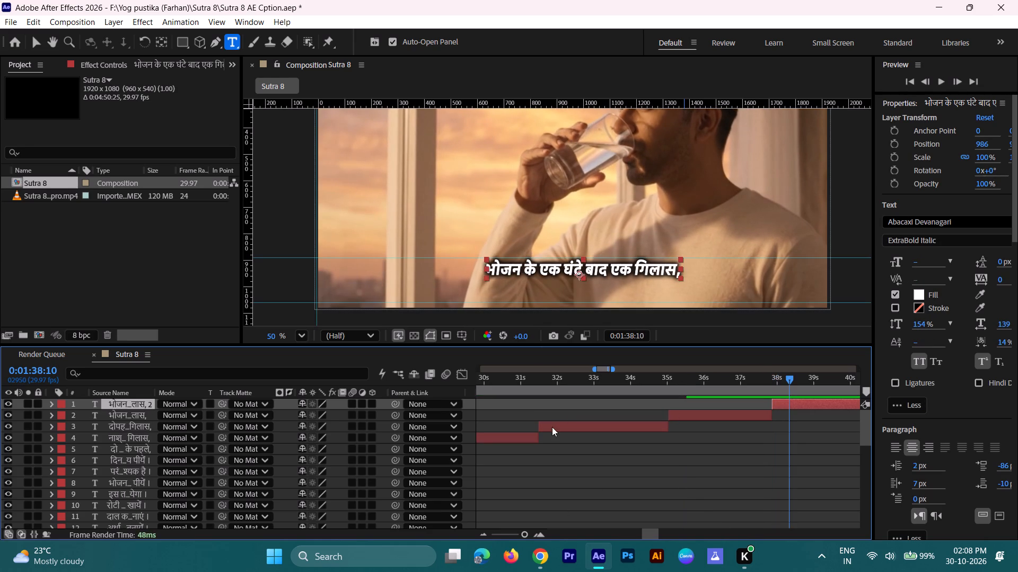
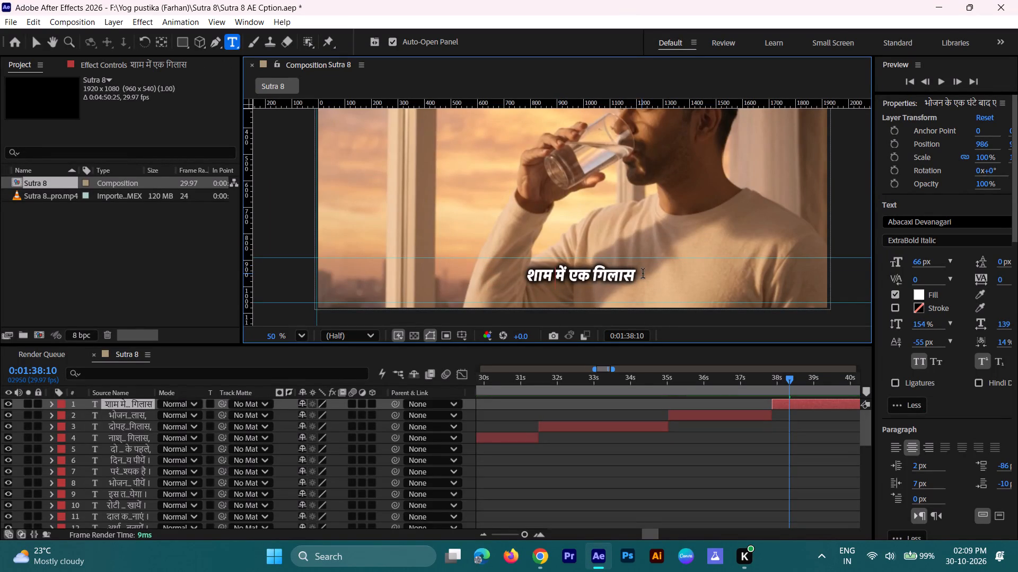
# Add a comma to the end of the "शाम में एक गिलास" caption at 0:01:38:10.
pyautogui.click(637, 278)
pyautogui.press(',')
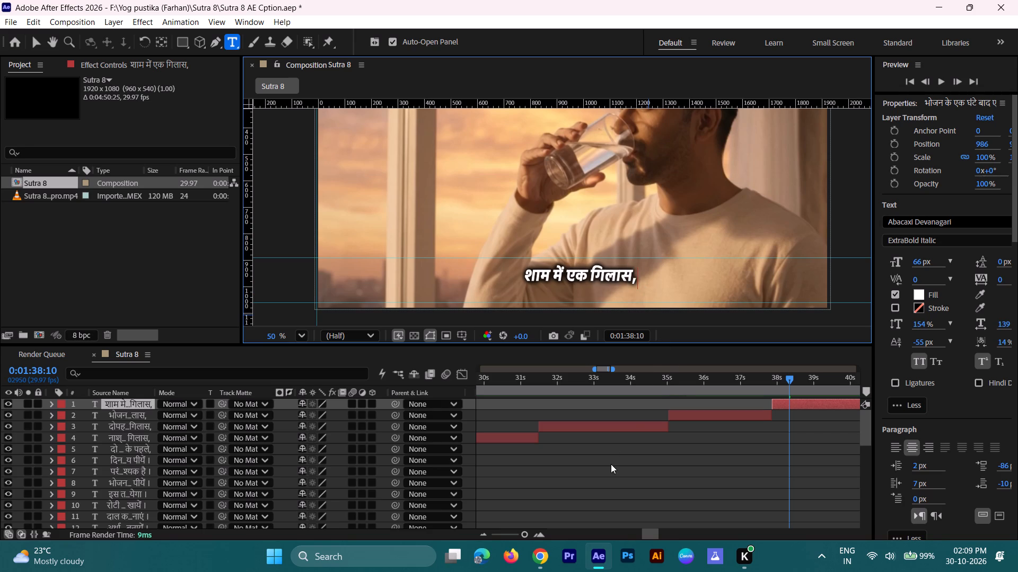
# Play back from 0:01:37:21 to find where the "शाम में एक गिलास," caption should end, and set the current time to 0:01:39:14.
pyautogui.moveTo(791, 378); pyautogui.dragTo(756, 380)
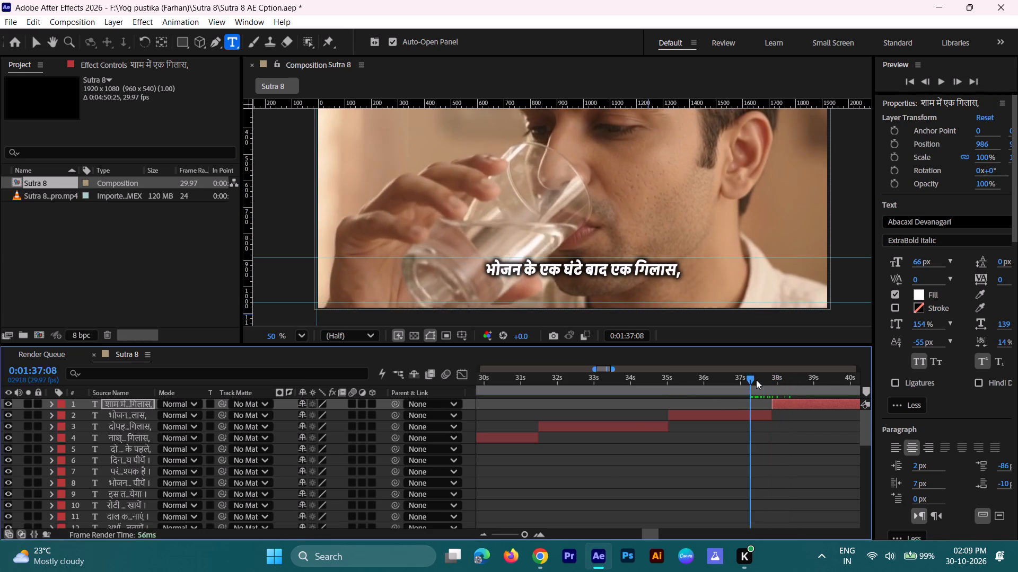
pyautogui.moveTo(756, 380); pyautogui.dragTo(767, 380)
pyautogui.press('space')
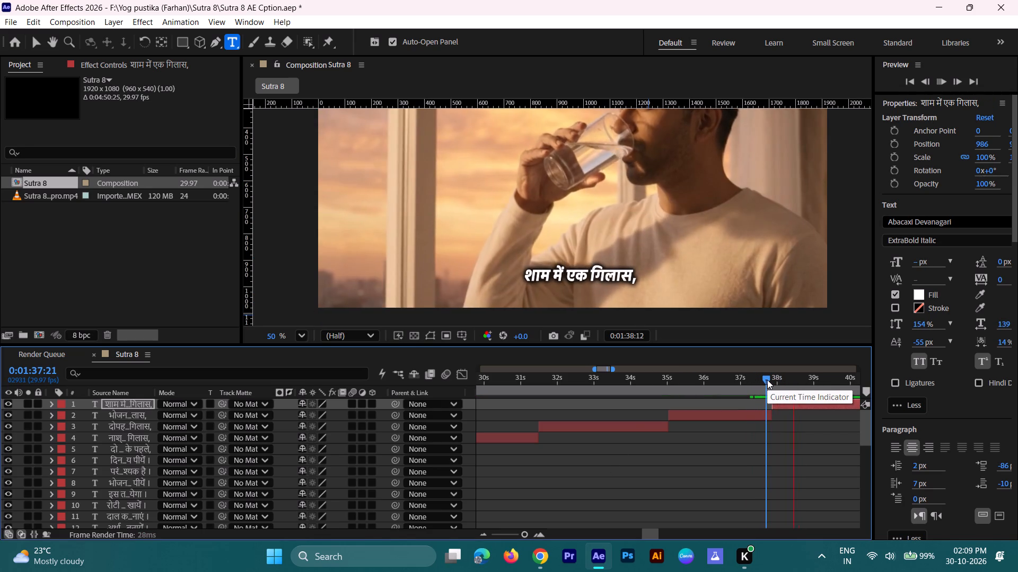
pyautogui.press('space')
pyautogui.press('space')
pyautogui.press('space')
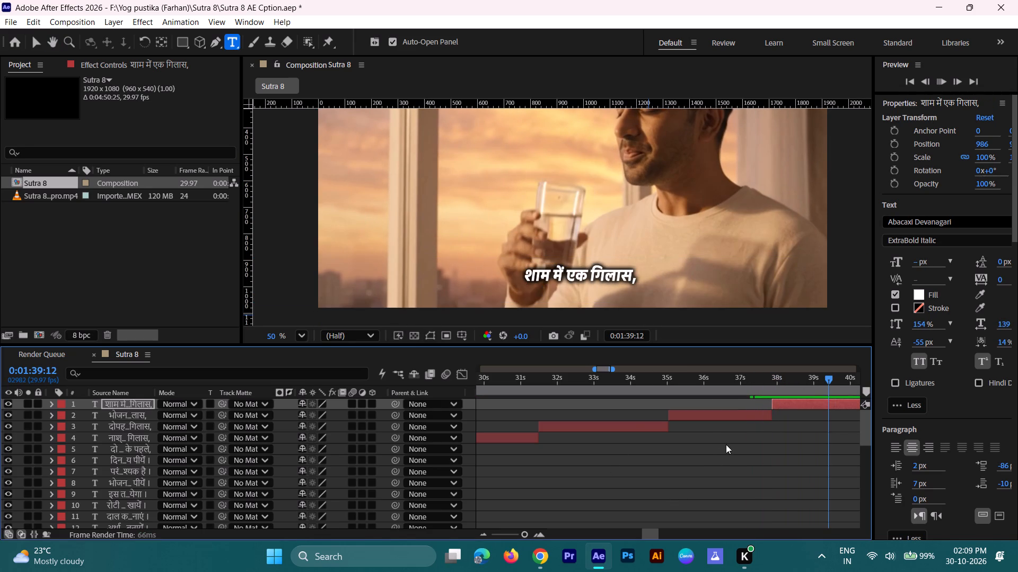
pyautogui.press('space')
pyautogui.press('space')
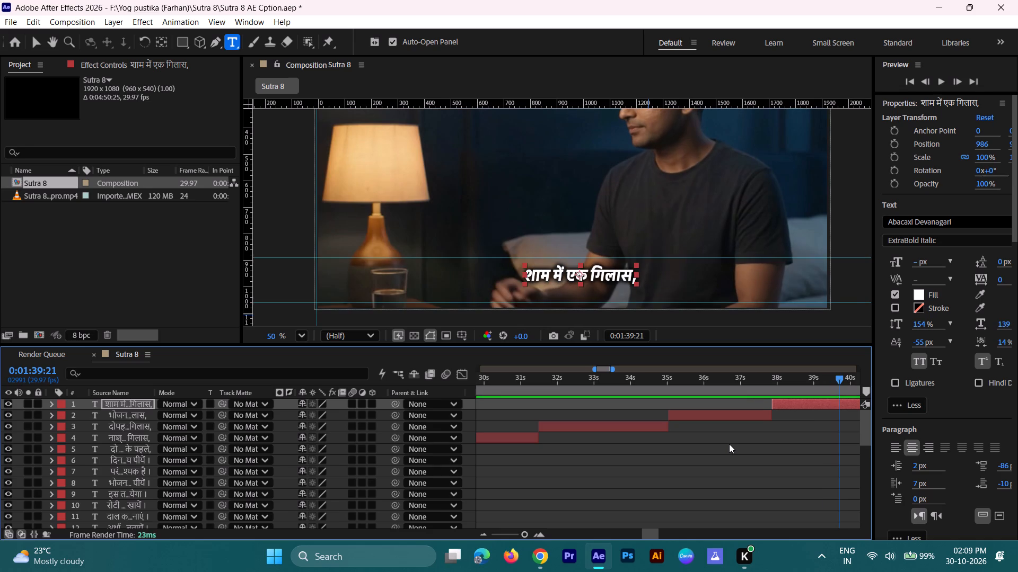
pyautogui.hotkey('ctrl', 'Left')
pyautogui.hotkey('ctrl', 'Left')
pyautogui.hotkey('ctrl', 'Left')
pyautogui.hotkey('ctrl', 'Left')
pyautogui.hotkey('ctrl', 'Left')
pyautogui.hotkey('ctrl', 'Left')
pyautogui.hotkey('ctrl', 'Left')
pyautogui.press('z')
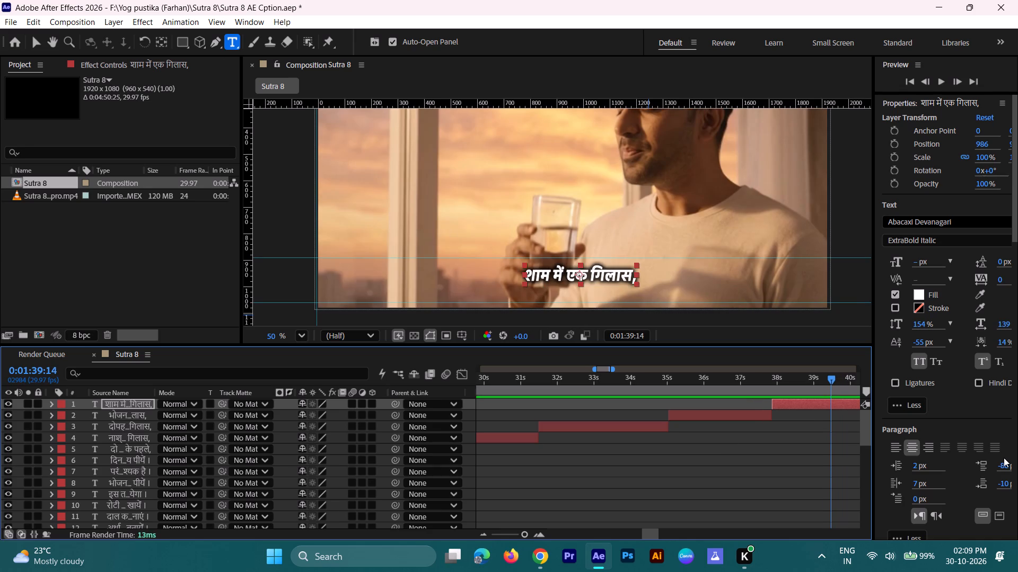
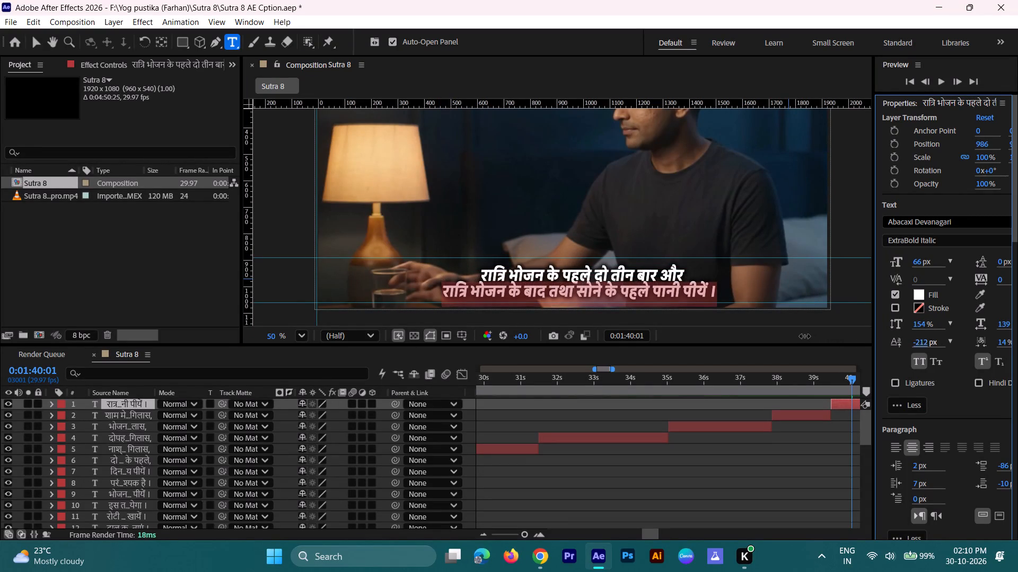
# Set the baseline shift of the "रात्रि भोजन" caption's first line to -41 px and its second line to -217 px.
pyautogui.moveTo(805, 336); pyautogui.dragTo(802, 336)
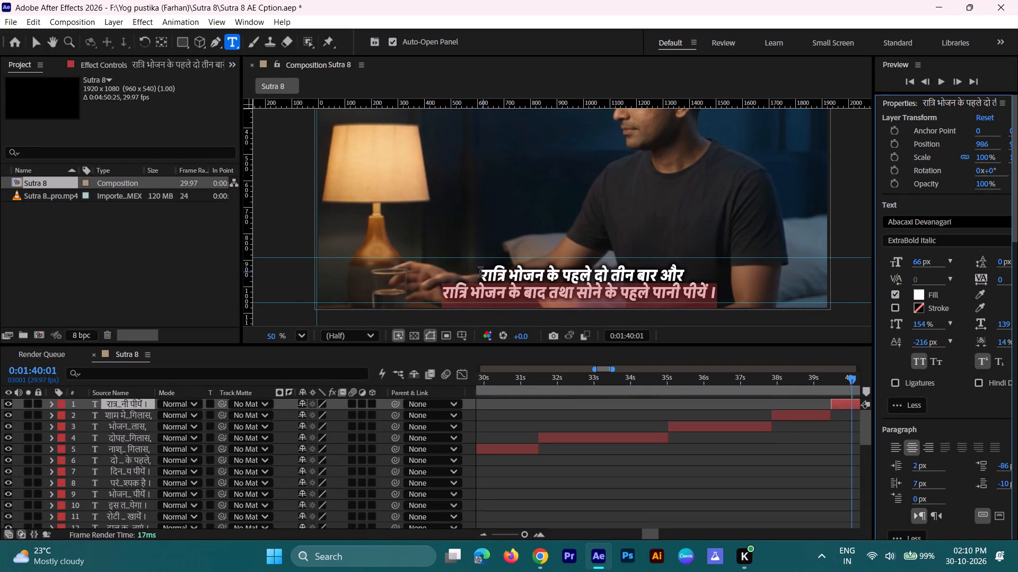
pyautogui.moveTo(479, 272); pyautogui.dragTo(688, 262)
pyautogui.click(918, 340)
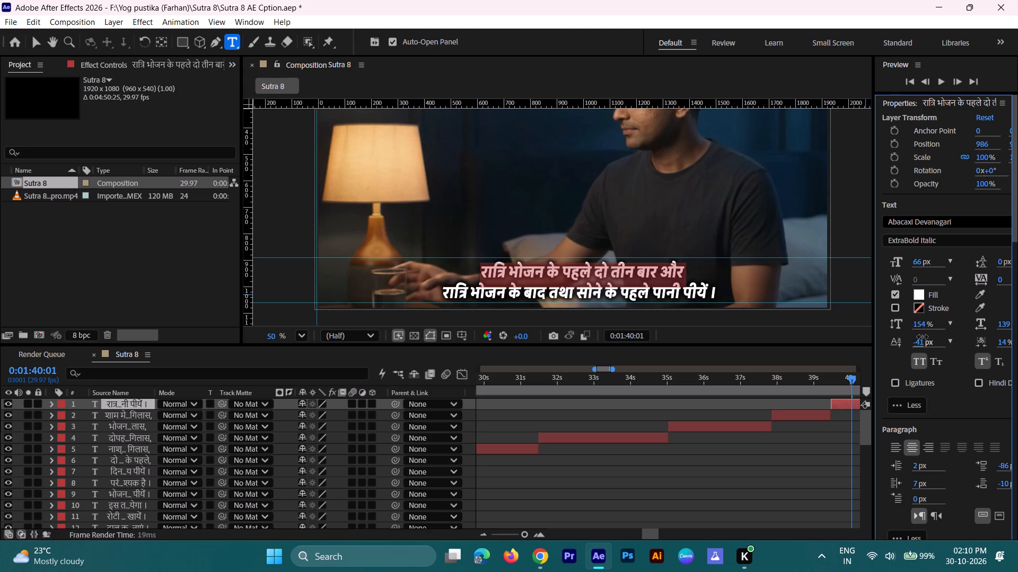
pyautogui.moveTo(438, 294); pyautogui.dragTo(473, 294)
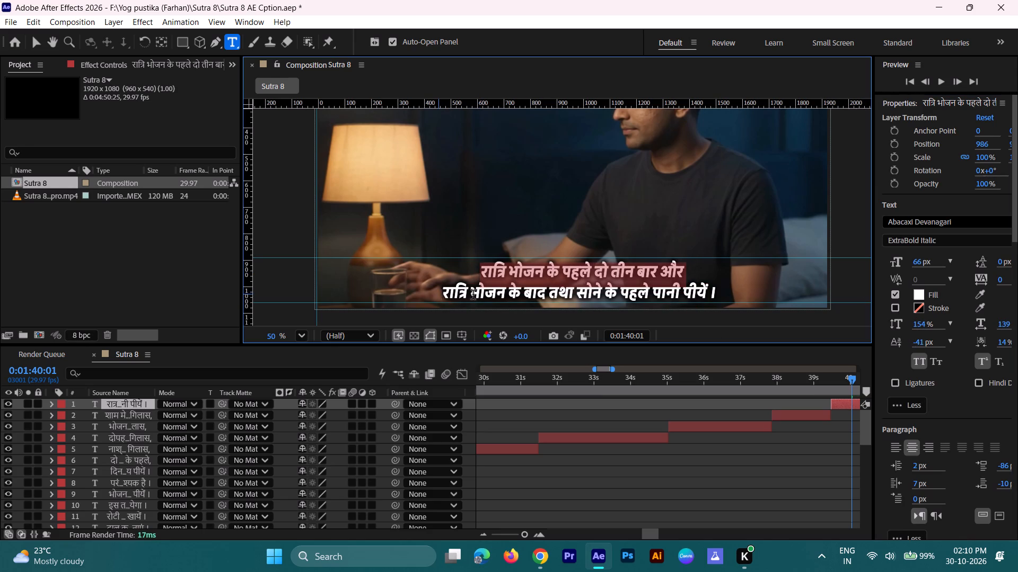
pyautogui.moveTo(473, 294); pyautogui.dragTo(741, 297)
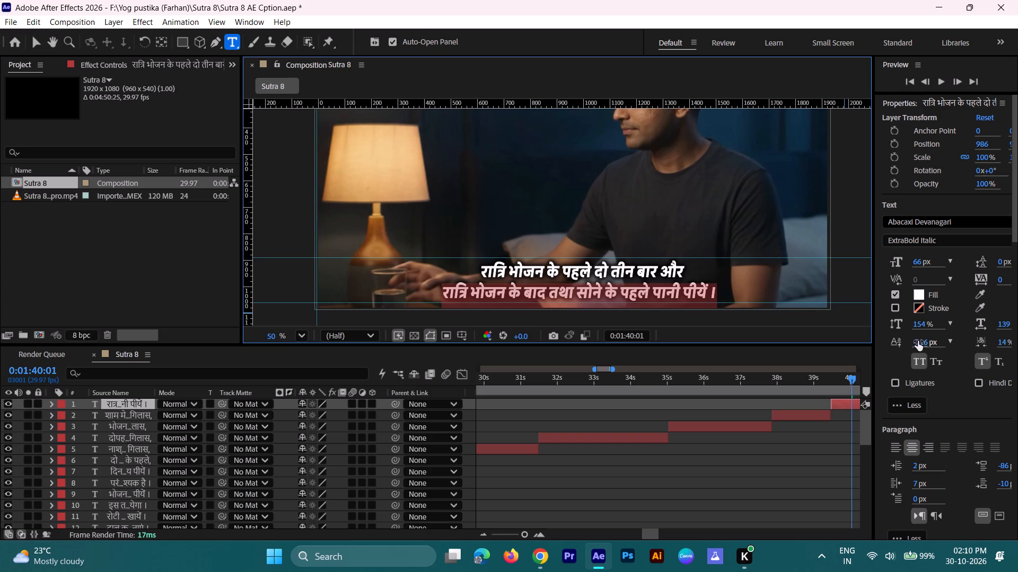
pyautogui.click(919, 342)
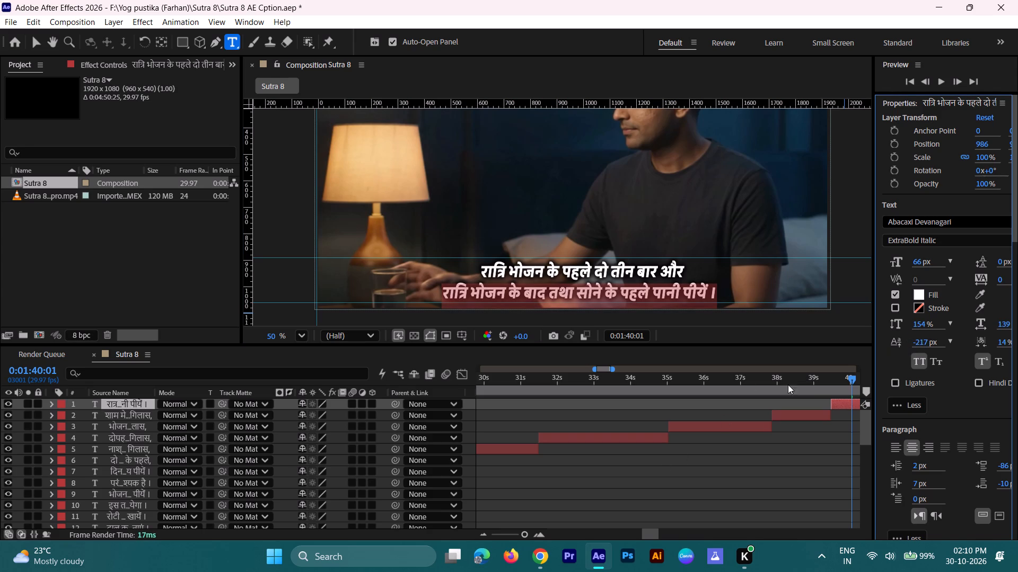
# Match the "भोजन के एक घंटे बाद एक गिलास," caption to the "शाम में एक गिलास," caption with a -55 px baseline shift.
pyautogui.click(826, 382)
pyautogui.click(826, 382)
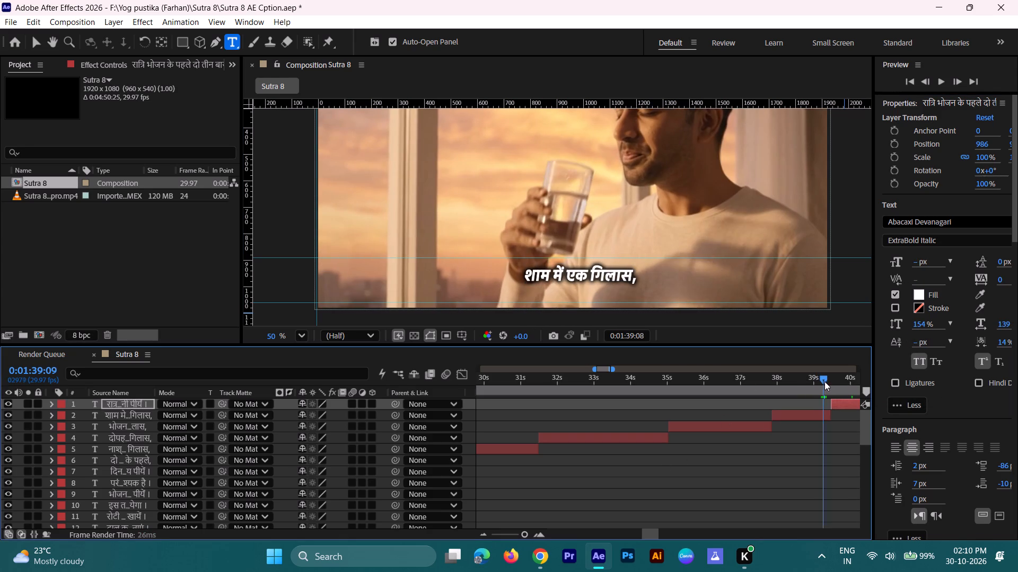
pyautogui.click(811, 415)
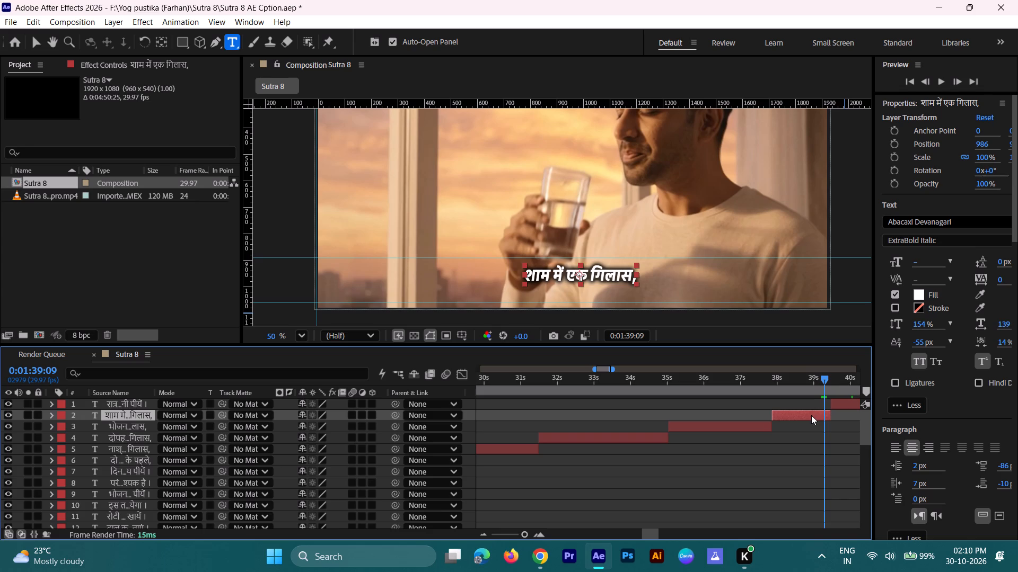
pyautogui.moveTo(811, 379); pyautogui.dragTo(760, 386)
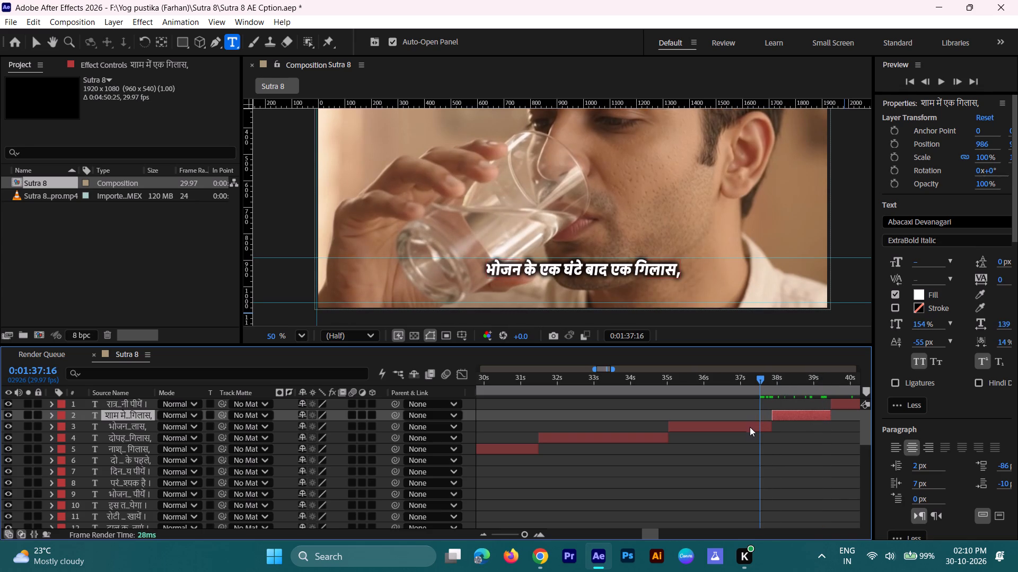
pyautogui.doubleClick(748, 426)
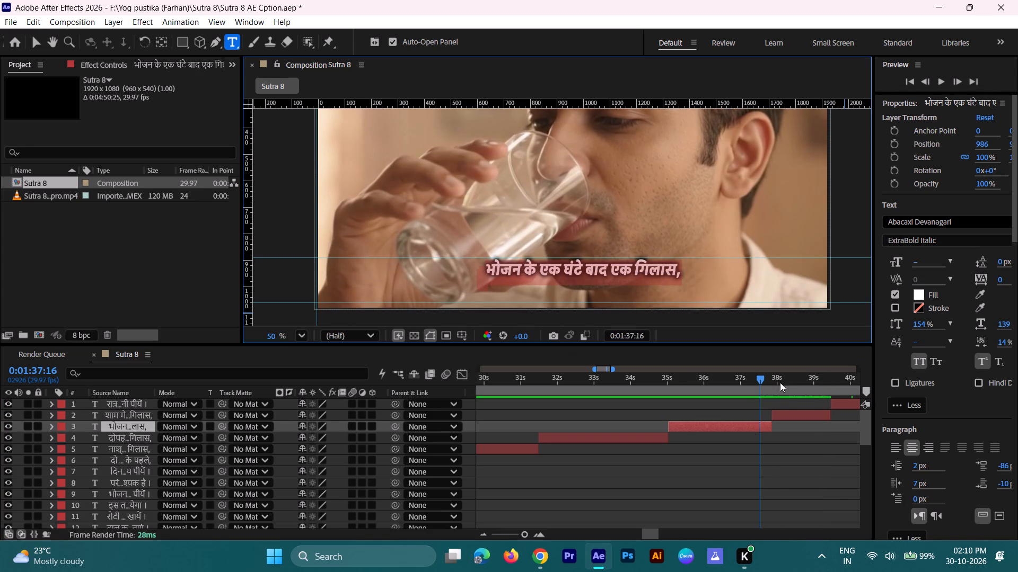
pyautogui.click(913, 343)
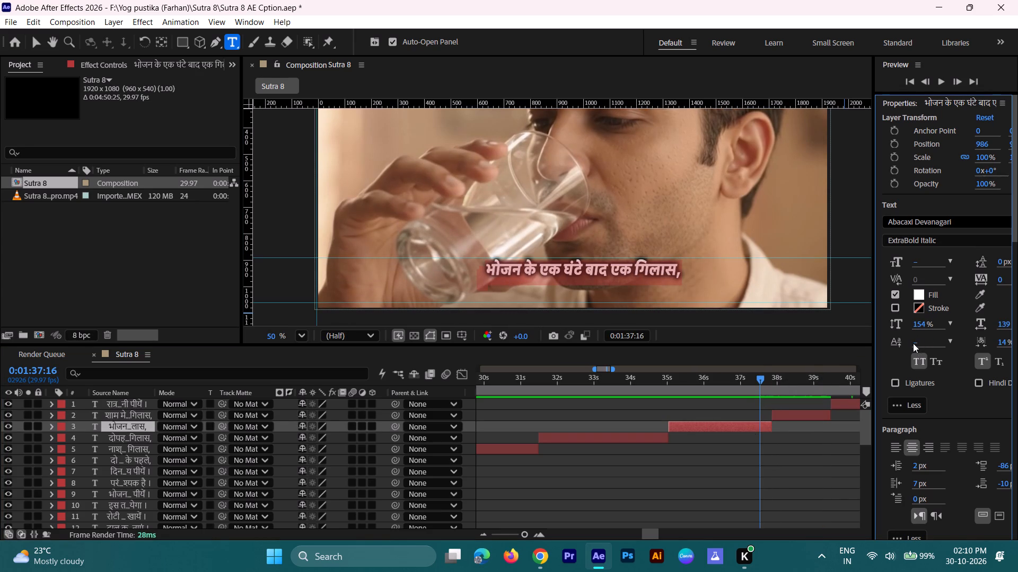
pyautogui.click(915, 343)
pyautogui.write('-55')
pyautogui.press('Return')
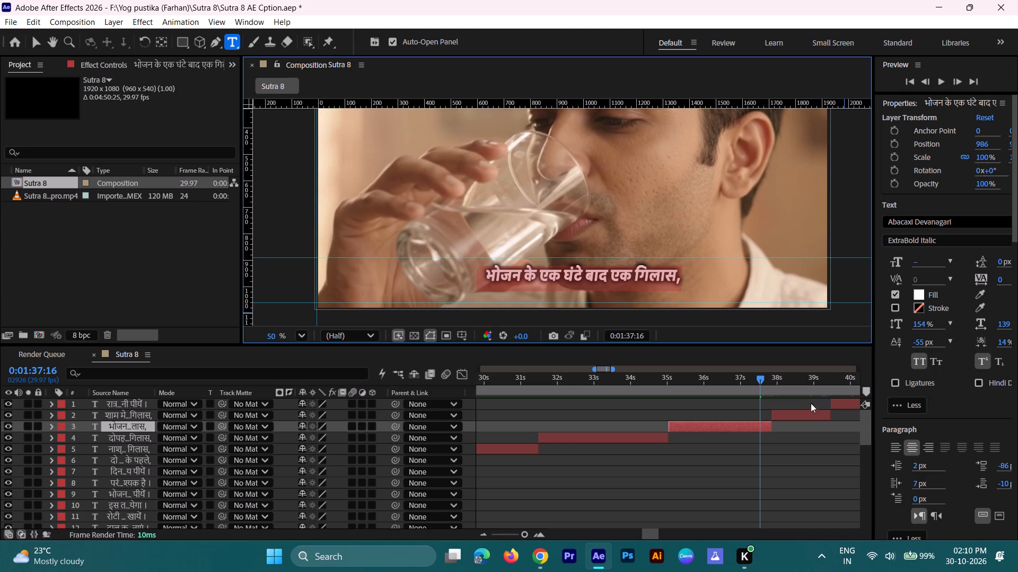
# Set the baseline shift of the "दोपहर के भोजन के एक घंटे पहले एक गिलास," caption to -55 px.
pyautogui.doubleClick(805, 412)
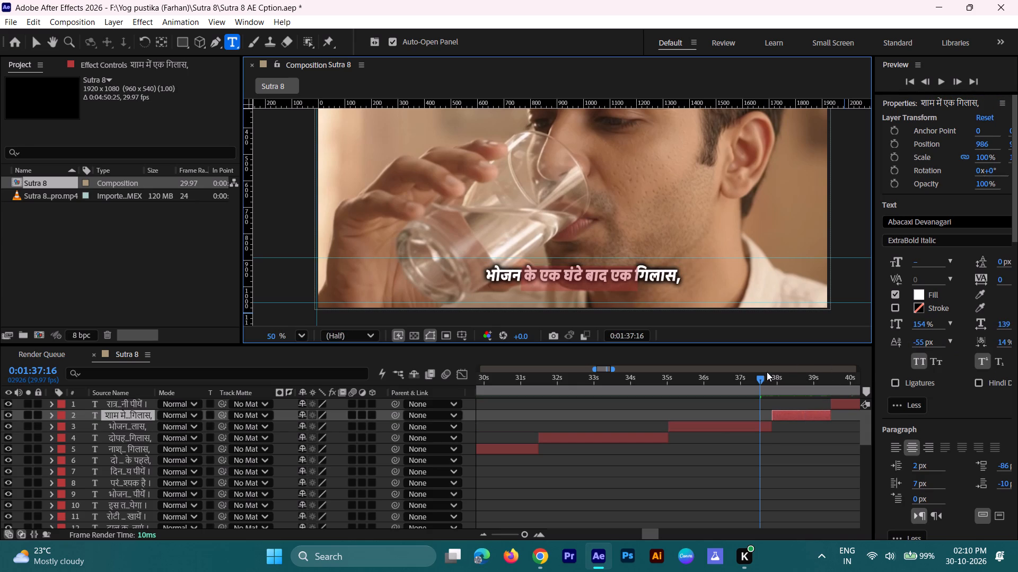
pyautogui.moveTo(758, 377); pyautogui.dragTo(635, 400)
pyautogui.tripleClick(635, 435)
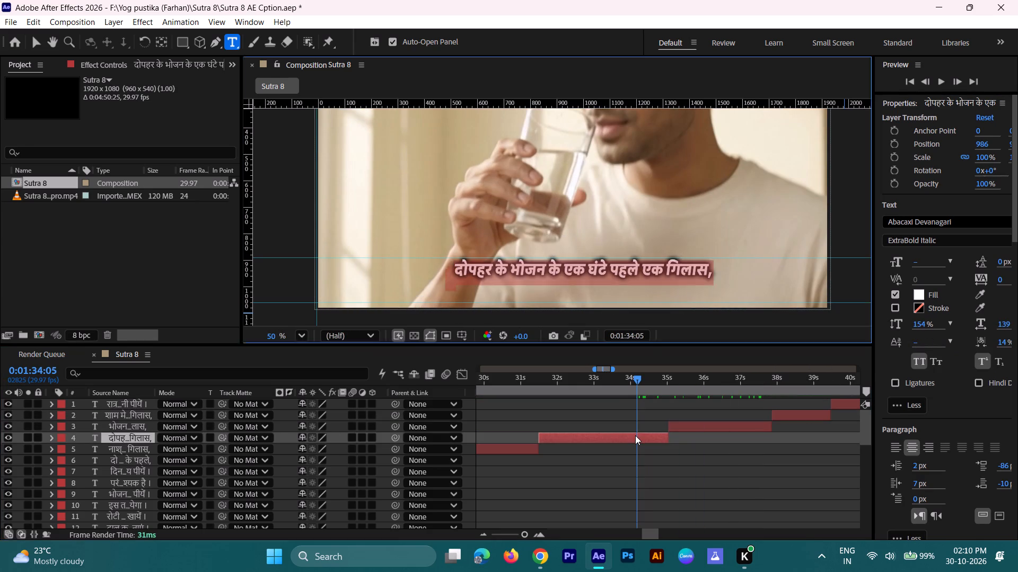
pyautogui.click(918, 344)
pyautogui.click(918, 343)
pyautogui.click(916, 343)
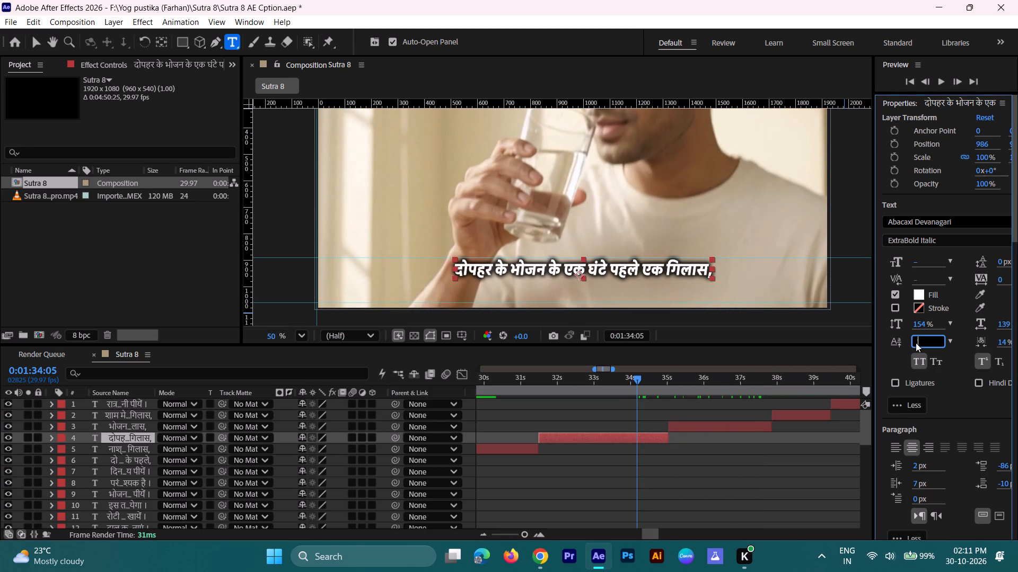
pyautogui.write('-55')
pyautogui.press('Return')
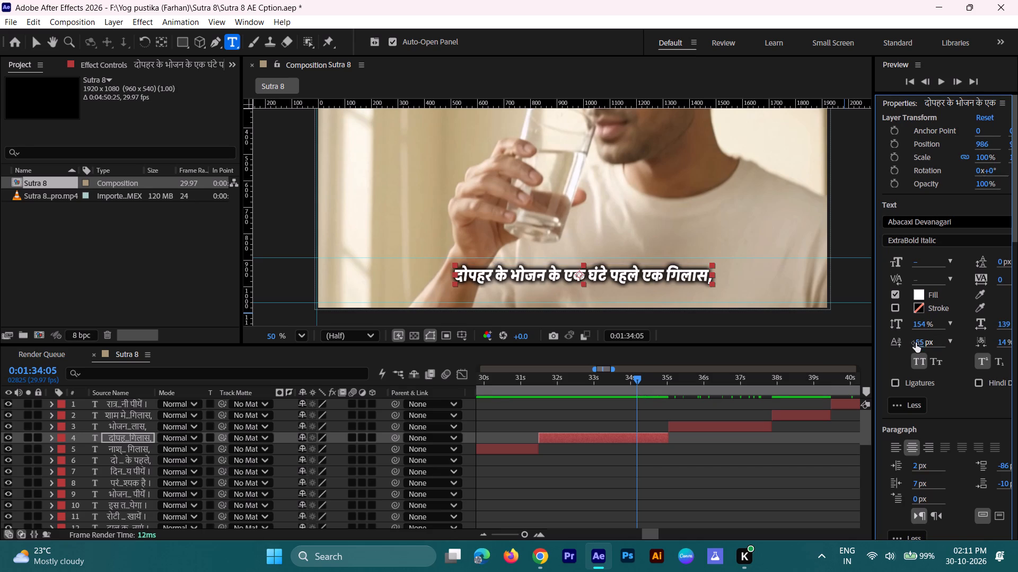
# Set the baseline shift of the "नाश्ते के एक घंटे बाद एक गिलास," caption to -55 px.
pyautogui.moveTo(630, 380); pyautogui.dragTo(506, 389)
pyautogui.doubleClick(516, 446)
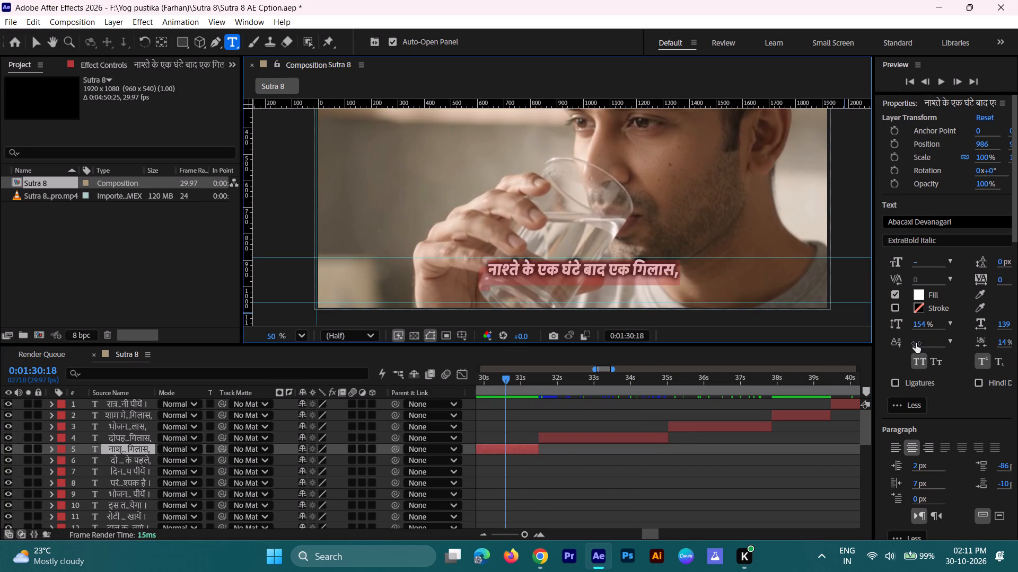
pyautogui.click(916, 343)
pyautogui.write('-55')
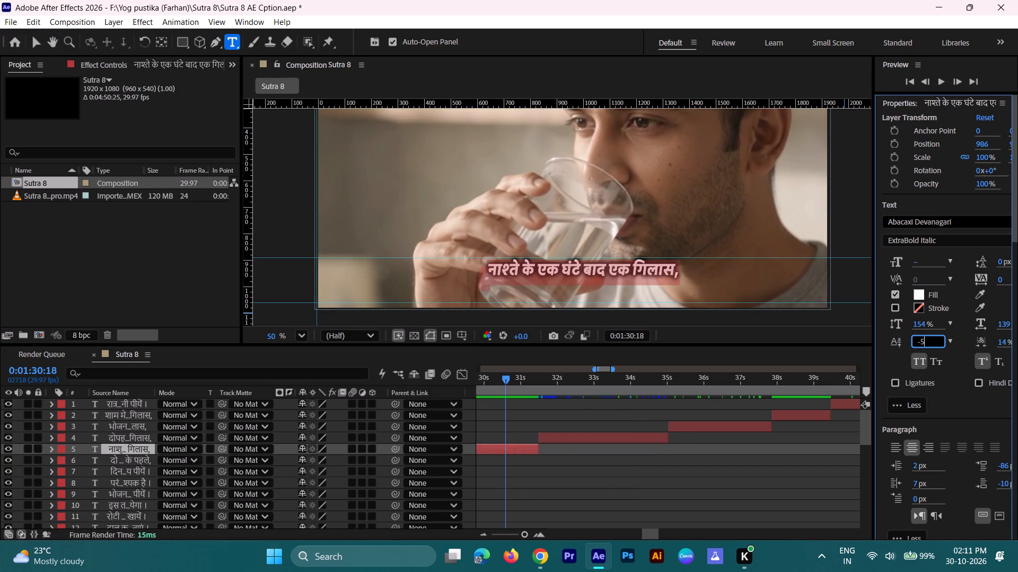
pyautogui.press('Return')
# Lower the "दिन भर में कम से कम ढाई-तीन लीटर पानी अवश्य पीयें।" caption with a 4 px baseline shift.
pyautogui.moveTo(505, 377); pyautogui.dragTo(480, 387)
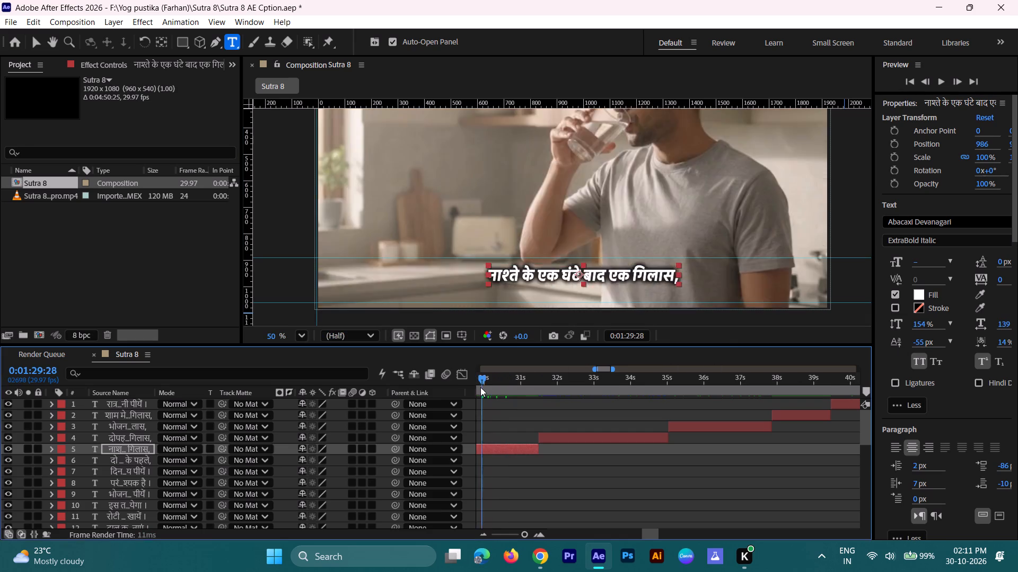
pyautogui.moveTo(480, 387); pyautogui.dragTo(691, 407)
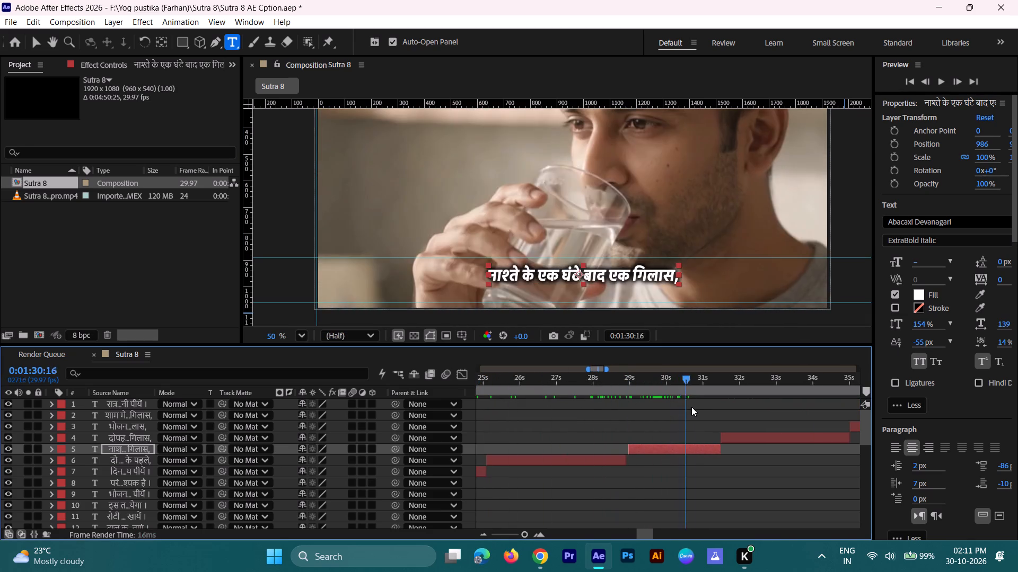
pyautogui.moveTo(691, 407); pyautogui.dragTo(496, 422)
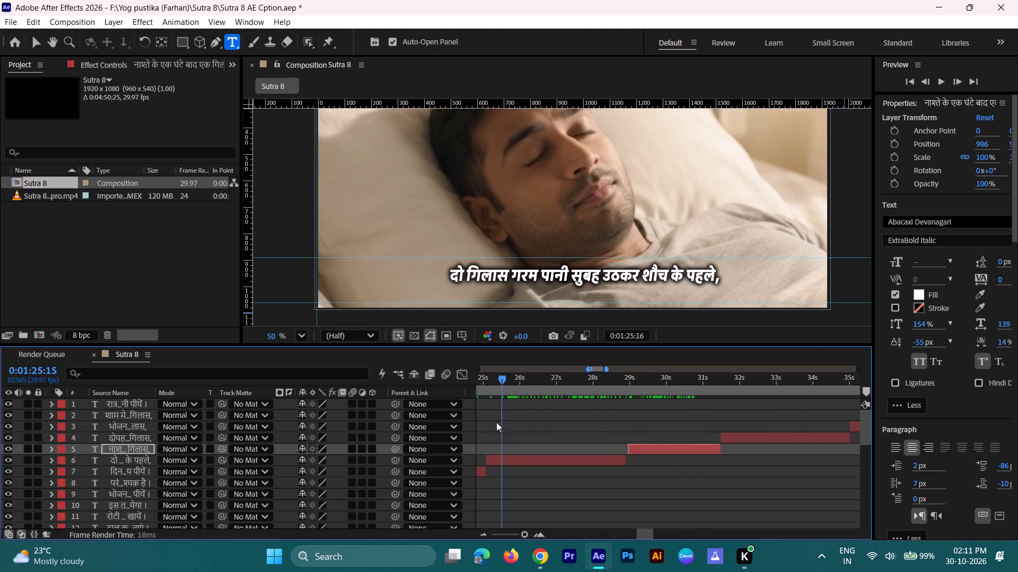
pyautogui.moveTo(496, 422); pyautogui.dragTo(533, 427)
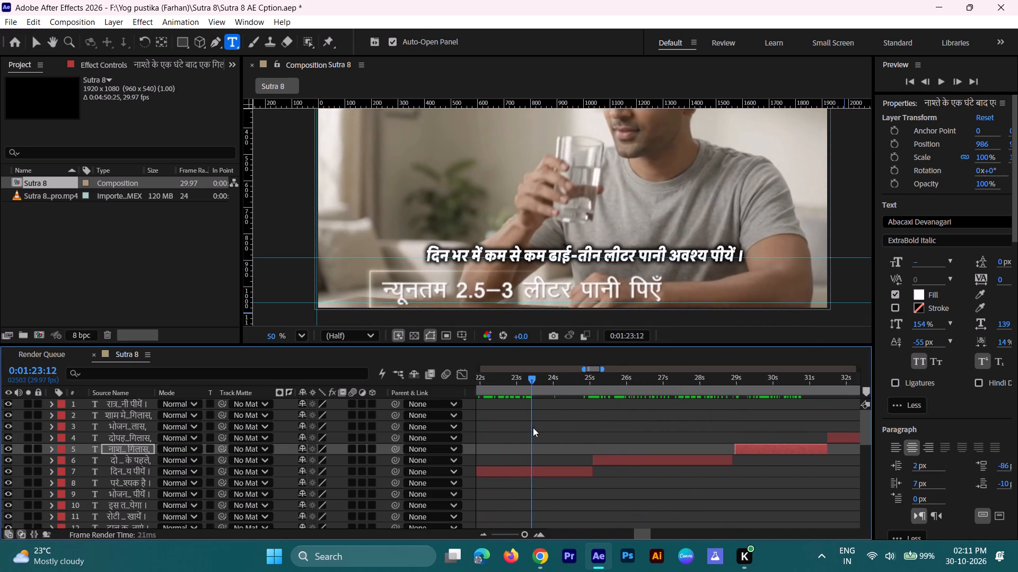
pyautogui.moveTo(533, 427); pyautogui.dragTo(537, 427)
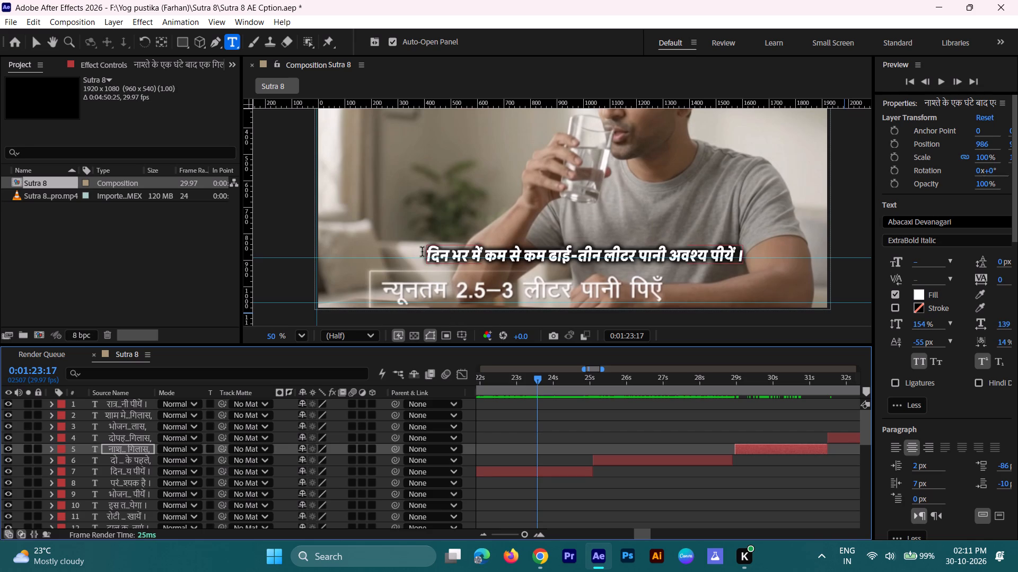
pyautogui.moveTo(423, 253); pyautogui.dragTo(752, 245)
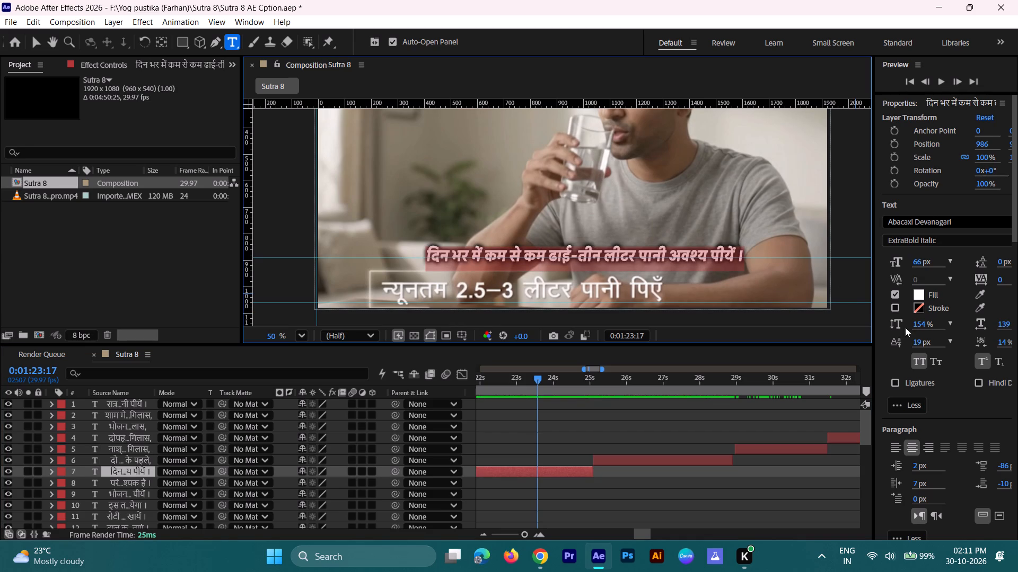
pyautogui.moveTo(919, 345); pyautogui.dragTo(904, 344)
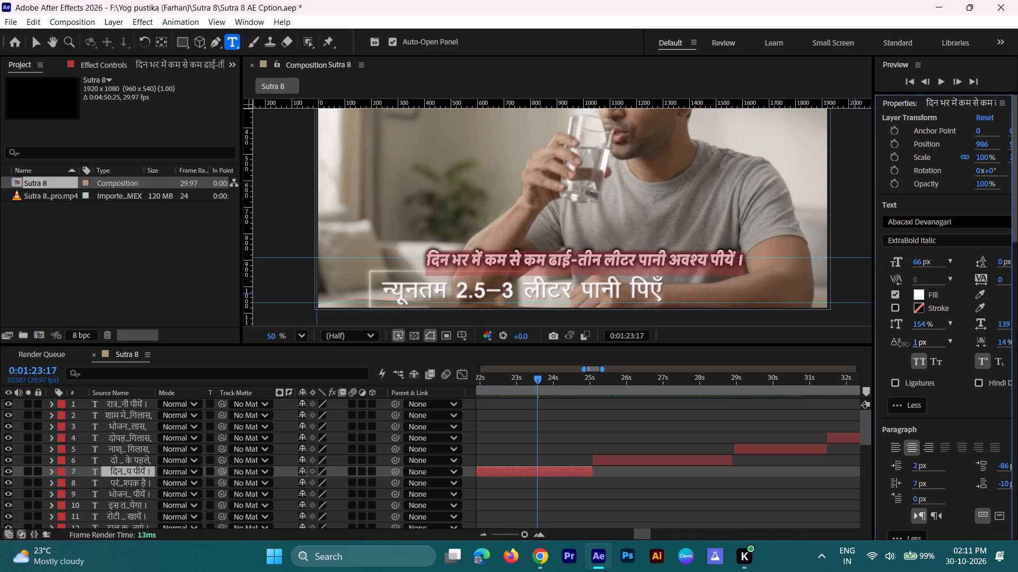
pyautogui.moveTo(904, 344); pyautogui.dragTo(907, 344)
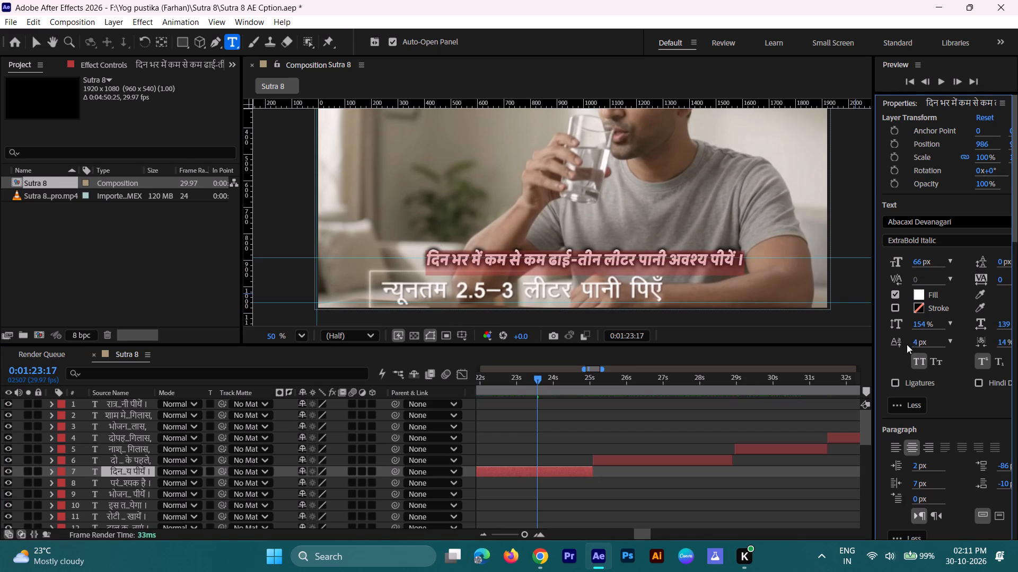
# Review the captions from 0:01:22:29 through the "रात्रि भोजन" caption for vertical placement and timing against the narration.
pyautogui.click(519, 380)
pyautogui.press('space')
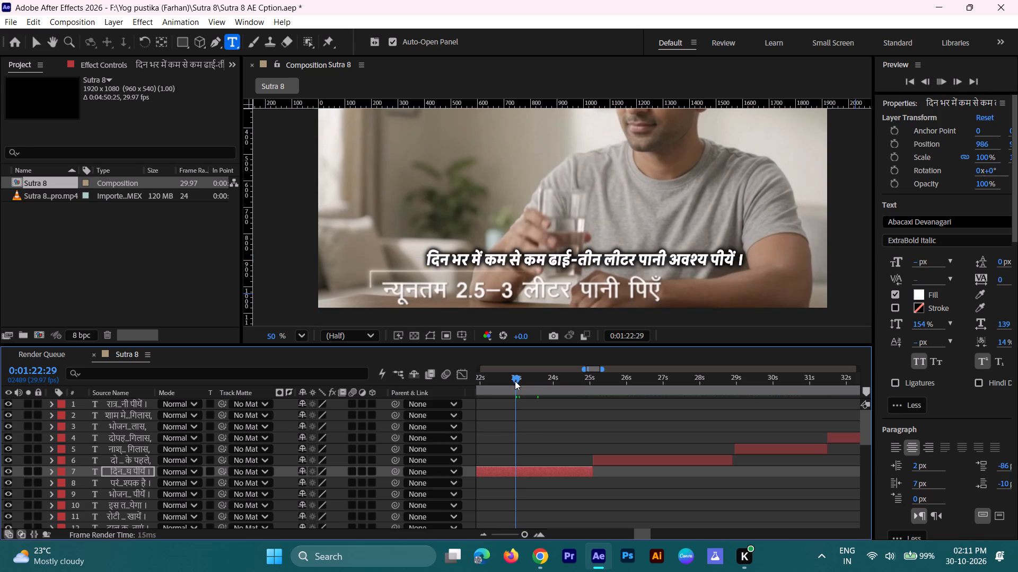
pyautogui.press('space')
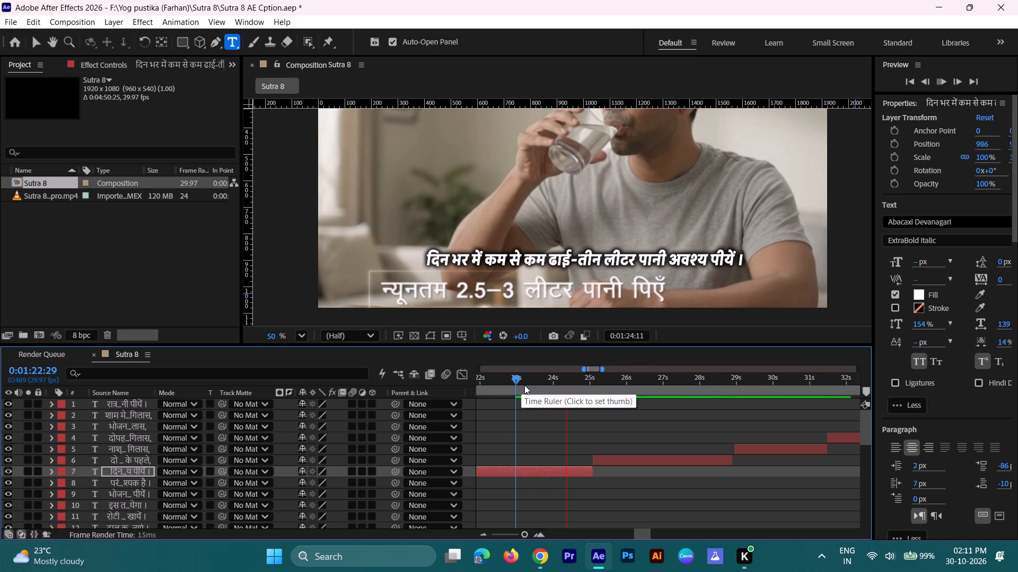
pyautogui.press('space')
pyautogui.press('space')
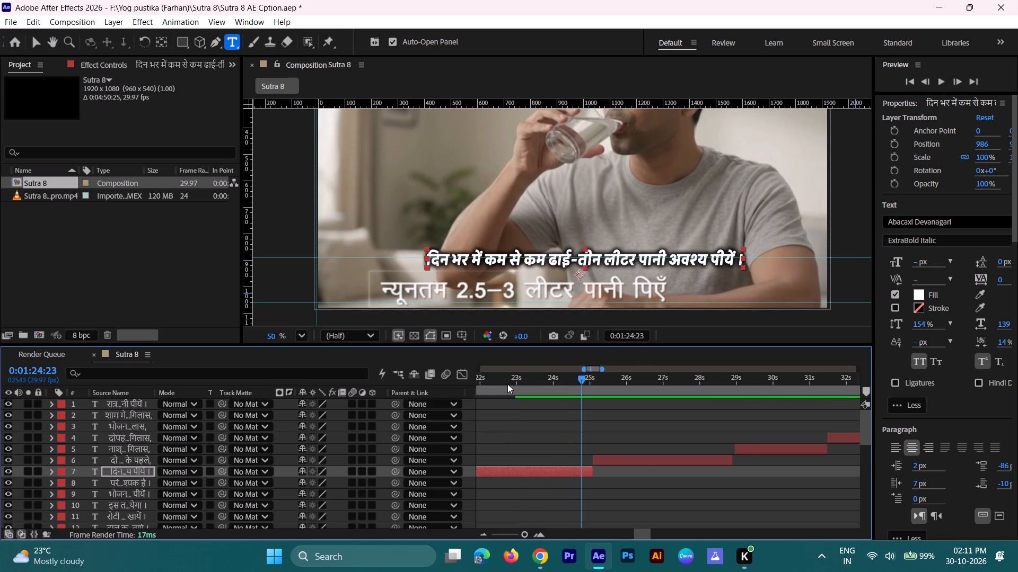
pyautogui.press('space')
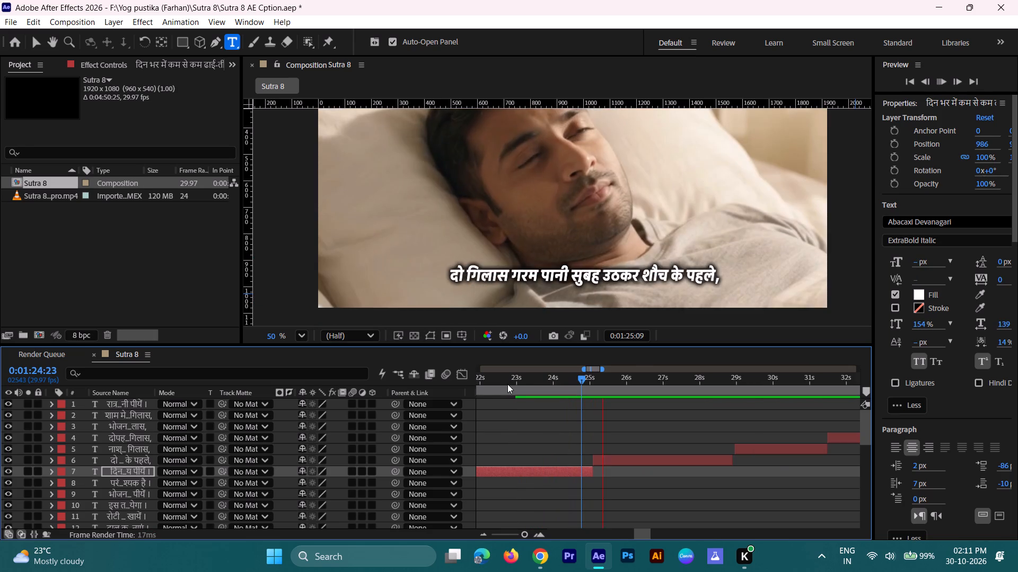
pyautogui.moveTo(584, 378); pyautogui.dragTo(848, 395)
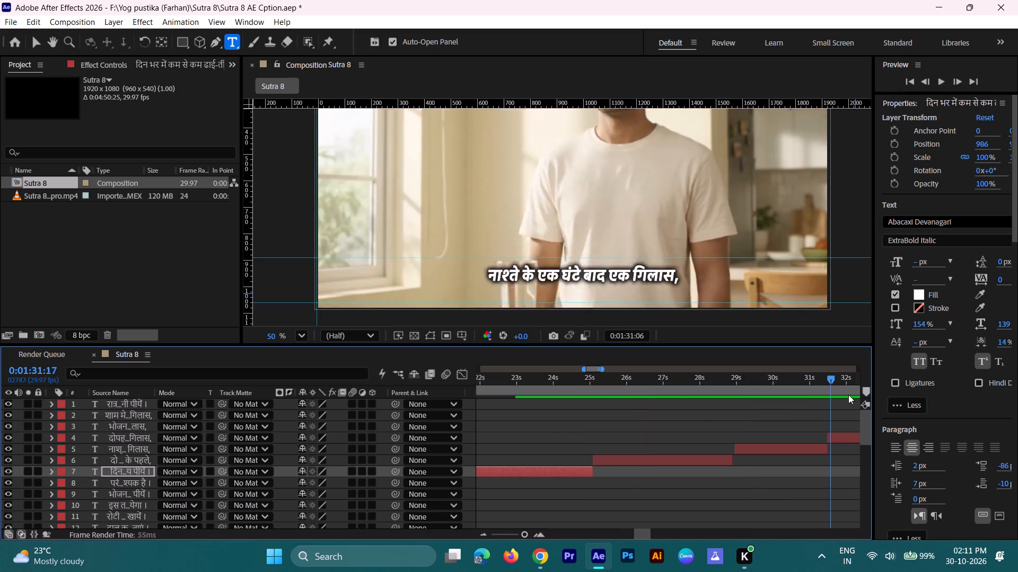
pyautogui.moveTo(848, 395); pyautogui.dragTo(748, 417)
pyautogui.press('space')
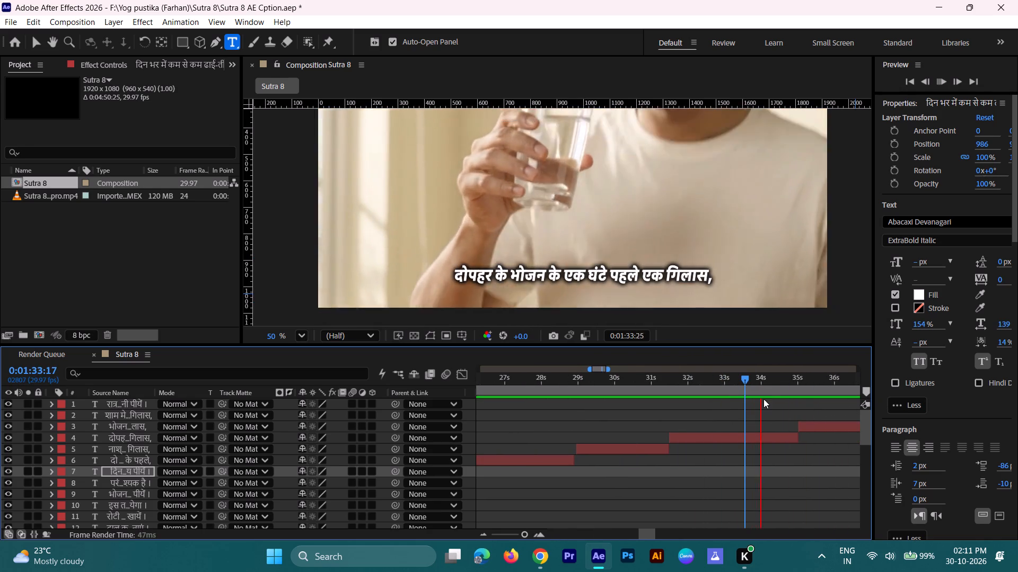
pyautogui.moveTo(758, 382); pyautogui.dragTo(808, 411)
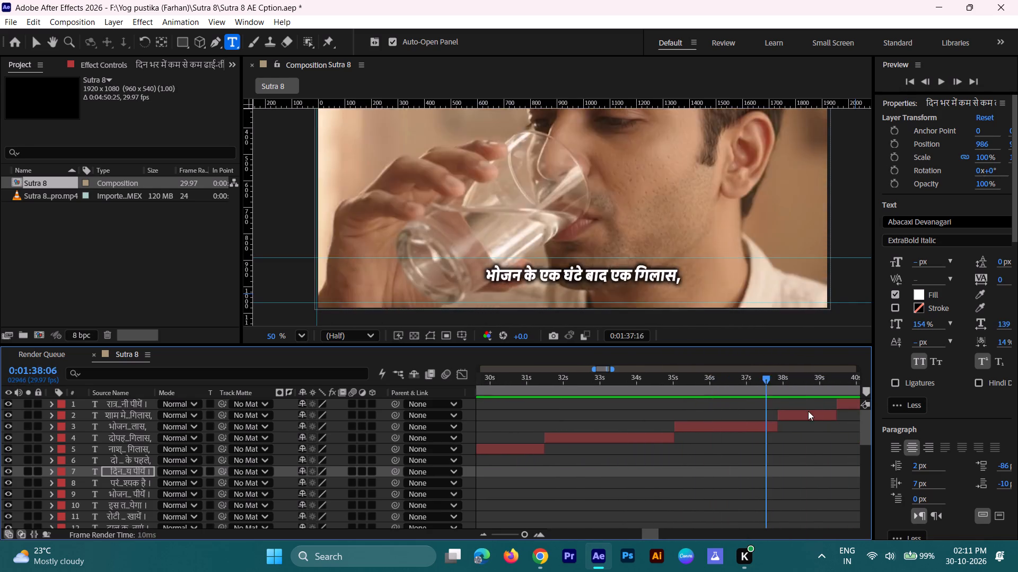
pyautogui.moveTo(808, 411); pyautogui.dragTo(734, 422)
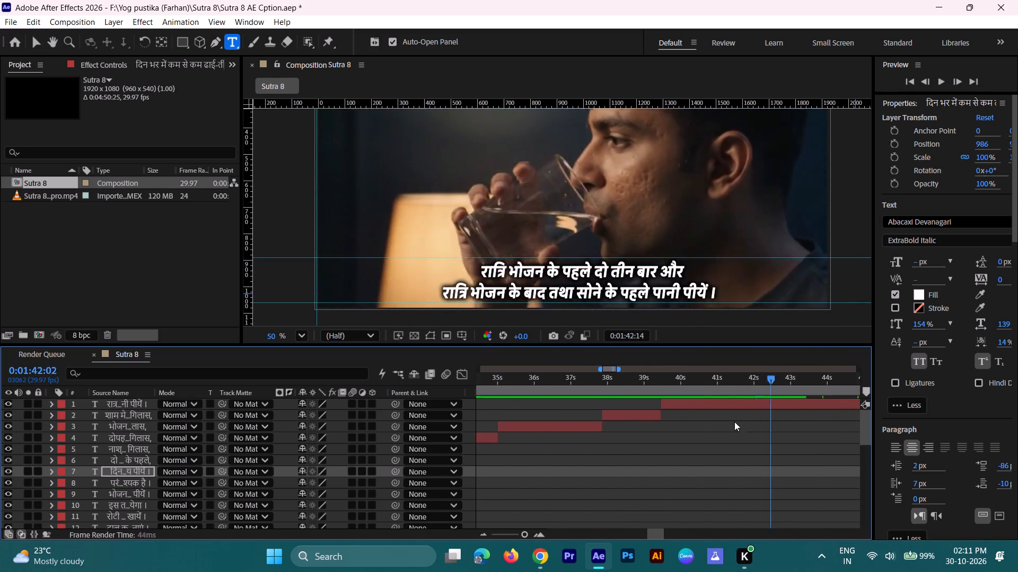
# Play back from 0:01:39:09 to find where the "रात्रि भोजन" caption should end, and set the current time to 0:01:45:25.
pyautogui.moveTo(734, 422); pyautogui.dragTo(655, 418)
pyautogui.press('space')
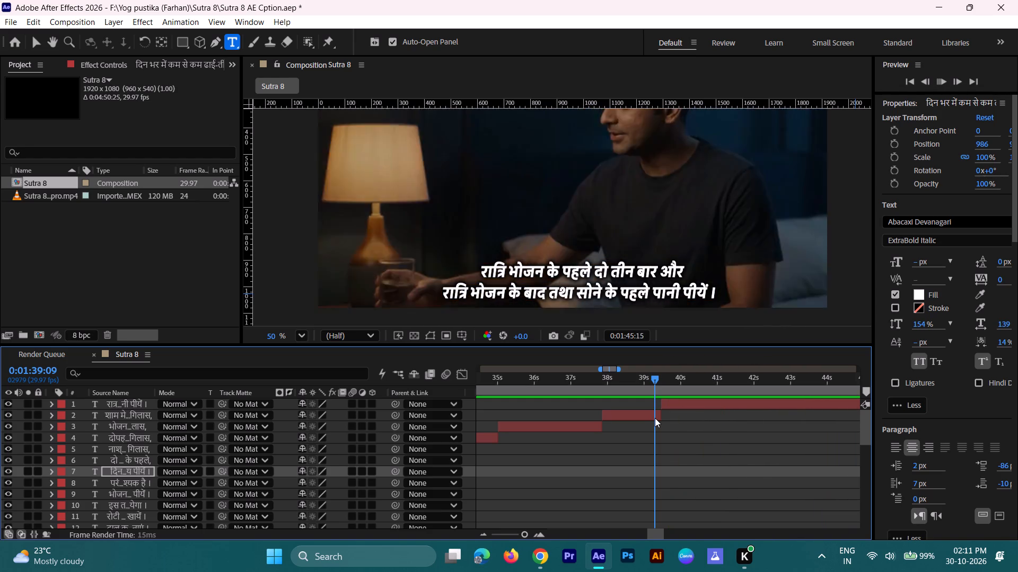
pyautogui.press('space')
pyautogui.click(525, 536)
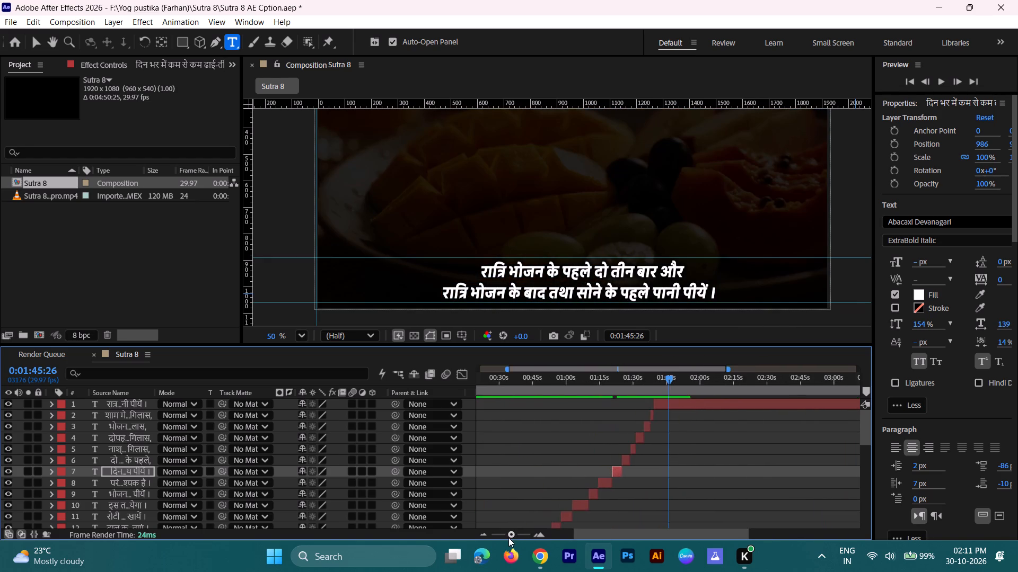
pyautogui.click(654, 528)
pyautogui.moveTo(656, 532); pyautogui.dragTo(663, 532)
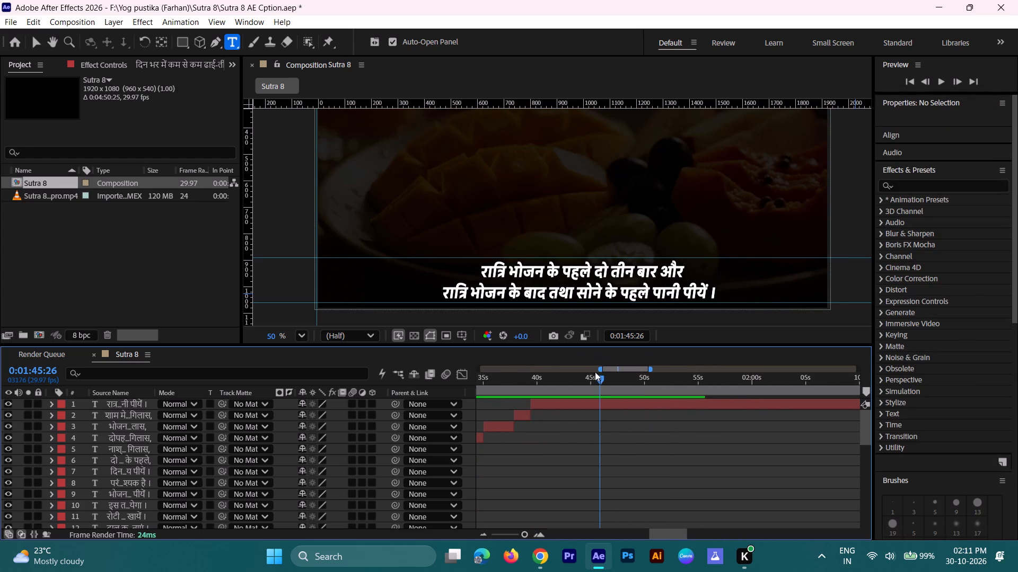
pyautogui.click(595, 381)
pyautogui.press('space')
pyautogui.press('space')
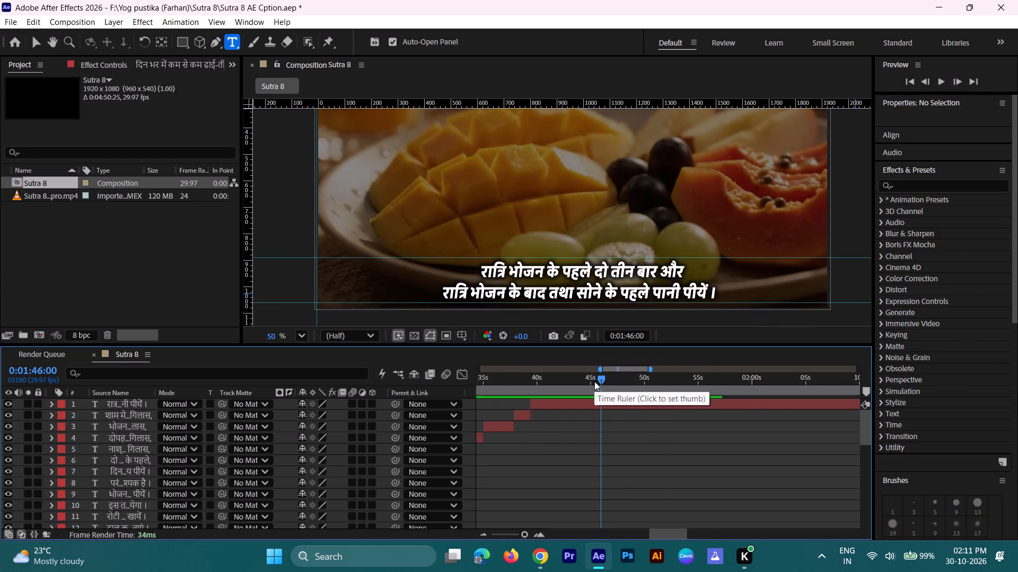
pyautogui.hotkey('ctrl', 'Left')
pyautogui.hotkey('ctrl', 'Left')
pyautogui.hotkey('ctrl', 'Left')
pyautogui.hotkey('ctrl', 'Left')
pyautogui.hotkey('ctrl', 'Left')
pyautogui.write('z')
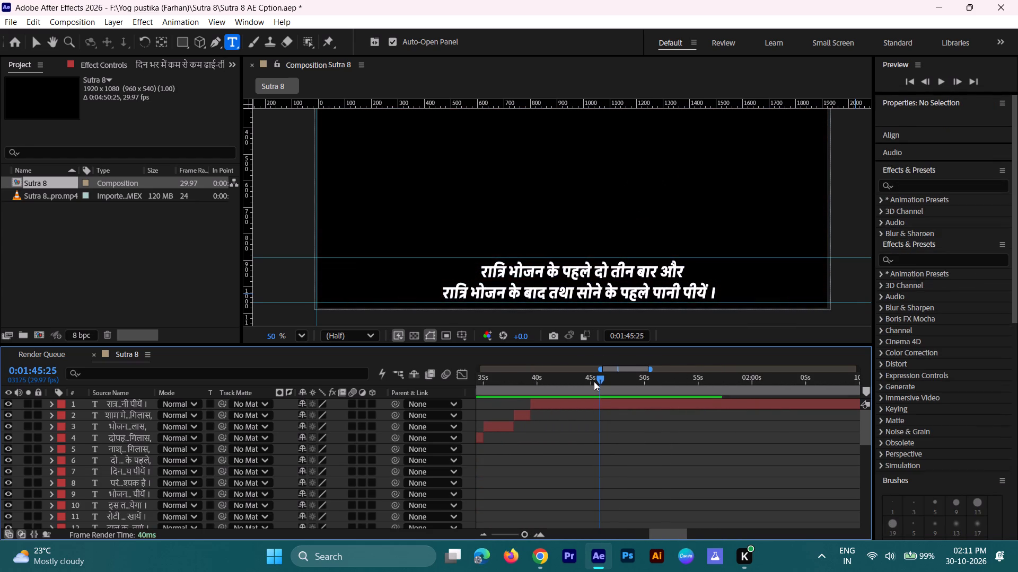
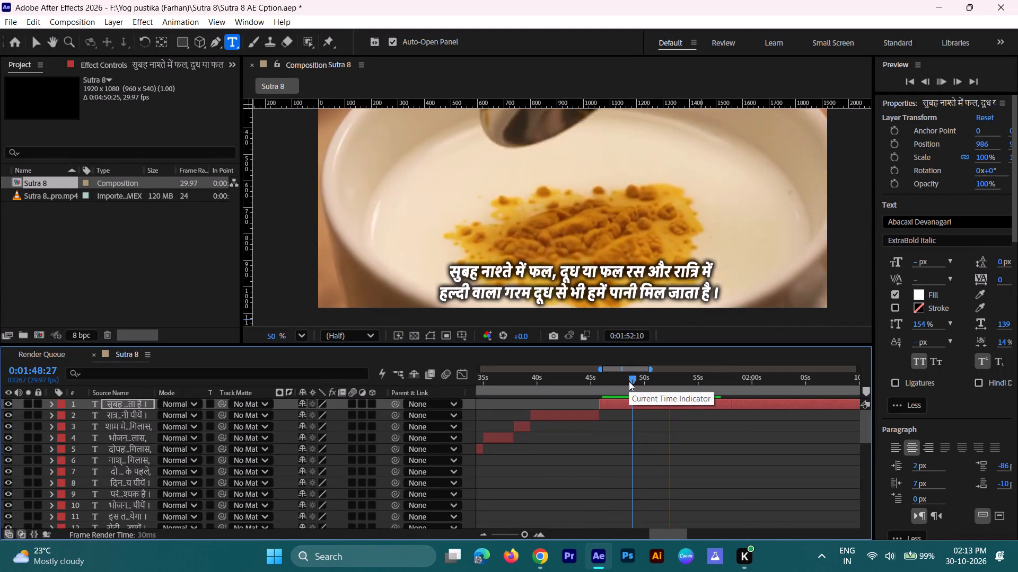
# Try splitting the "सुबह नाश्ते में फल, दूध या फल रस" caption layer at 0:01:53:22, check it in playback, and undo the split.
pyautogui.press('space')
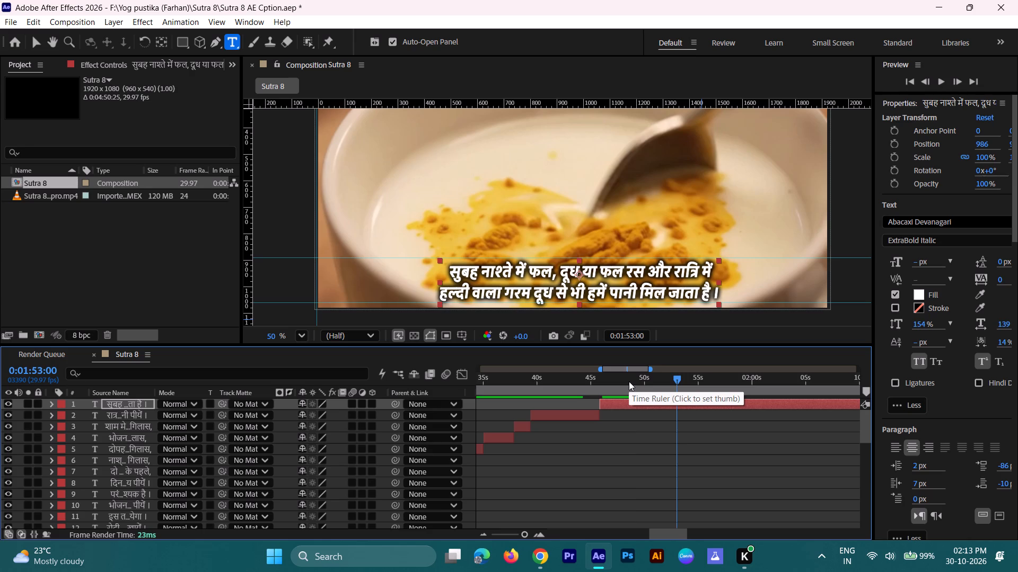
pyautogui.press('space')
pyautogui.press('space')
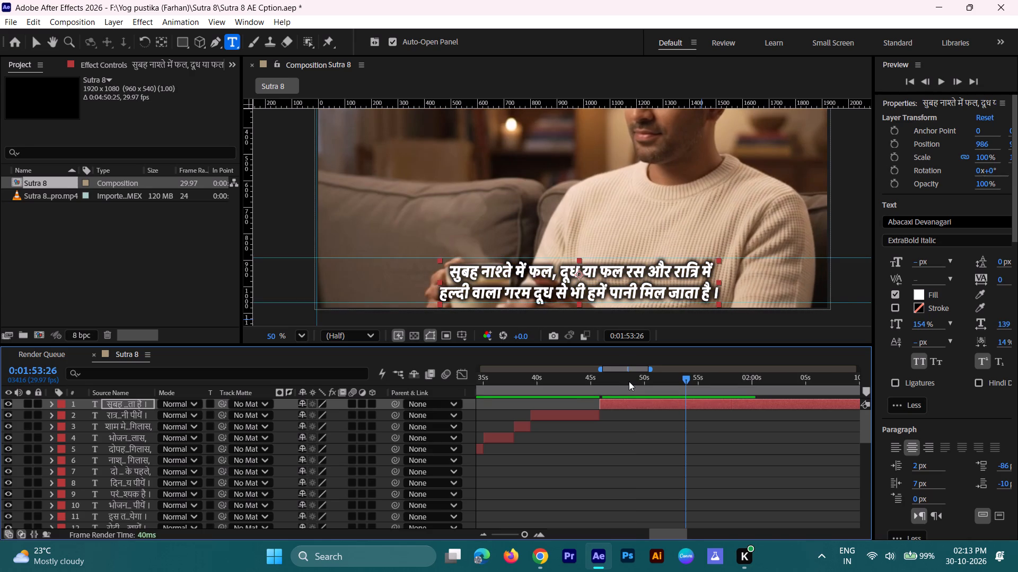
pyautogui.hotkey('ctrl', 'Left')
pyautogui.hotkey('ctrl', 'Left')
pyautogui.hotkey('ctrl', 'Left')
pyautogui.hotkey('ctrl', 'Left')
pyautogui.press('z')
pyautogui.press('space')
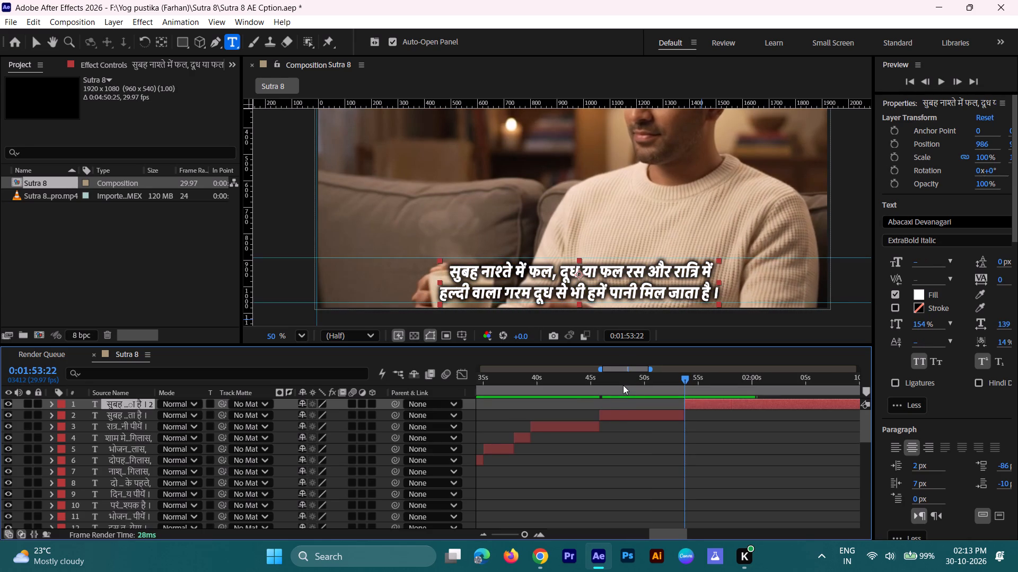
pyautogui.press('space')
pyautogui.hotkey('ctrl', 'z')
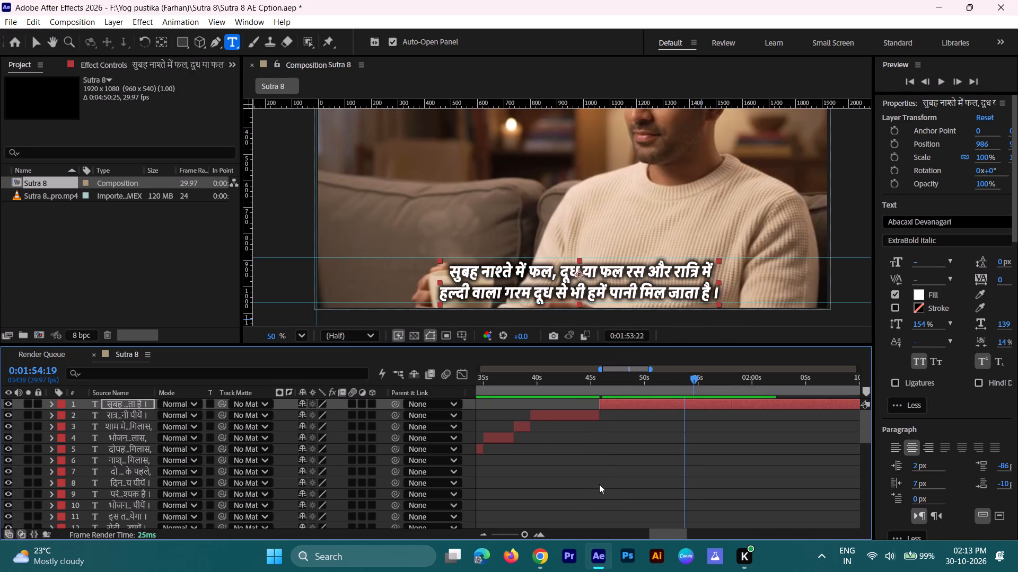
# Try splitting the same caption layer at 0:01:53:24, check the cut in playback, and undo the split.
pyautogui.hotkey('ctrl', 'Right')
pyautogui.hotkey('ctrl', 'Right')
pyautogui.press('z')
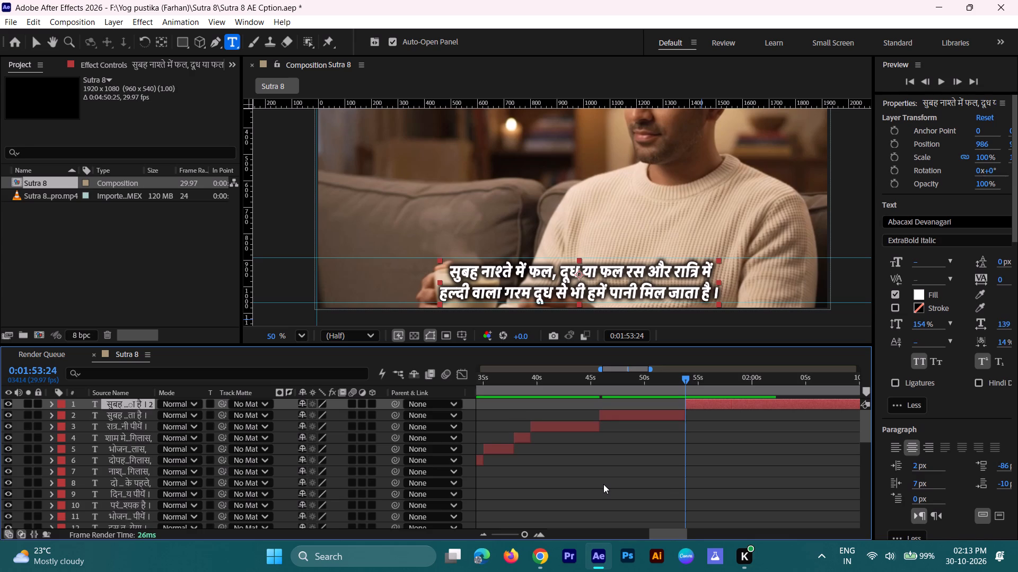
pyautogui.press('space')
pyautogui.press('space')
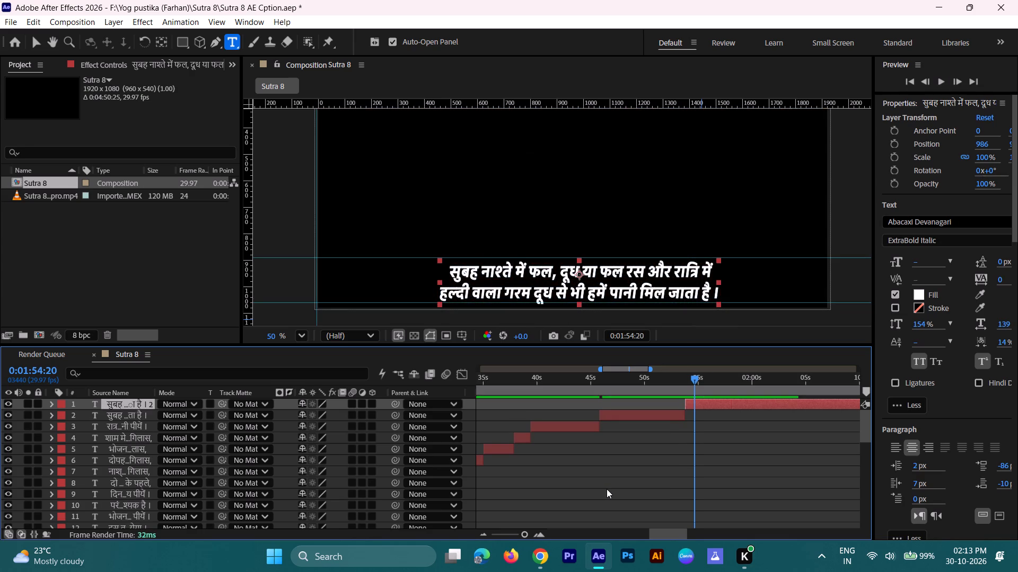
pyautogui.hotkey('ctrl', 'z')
# Set the current time to 0:01:53:25 as the split point for the "सुबह नाश्ते में फल" caption layer.
pyautogui.hotkey('ctrl', 'Right')
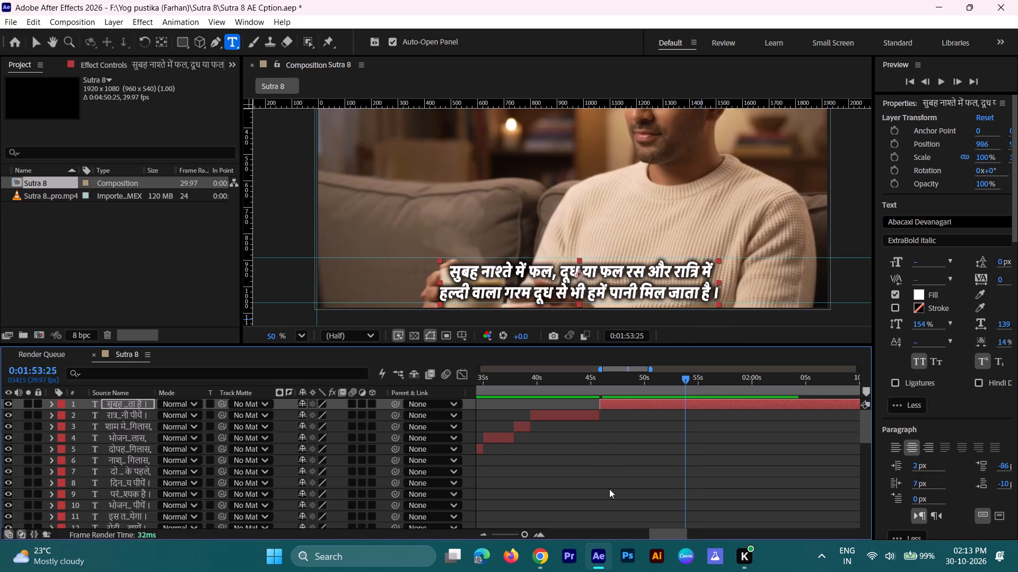
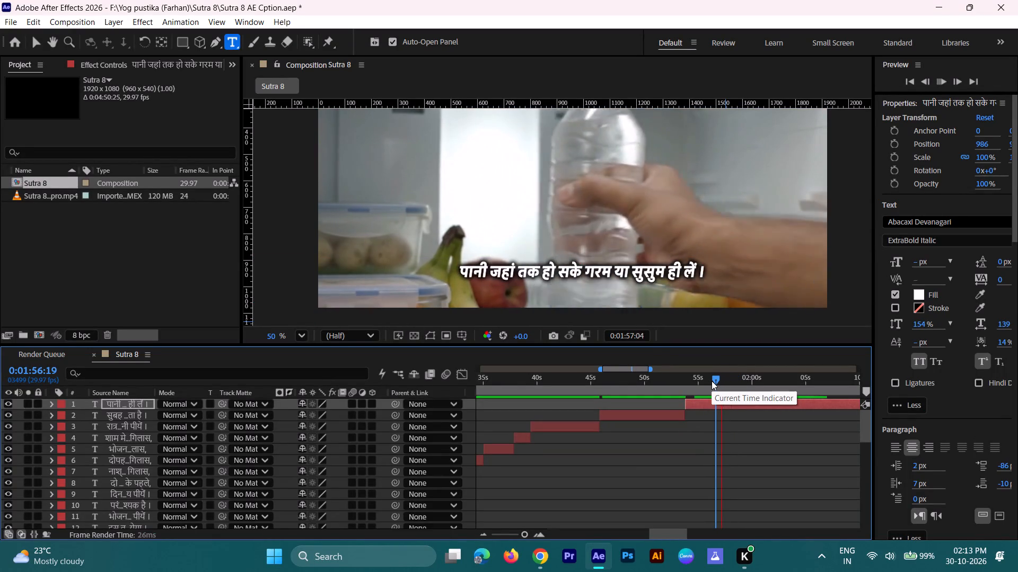
# Split the "पानी जहां तक हो सके गरम या सुसुम ही लें" caption layer at 0:01:57:18 and start playback from the cut.
pyautogui.press('space')
pyautogui.hotkey('ctrl', 'Left')
pyautogui.hotkey('ctrl', 'Left')
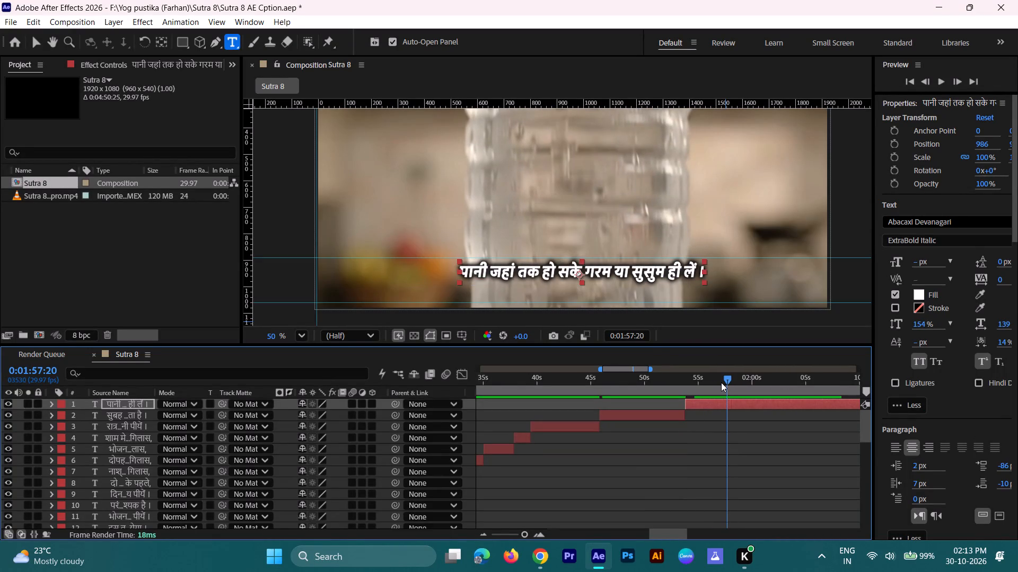
pyautogui.hotkey('ctrl', 'Left')
pyautogui.hotkey('ctrl', 'Left')
pyautogui.press('z')
pyautogui.press('space')
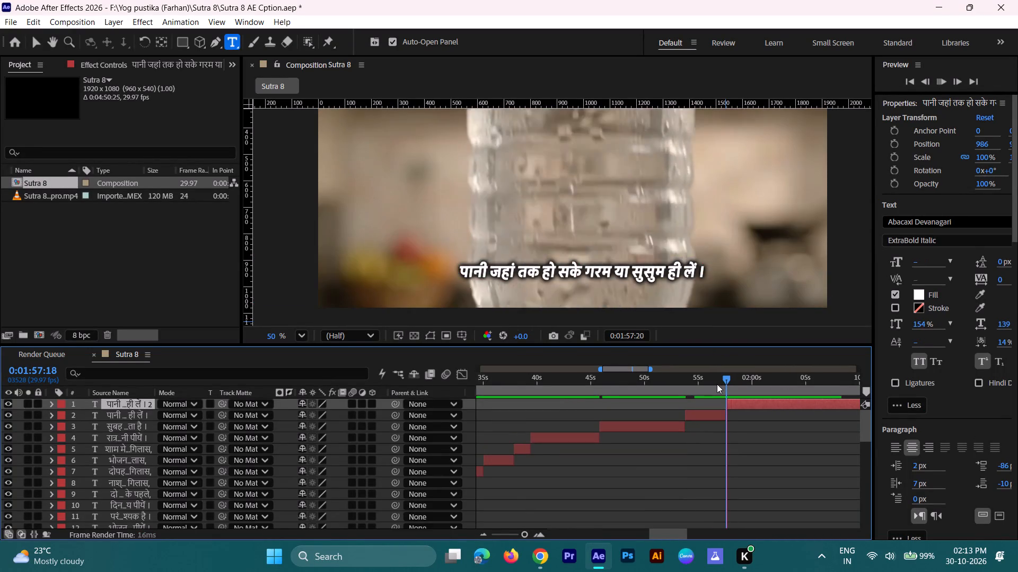
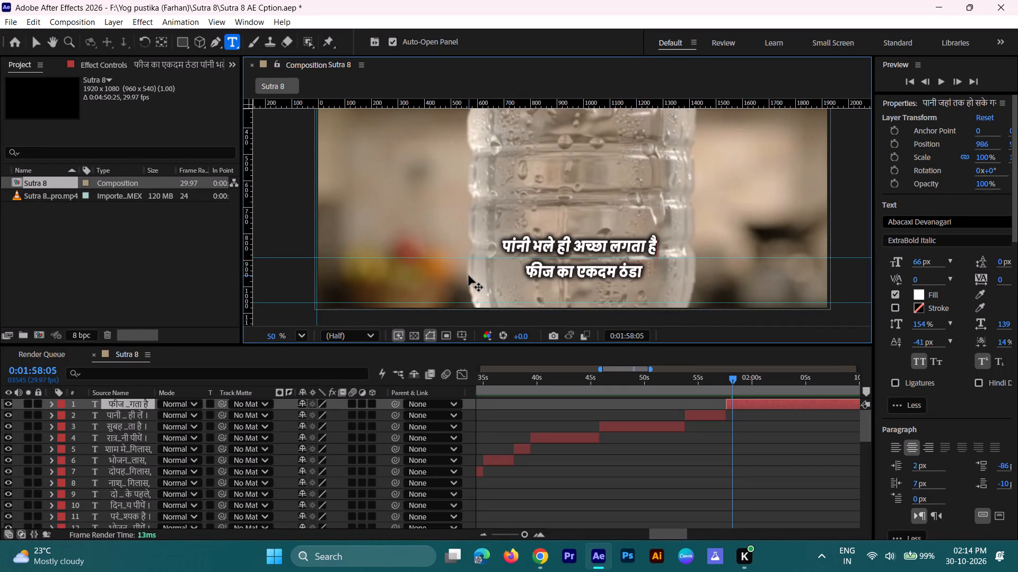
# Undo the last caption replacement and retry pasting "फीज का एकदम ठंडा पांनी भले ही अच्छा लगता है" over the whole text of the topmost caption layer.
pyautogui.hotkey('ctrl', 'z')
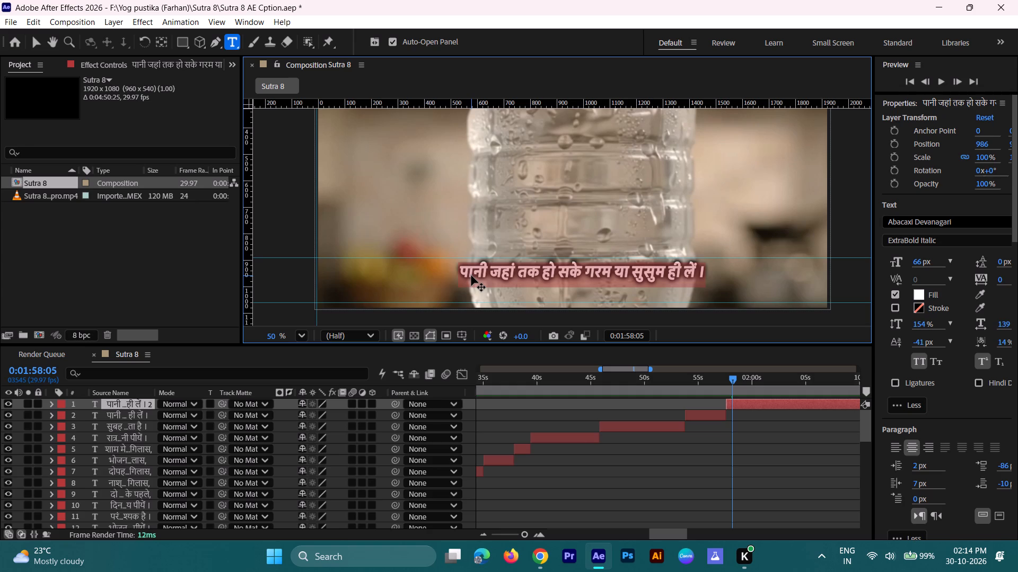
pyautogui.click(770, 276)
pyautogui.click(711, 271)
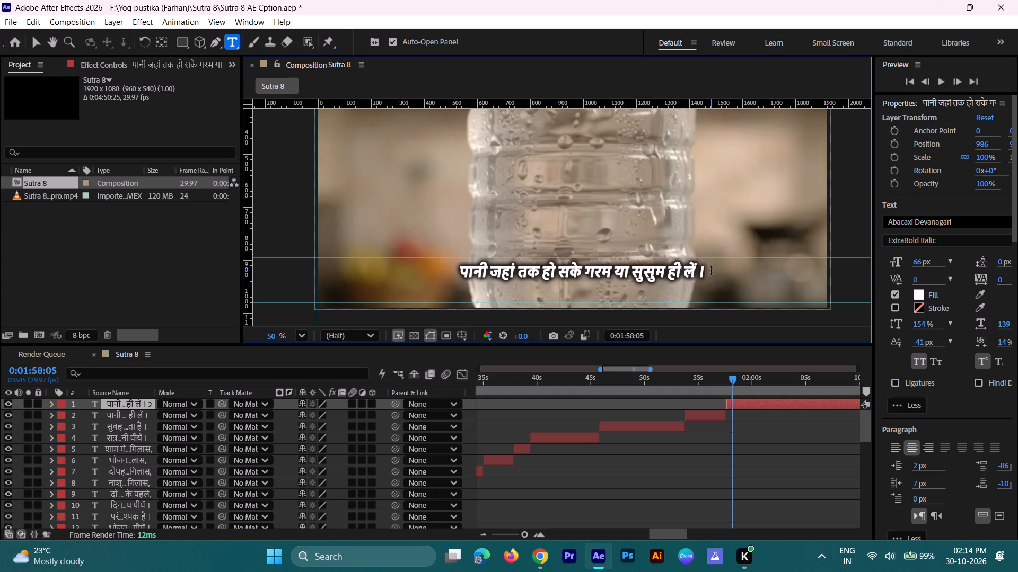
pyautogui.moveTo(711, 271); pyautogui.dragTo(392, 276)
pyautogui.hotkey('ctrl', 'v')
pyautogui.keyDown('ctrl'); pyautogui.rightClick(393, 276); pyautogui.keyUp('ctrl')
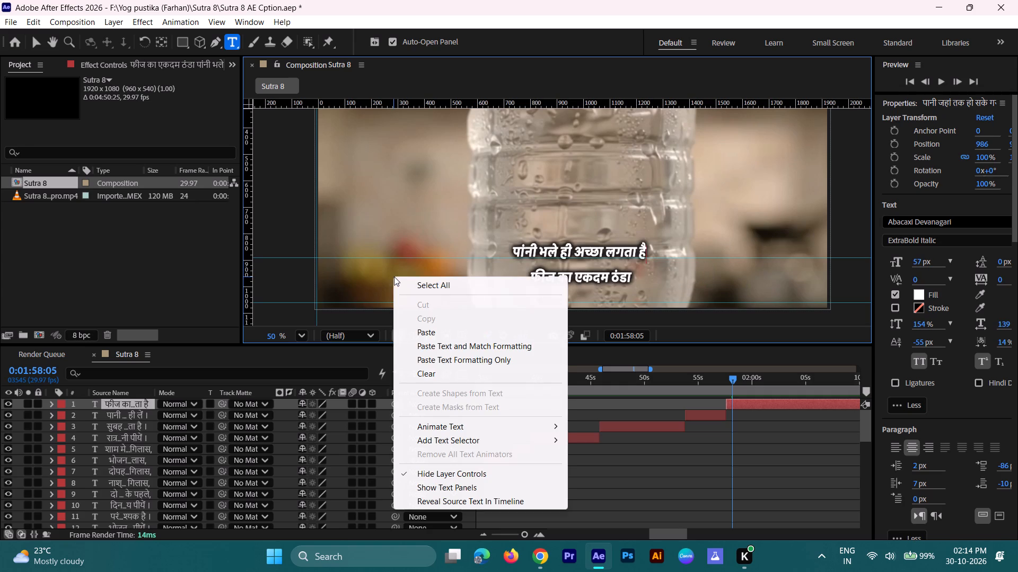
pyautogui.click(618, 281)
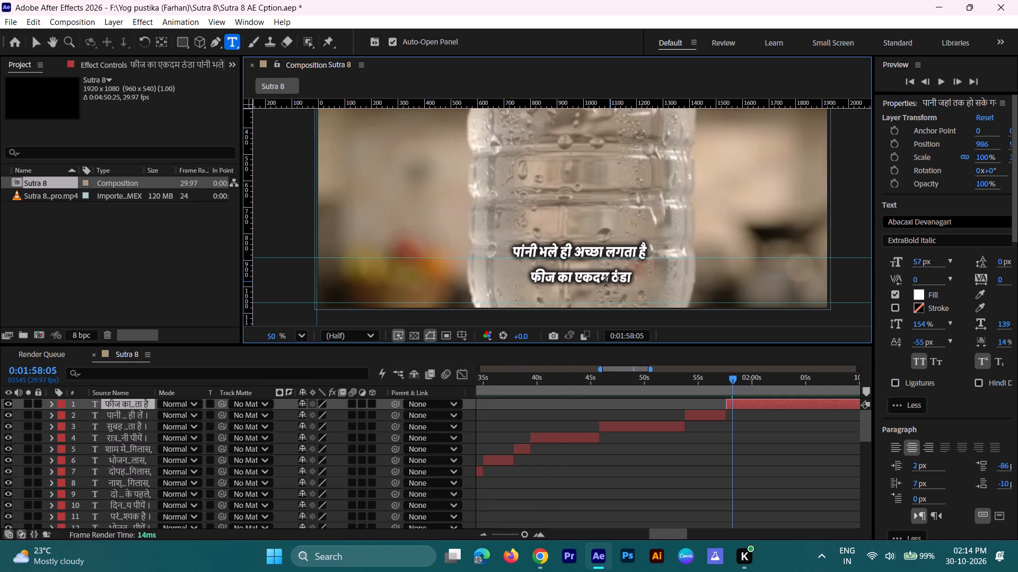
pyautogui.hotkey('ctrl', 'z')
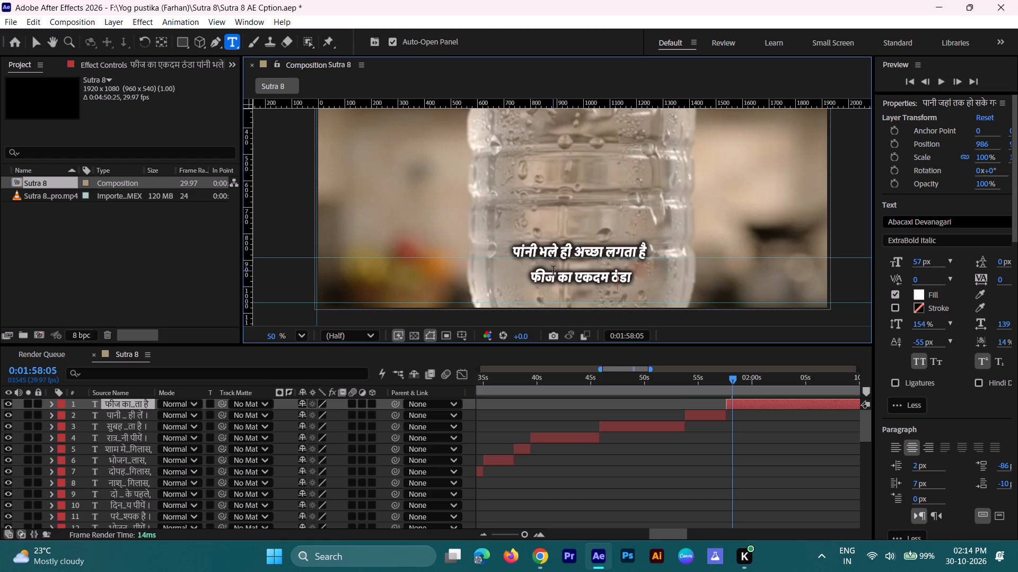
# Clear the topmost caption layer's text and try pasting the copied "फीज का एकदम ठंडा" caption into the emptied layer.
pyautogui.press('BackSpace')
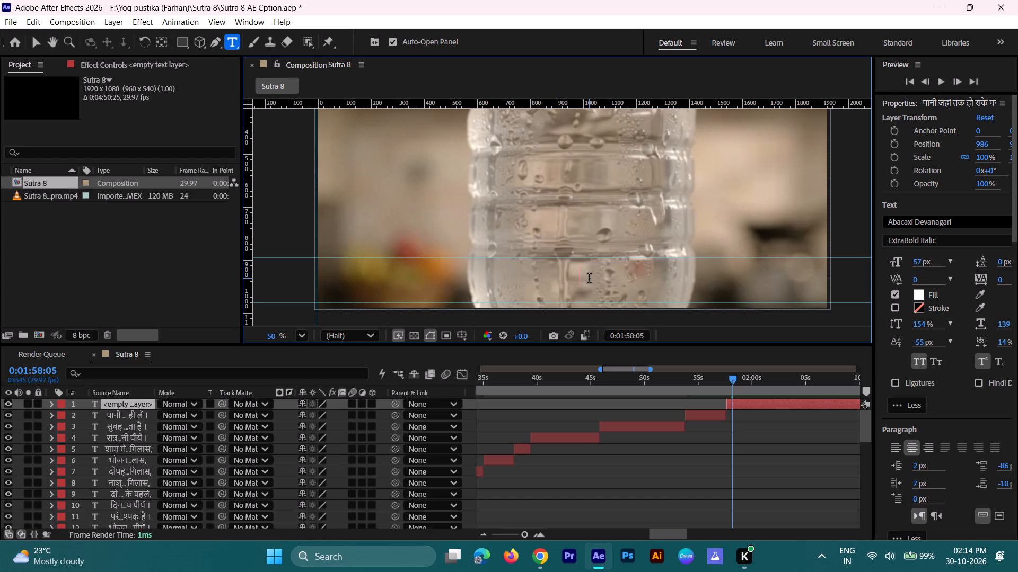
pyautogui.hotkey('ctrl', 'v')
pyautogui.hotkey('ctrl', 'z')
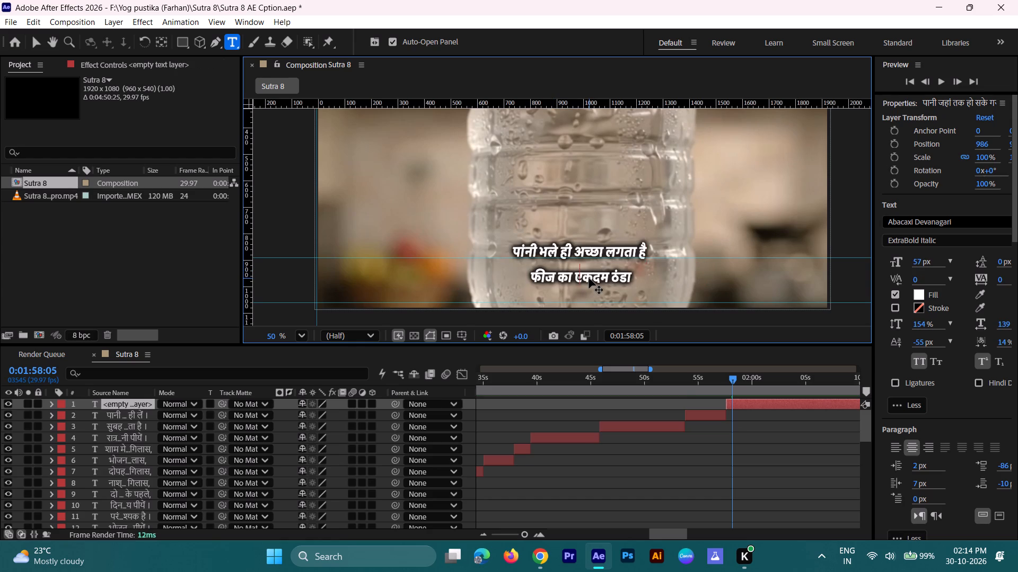
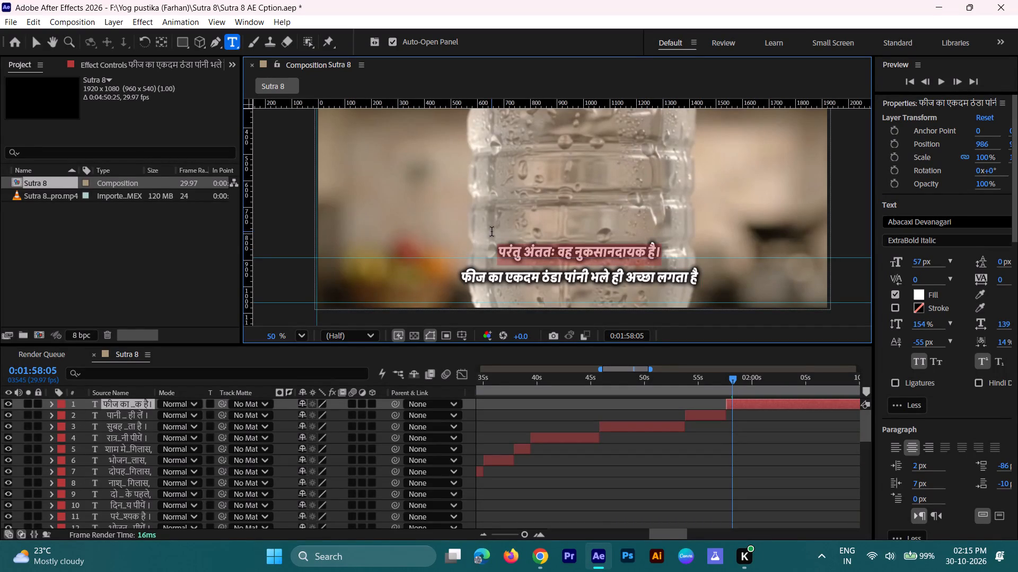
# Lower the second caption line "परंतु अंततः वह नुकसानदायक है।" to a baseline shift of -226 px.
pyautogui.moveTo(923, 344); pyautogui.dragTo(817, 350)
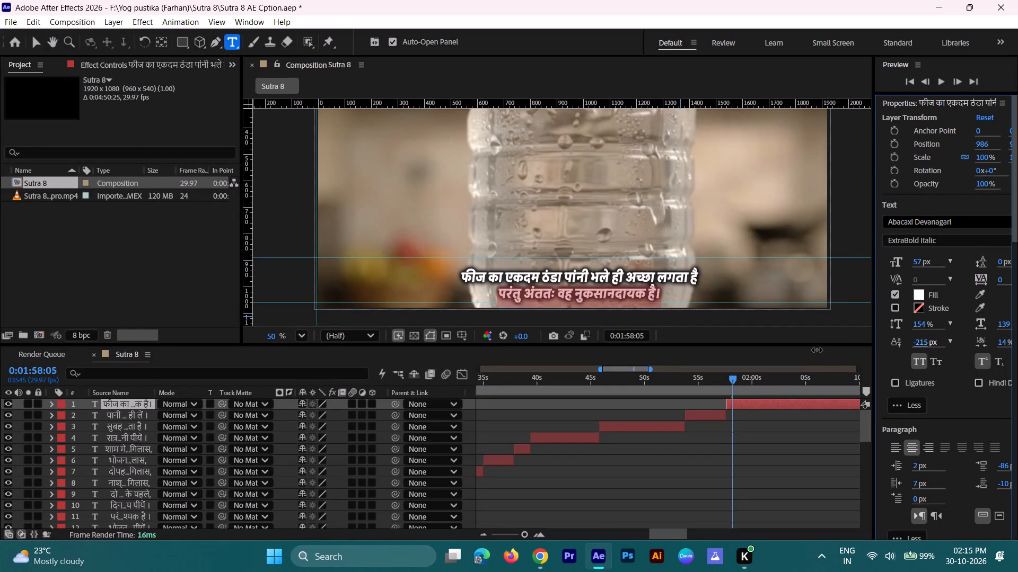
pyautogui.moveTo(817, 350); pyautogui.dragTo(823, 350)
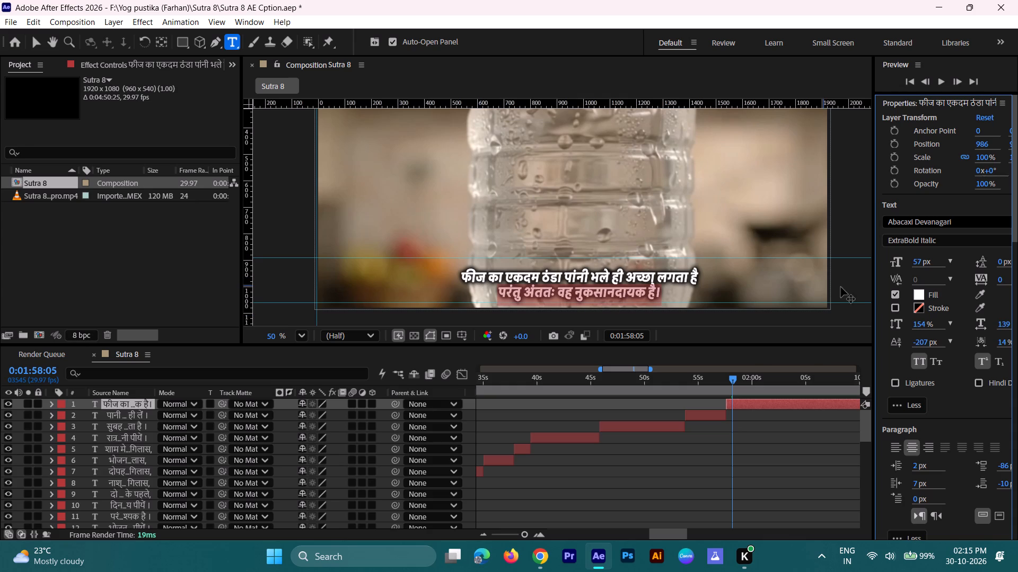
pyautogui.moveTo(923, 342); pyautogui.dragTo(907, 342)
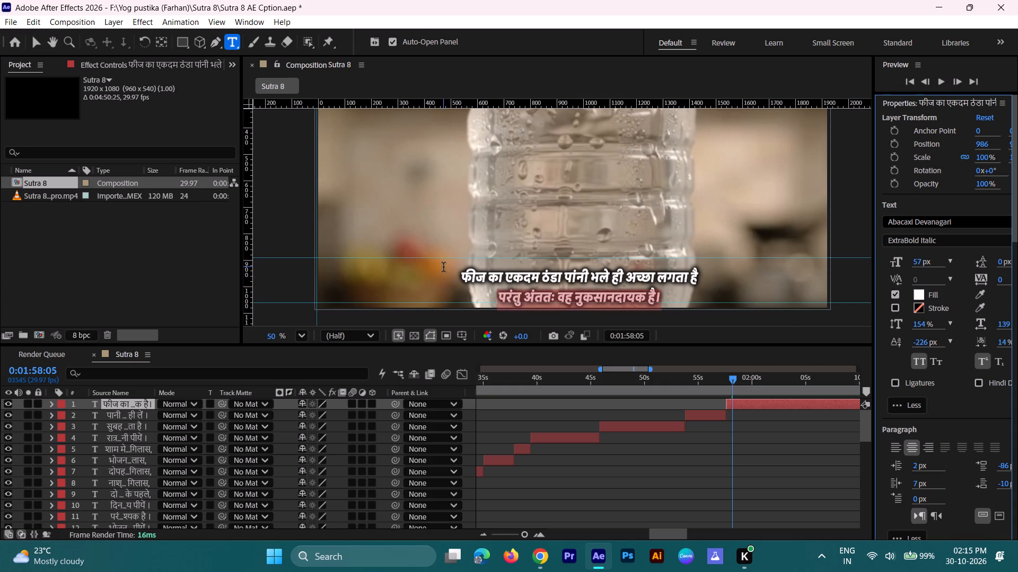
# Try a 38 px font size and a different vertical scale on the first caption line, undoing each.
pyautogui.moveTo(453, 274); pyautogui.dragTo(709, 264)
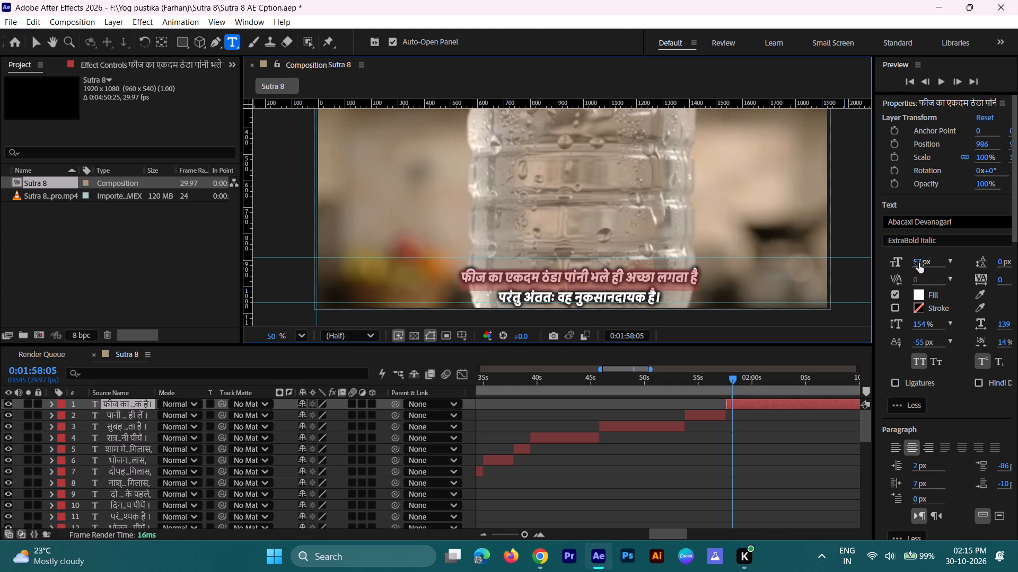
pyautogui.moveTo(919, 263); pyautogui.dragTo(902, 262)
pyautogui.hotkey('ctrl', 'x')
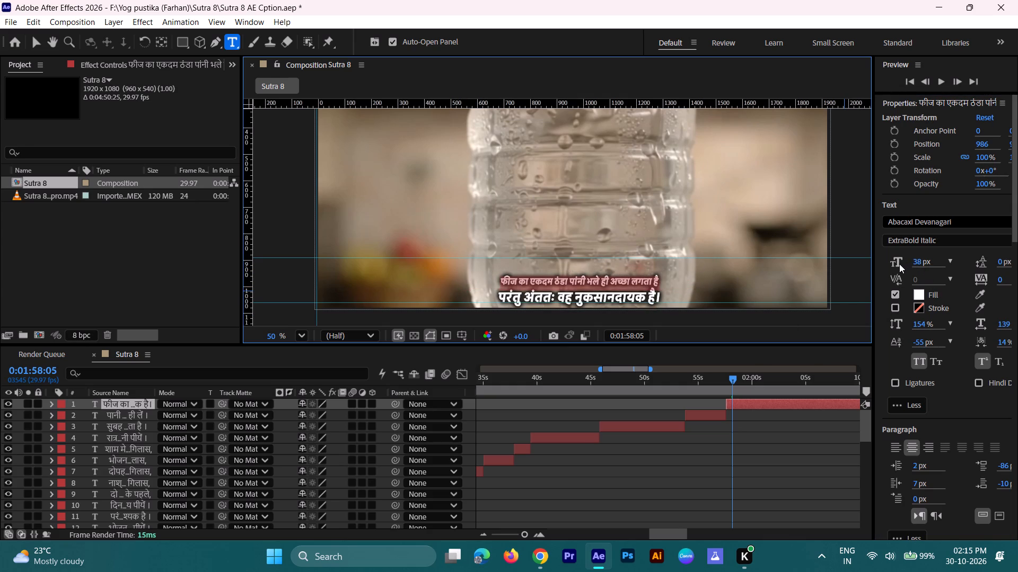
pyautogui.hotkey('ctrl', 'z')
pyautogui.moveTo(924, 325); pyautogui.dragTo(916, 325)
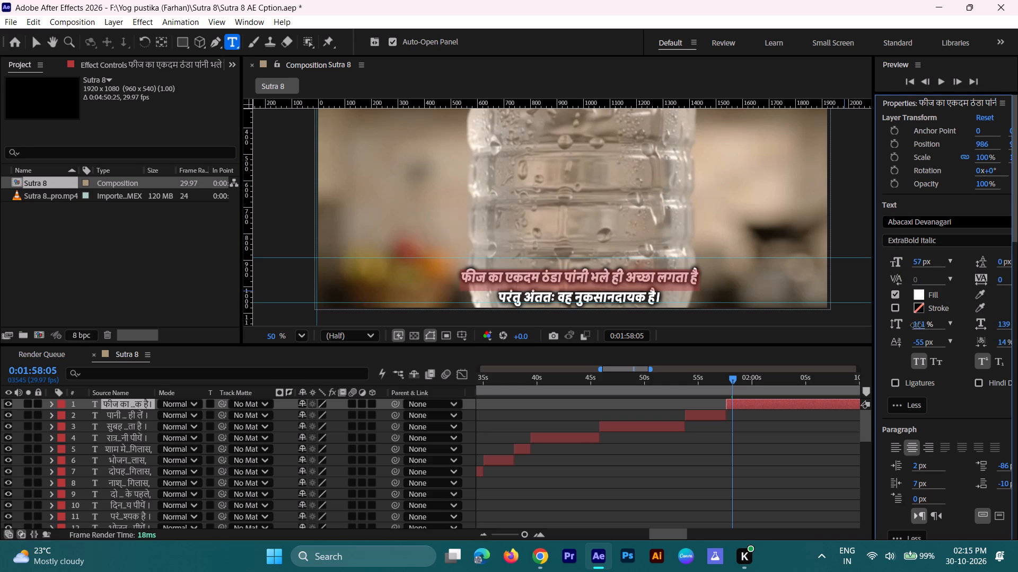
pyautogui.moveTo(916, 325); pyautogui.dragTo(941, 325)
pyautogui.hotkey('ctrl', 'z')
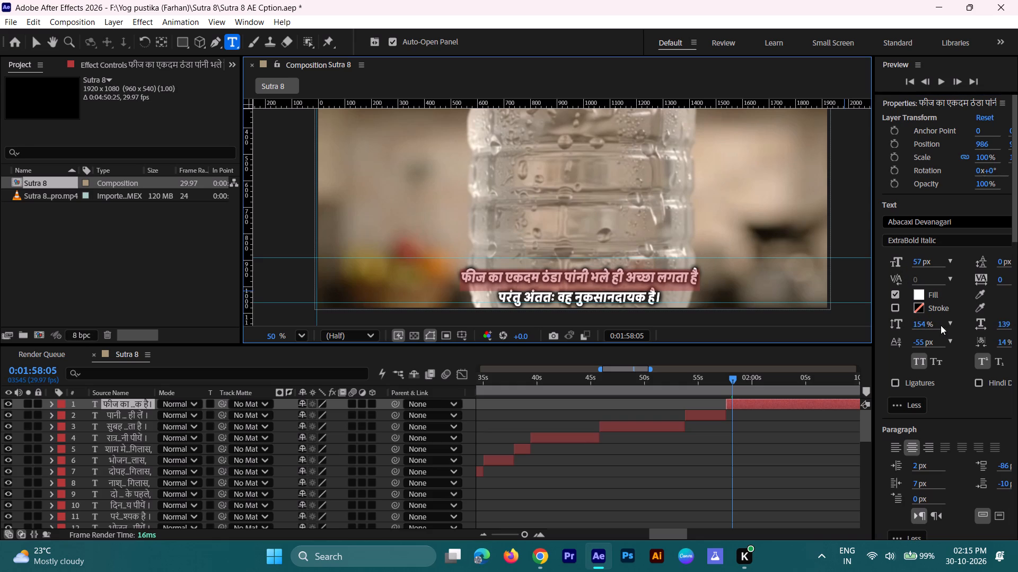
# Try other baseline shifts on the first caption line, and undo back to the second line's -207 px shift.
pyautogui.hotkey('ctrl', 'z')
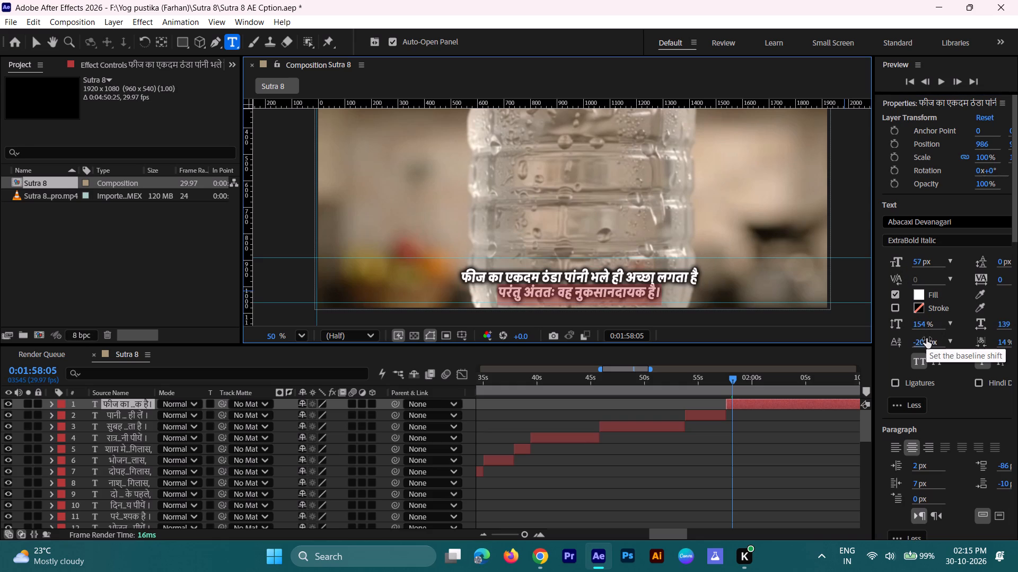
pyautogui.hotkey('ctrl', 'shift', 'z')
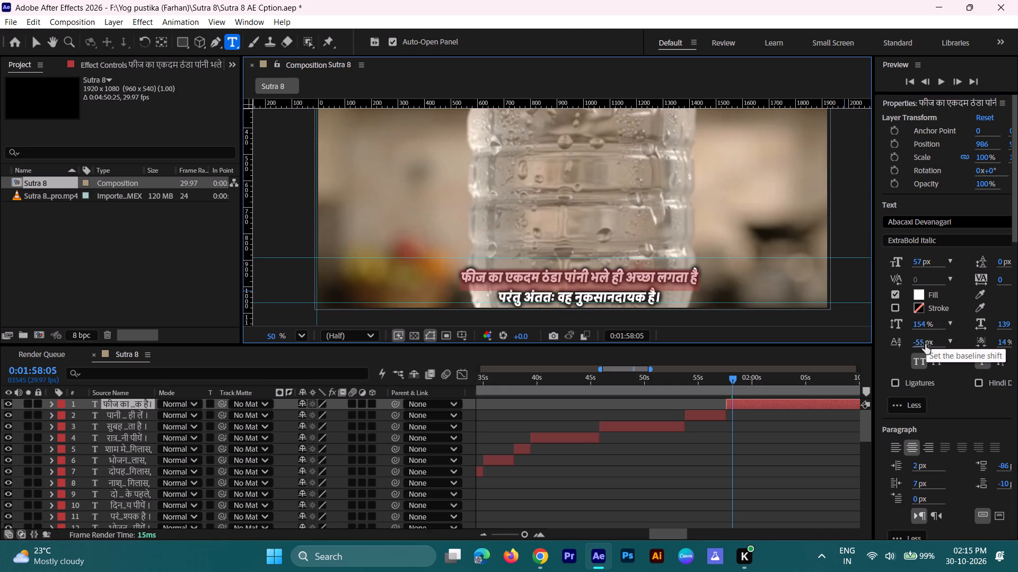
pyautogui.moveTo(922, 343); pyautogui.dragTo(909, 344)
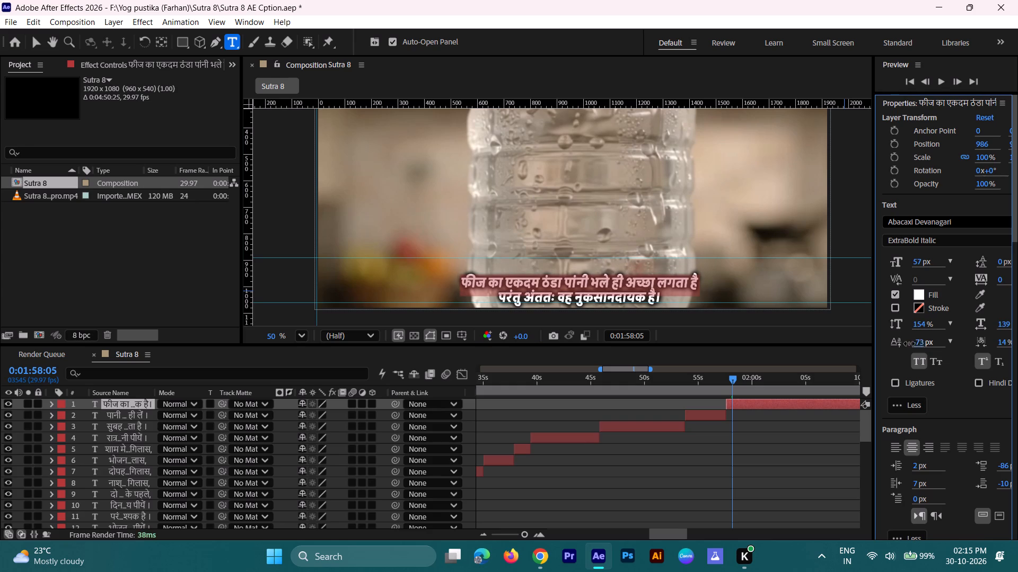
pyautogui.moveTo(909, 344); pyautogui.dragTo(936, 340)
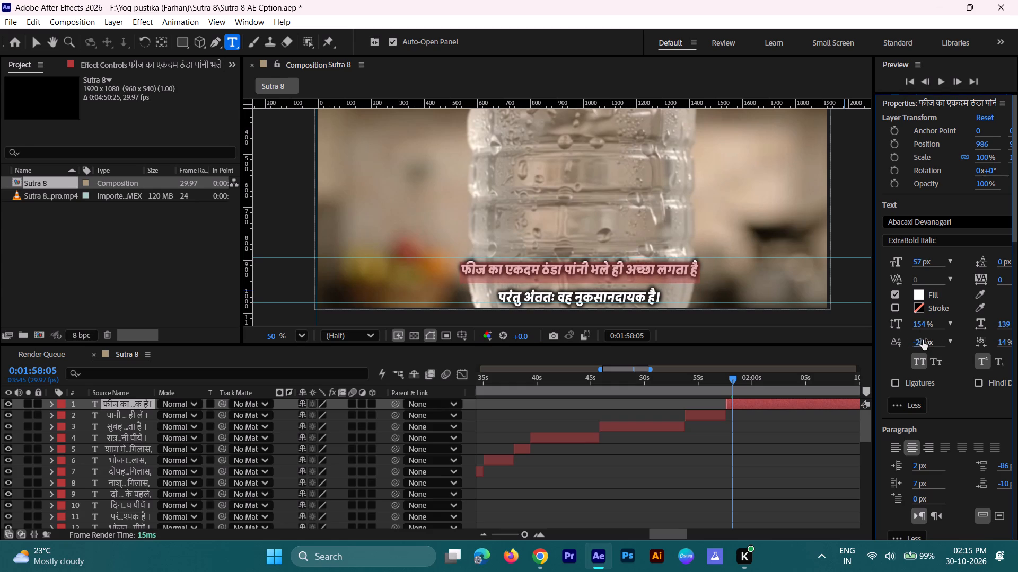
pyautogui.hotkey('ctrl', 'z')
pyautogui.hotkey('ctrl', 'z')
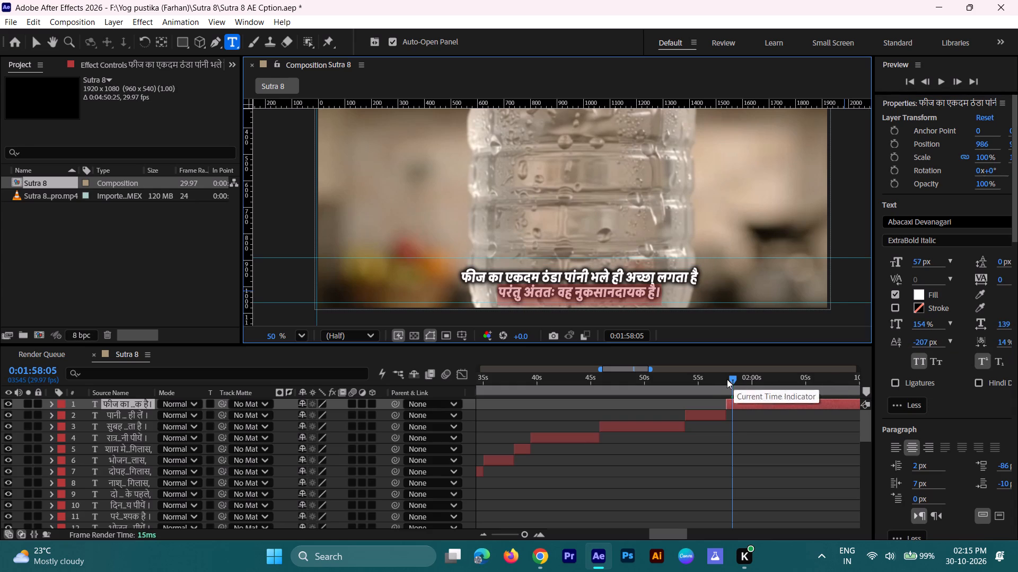
# Set the font size of the whole "पानी जहां तक हो सके गरम या सुसुम ही लें।" caption to 66 px.
pyautogui.moveTo(726, 379); pyautogui.dragTo(710, 381)
pyautogui.doubleClick(704, 415)
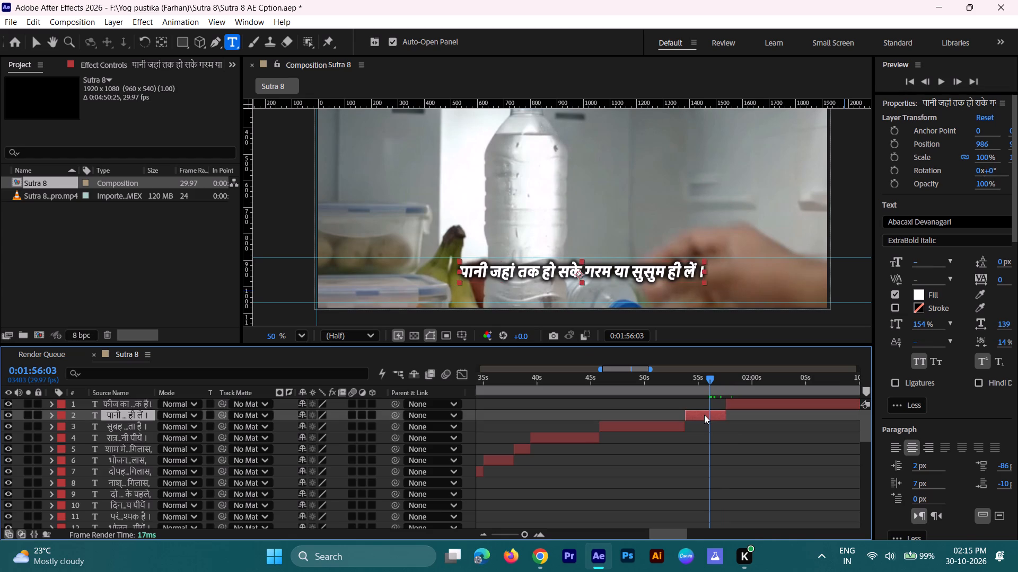
pyautogui.doubleClick(707, 415)
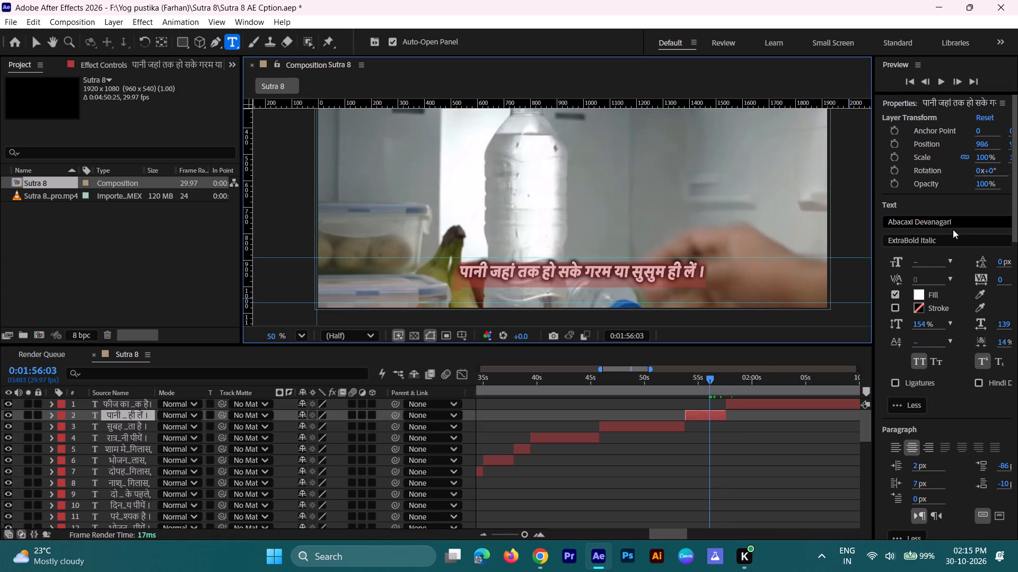
pyautogui.click(926, 263)
pyautogui.click(921, 265)
pyautogui.click(915, 263)
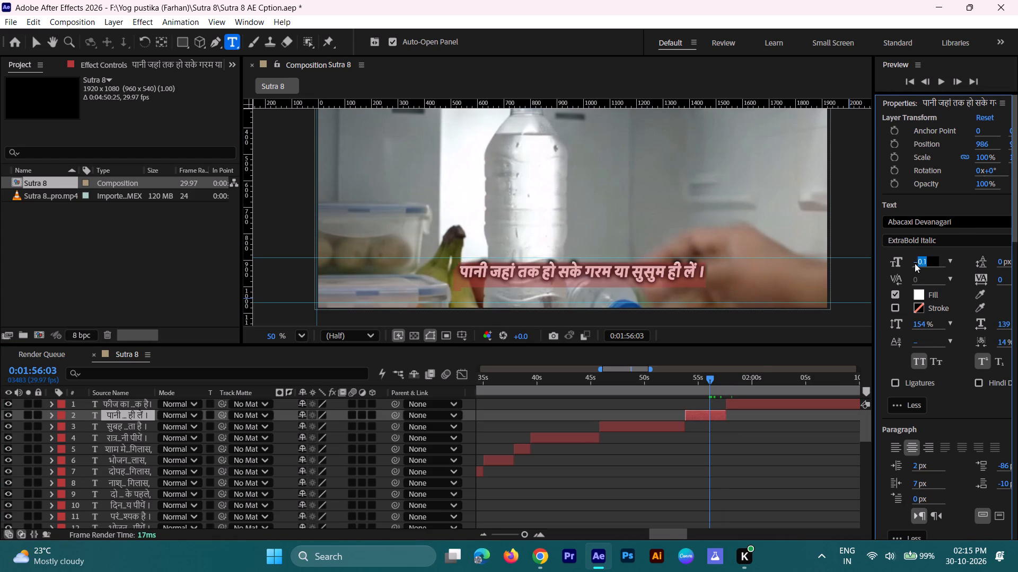
pyautogui.write('66')
pyautogui.press('Return')
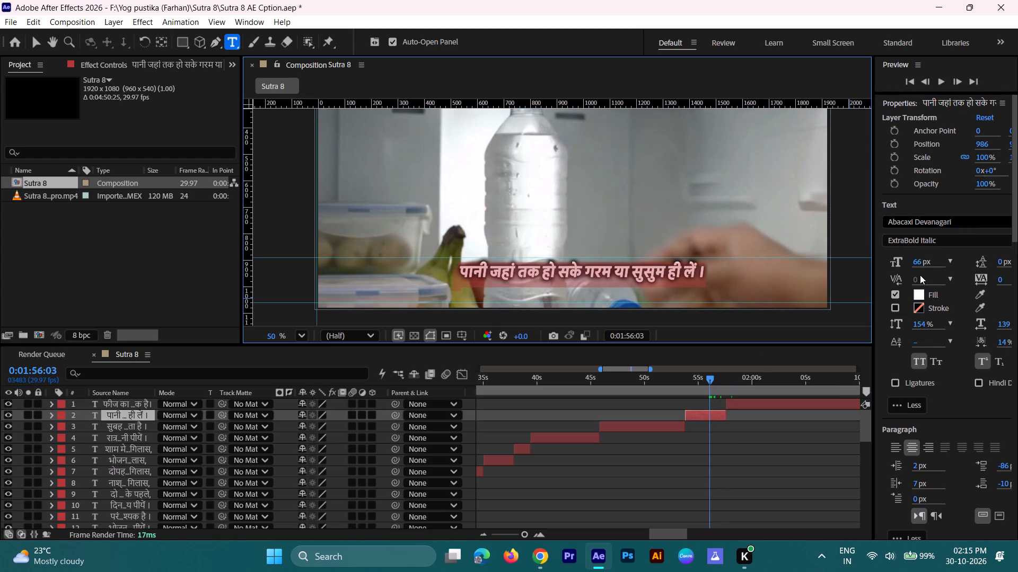
# Set the font size of both lines in the topmost "फीज का एकदम ठंडा पांनी" caption layer to 66 px.
pyautogui.moveTo(706, 382); pyautogui.dragTo(708, 381)
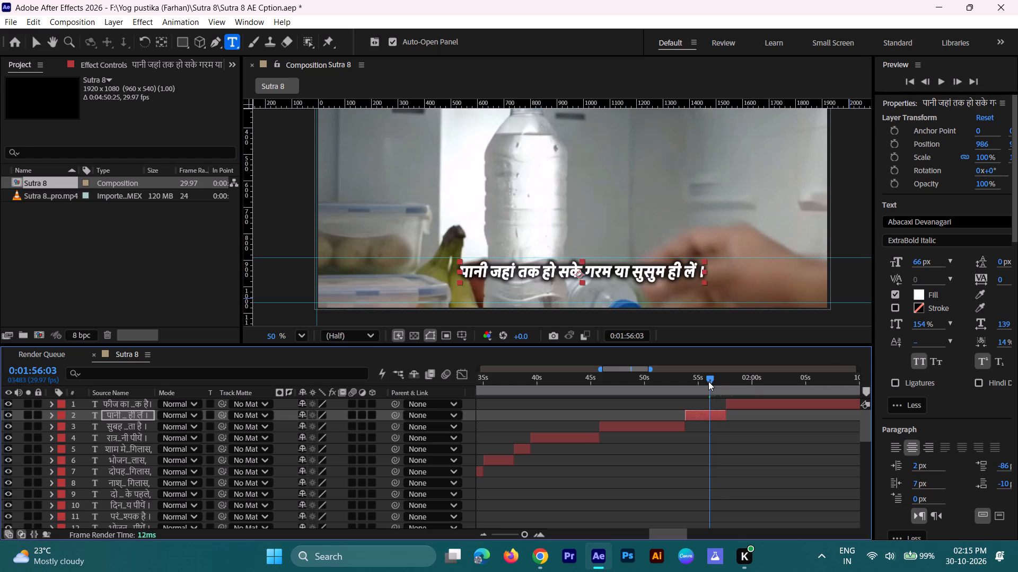
pyautogui.moveTo(708, 381); pyautogui.dragTo(731, 381)
pyautogui.doubleClick(735, 399)
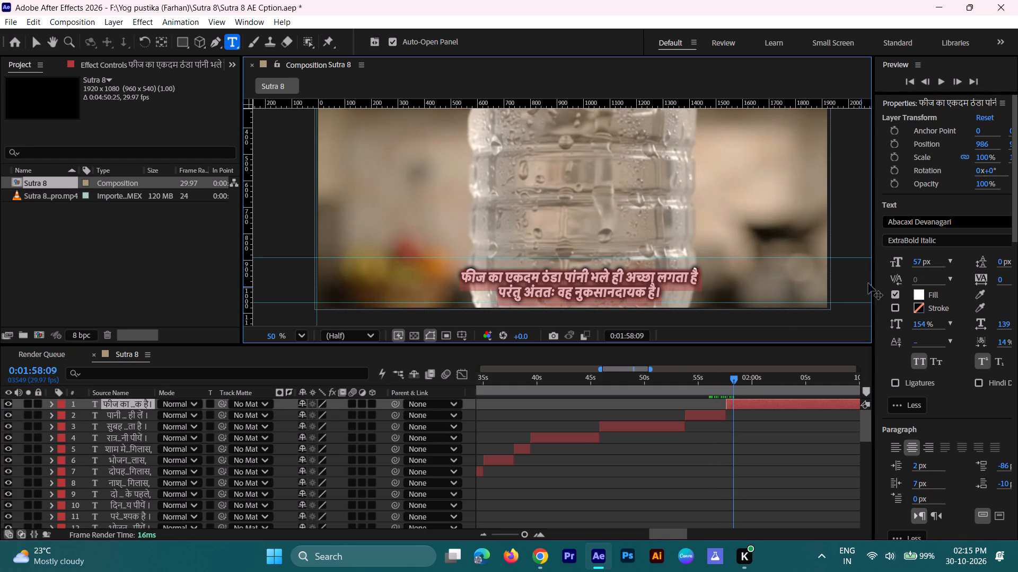
pyautogui.click(917, 260)
pyautogui.write('66')
pyautogui.press('Return')
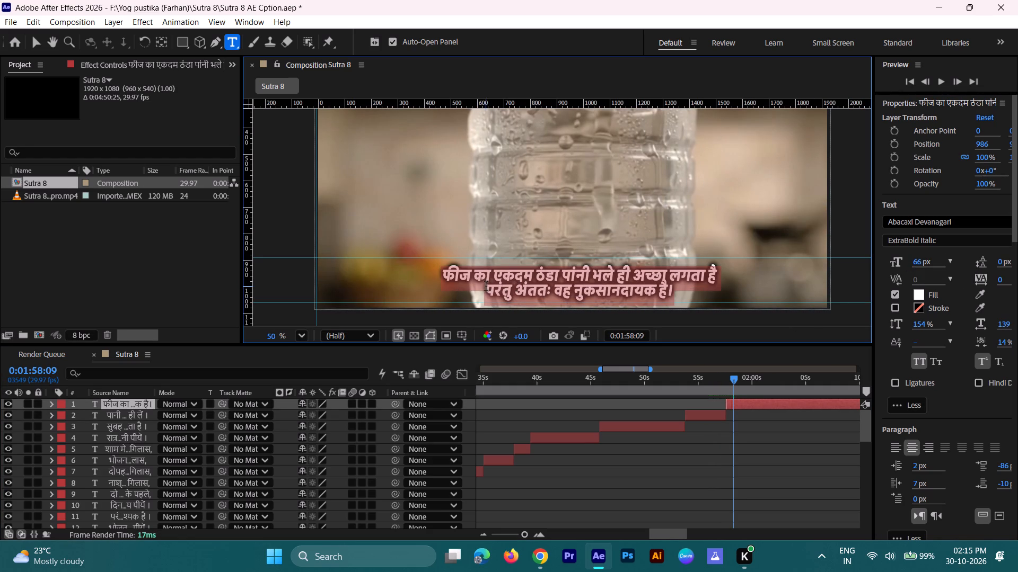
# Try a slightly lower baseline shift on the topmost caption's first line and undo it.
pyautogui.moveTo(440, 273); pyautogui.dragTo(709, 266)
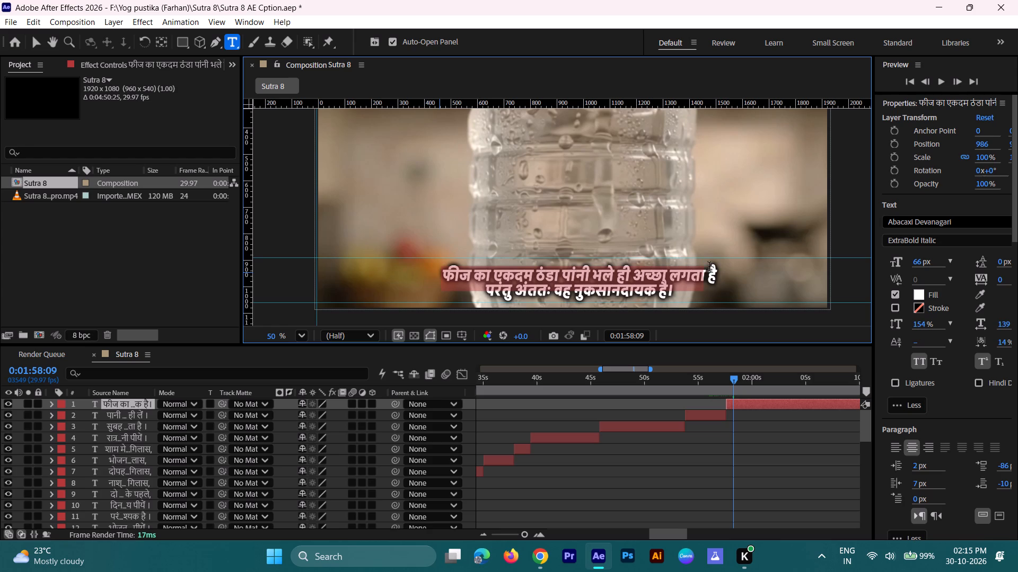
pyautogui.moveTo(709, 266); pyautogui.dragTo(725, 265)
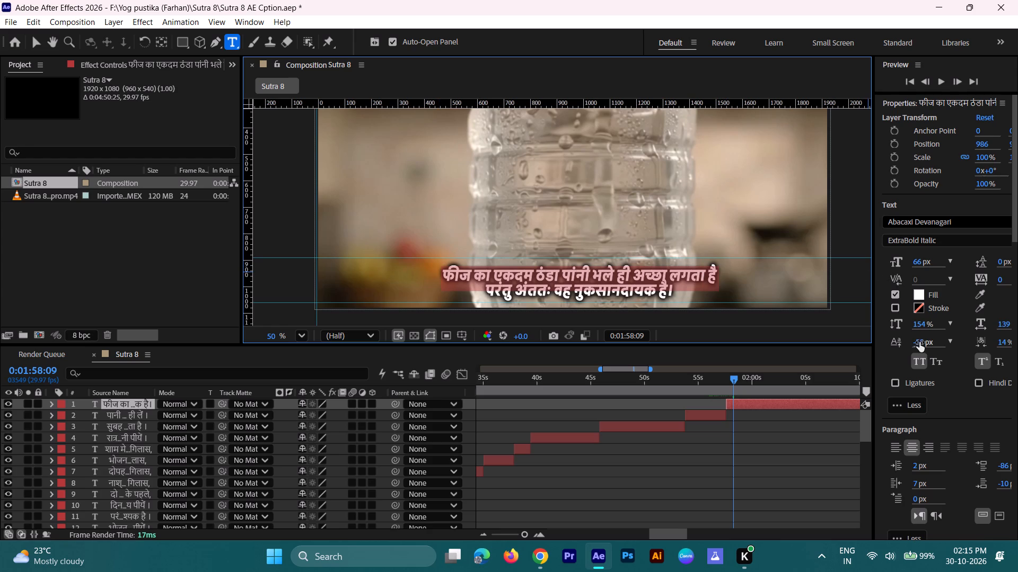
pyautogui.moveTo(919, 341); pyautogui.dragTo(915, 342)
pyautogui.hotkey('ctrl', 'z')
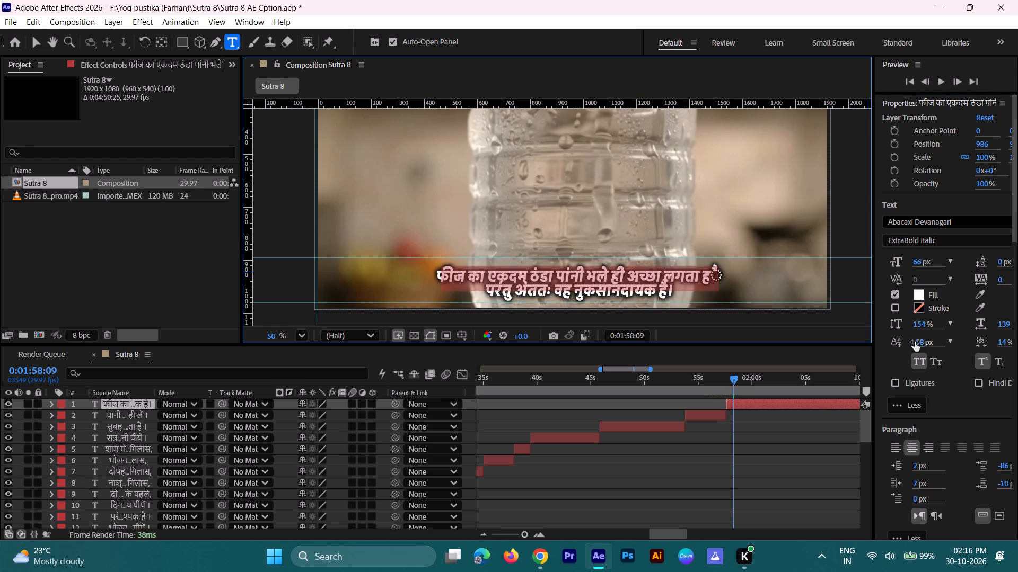
# Set the baseline shift of the second line "परंतु अंततः वह नुकसानदायक है।" to -238 px.
pyautogui.moveTo(678, 294); pyautogui.dragTo(473, 292)
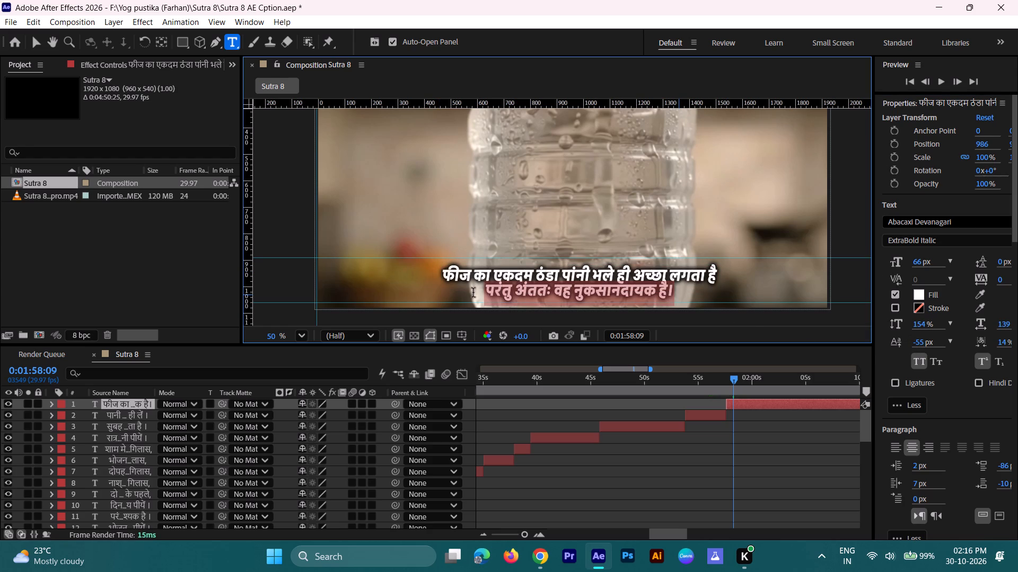
pyautogui.moveTo(473, 292); pyautogui.dragTo(488, 304)
pyautogui.moveTo(919, 343); pyautogui.dragTo(907, 348)
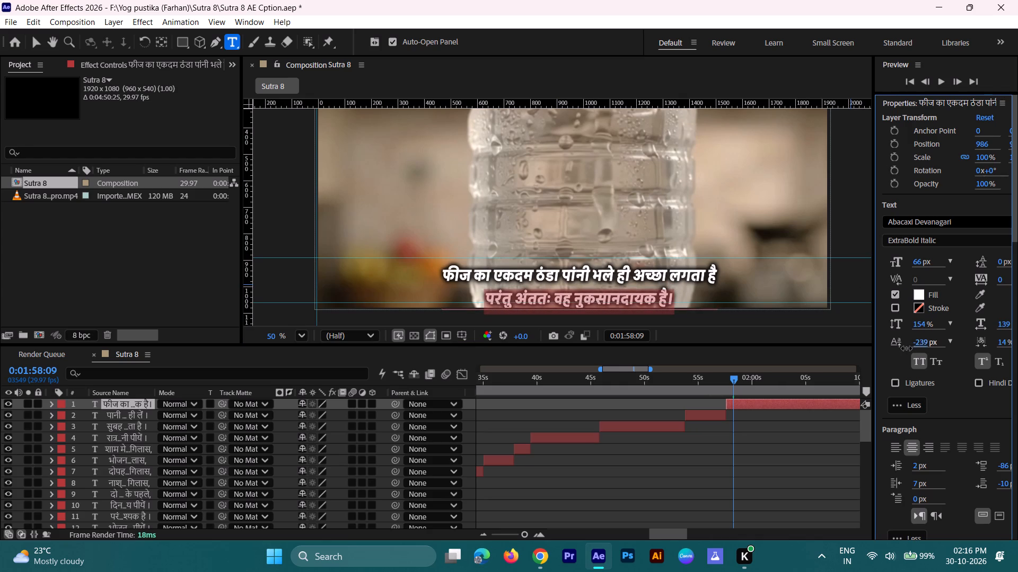
pyautogui.moveTo(907, 348); pyautogui.dragTo(907, 348)
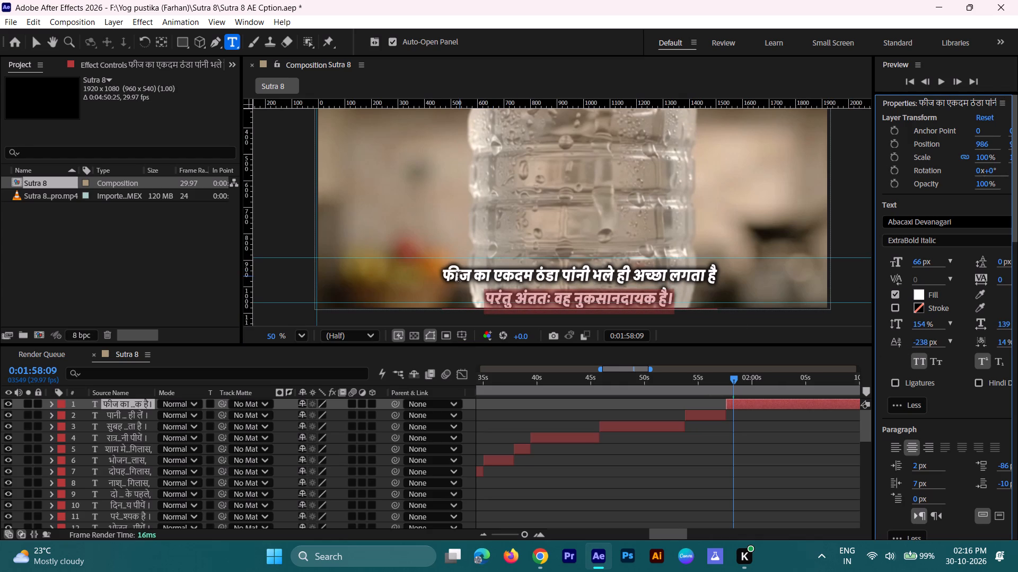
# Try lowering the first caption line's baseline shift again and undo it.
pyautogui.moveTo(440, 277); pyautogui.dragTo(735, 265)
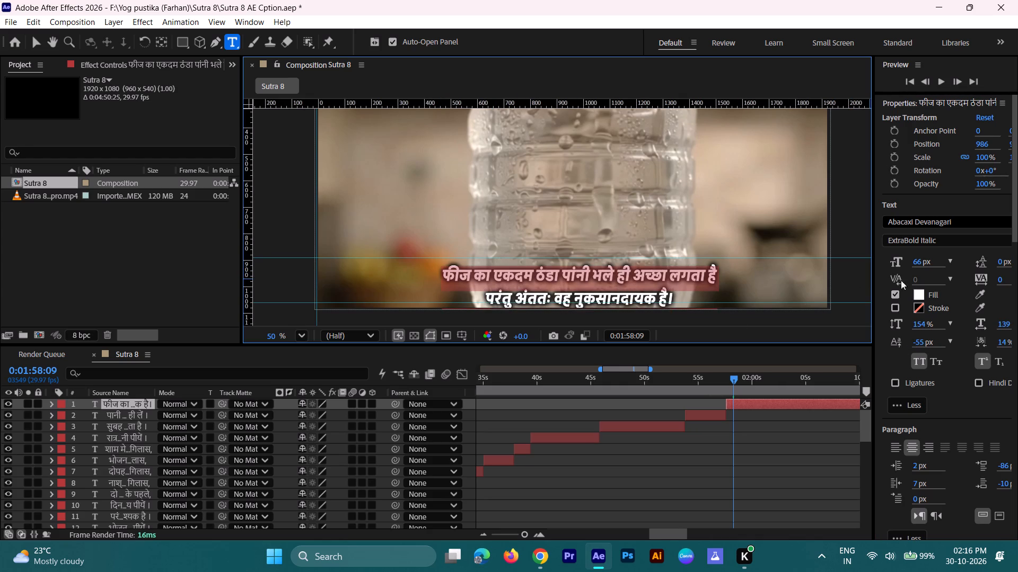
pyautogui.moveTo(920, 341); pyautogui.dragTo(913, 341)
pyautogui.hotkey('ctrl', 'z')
# Reselect the first line "फीज का एकदम ठंडा पांनी भले ही अच्छा लगता है" and set its baseline shift to -43 px.
pyautogui.click(747, 279)
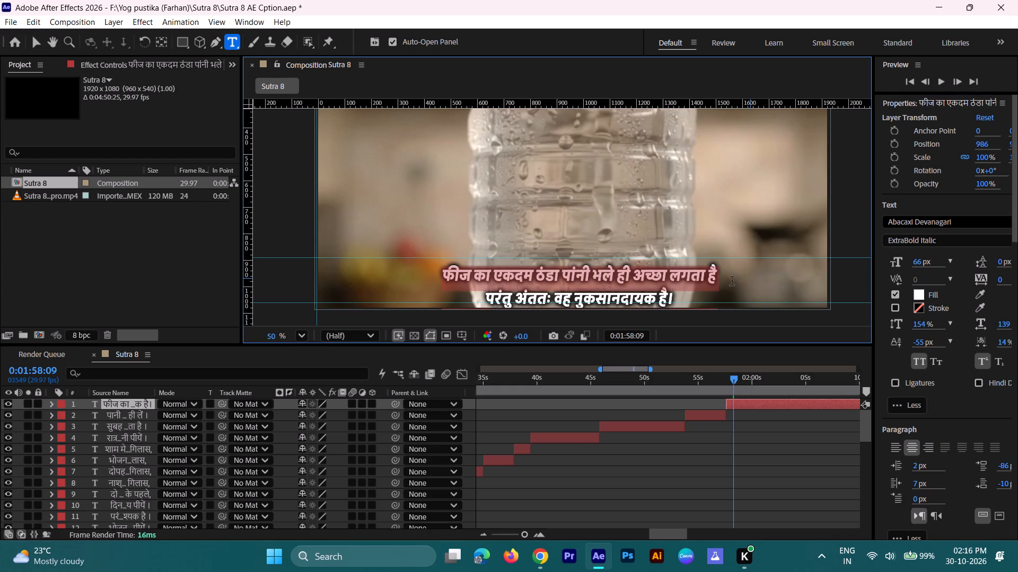
pyautogui.click(724, 281)
pyautogui.click(726, 278)
pyautogui.moveTo(729, 277); pyautogui.dragTo(638, 277)
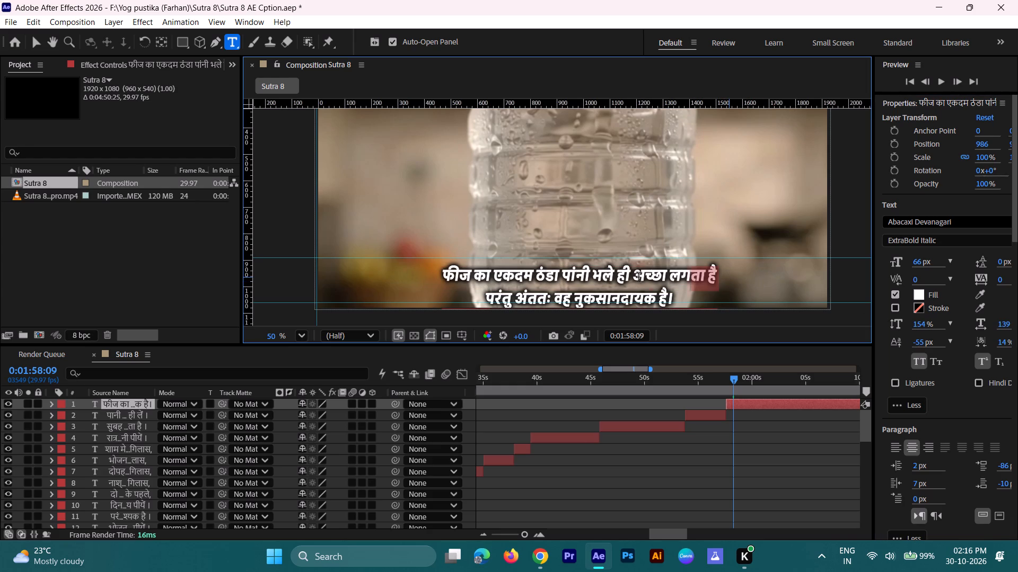
pyautogui.moveTo(638, 277); pyautogui.dragTo(418, 257)
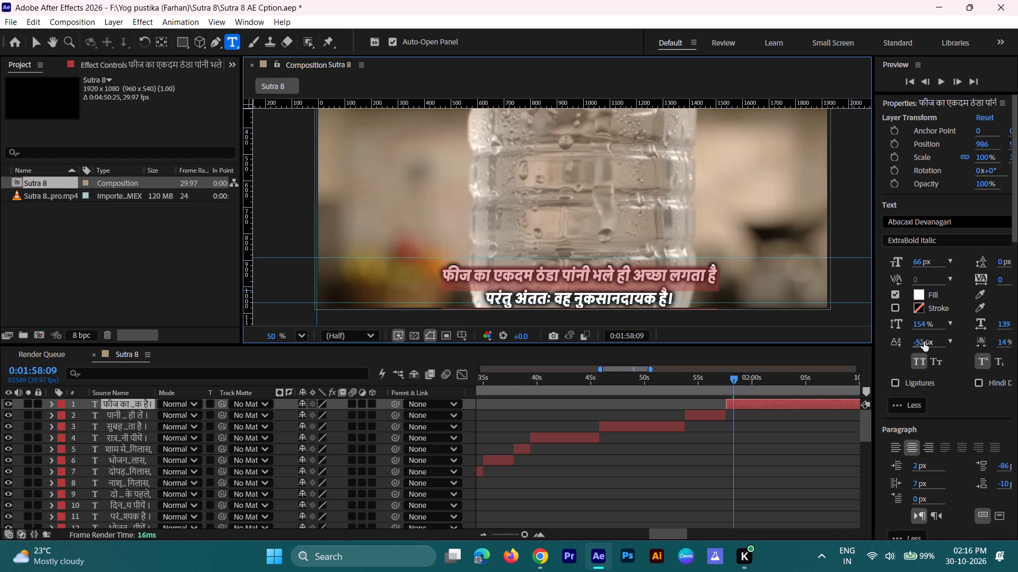
pyautogui.moveTo(918, 342); pyautogui.dragTo(940, 342)
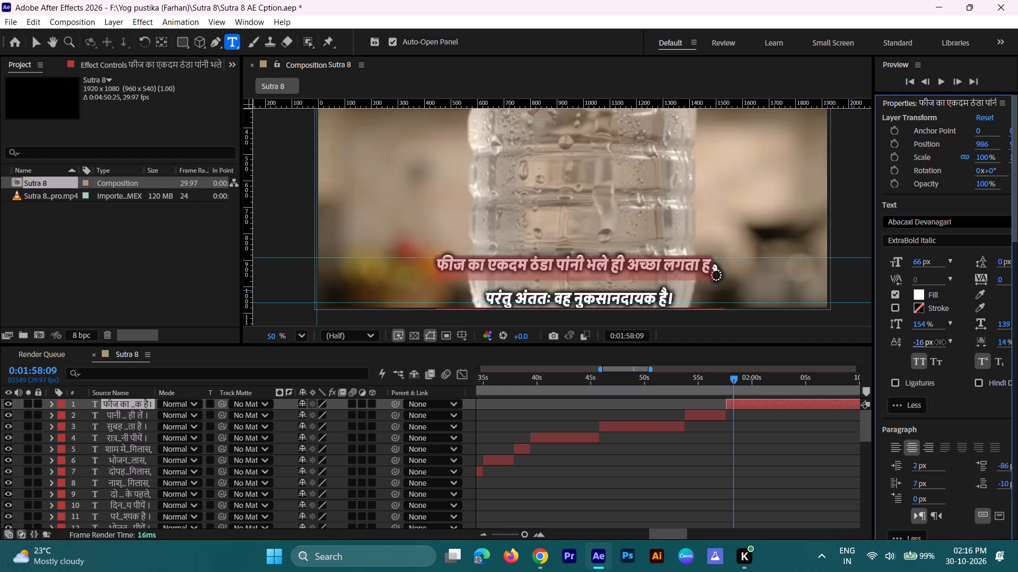
pyautogui.moveTo(940, 342); pyautogui.dragTo(926, 344)
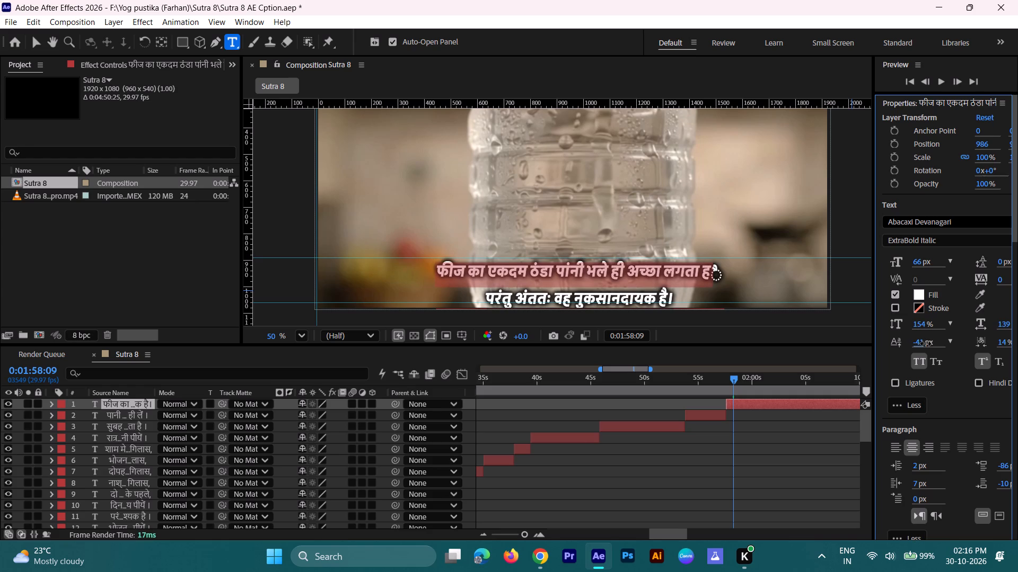
pyautogui.moveTo(926, 344); pyautogui.dragTo(925, 344)
# Delete the detached vowel sign at the end of the first caption line.
pyautogui.click(725, 277)
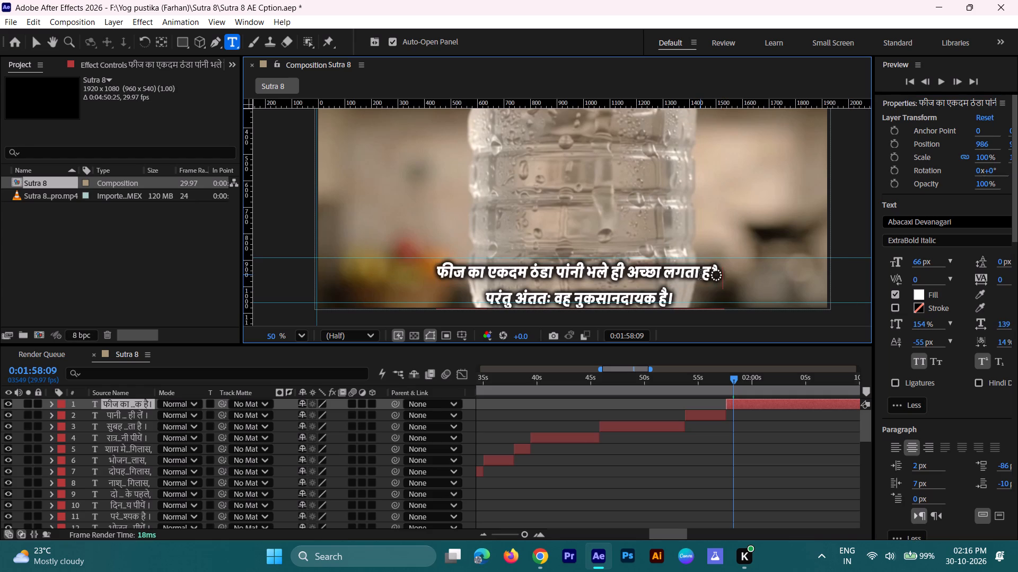
pyautogui.moveTo(700, 274); pyautogui.dragTo(737, 274)
pyautogui.press('BackSpace')
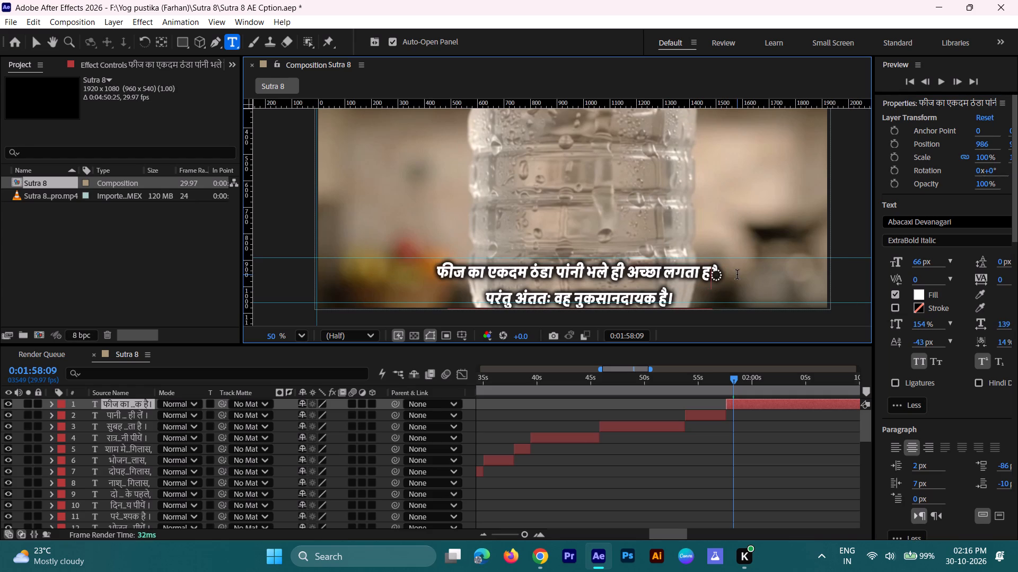
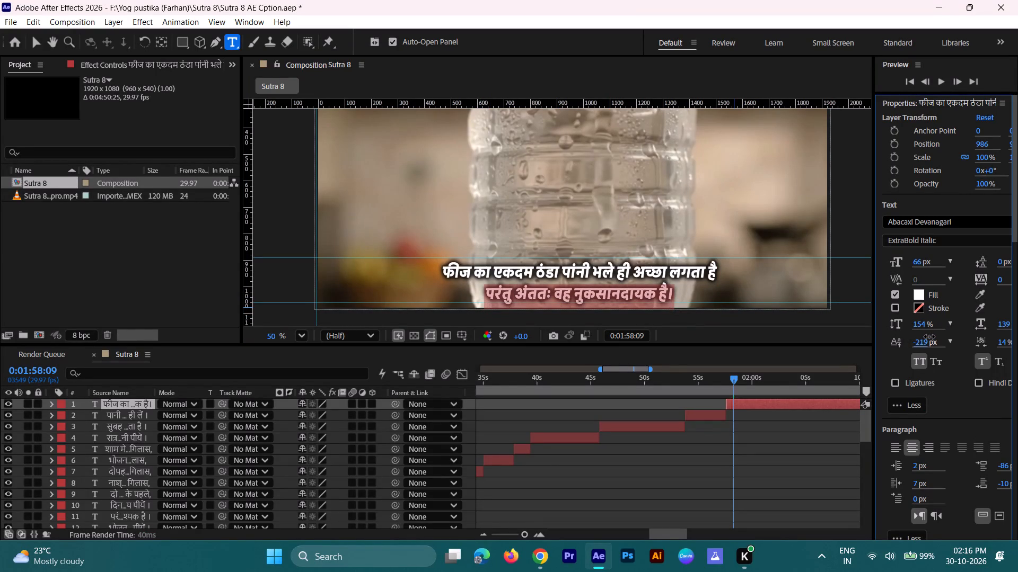
# Raise the second line "परंतु अंततः वह नुकसानदायक है।" to a baseline shift of -213 px.
pyautogui.moveTo(929, 337); pyautogui.dragTo(934, 337)
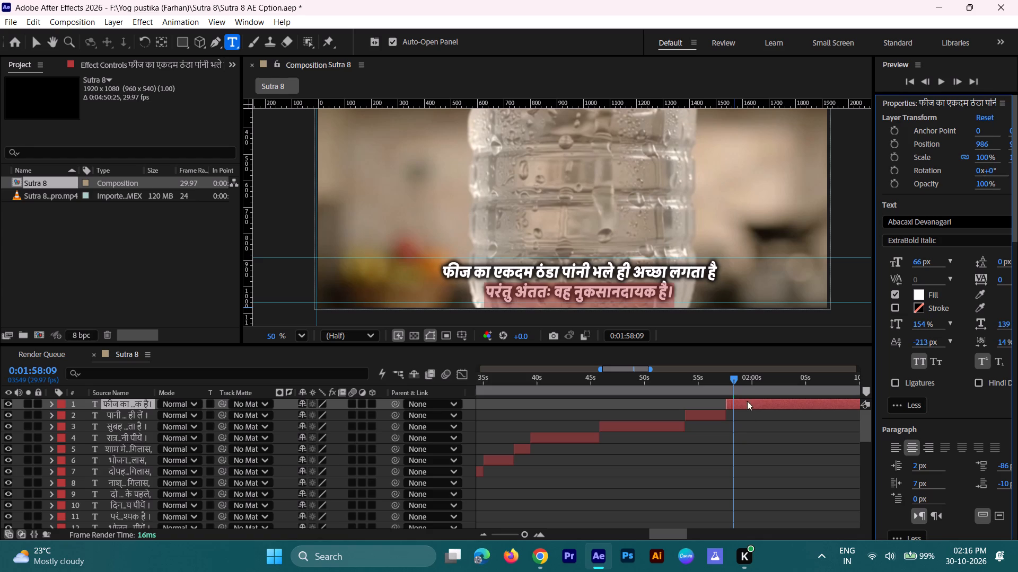
# Set the baseline shift of the single-line caption "पानी जहां तक हो सके गरम या सुसुम ही लें ।" to -55 px.
pyautogui.moveTo(737, 379); pyautogui.dragTo(711, 382)
pyautogui.moveTo(716, 269); pyautogui.dragTo(375, 281)
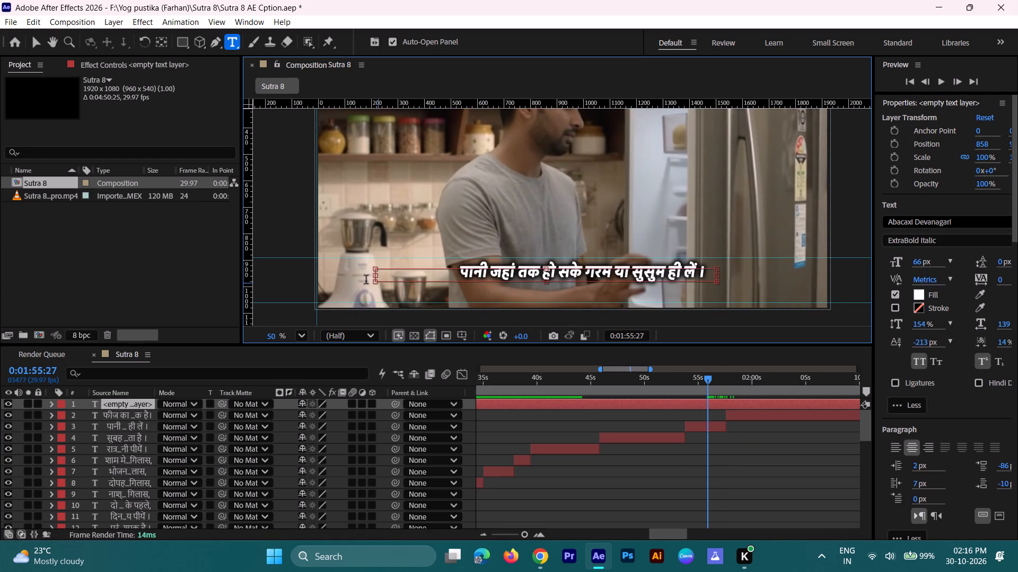
pyautogui.hotkey('ctrl', 'z')
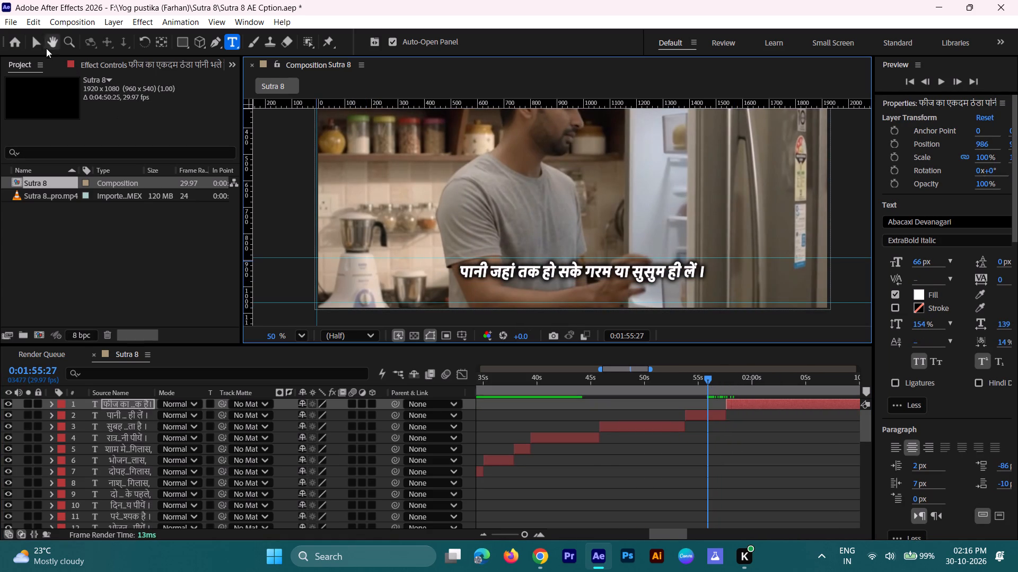
pyautogui.click(38, 45)
pyautogui.doubleClick(548, 272)
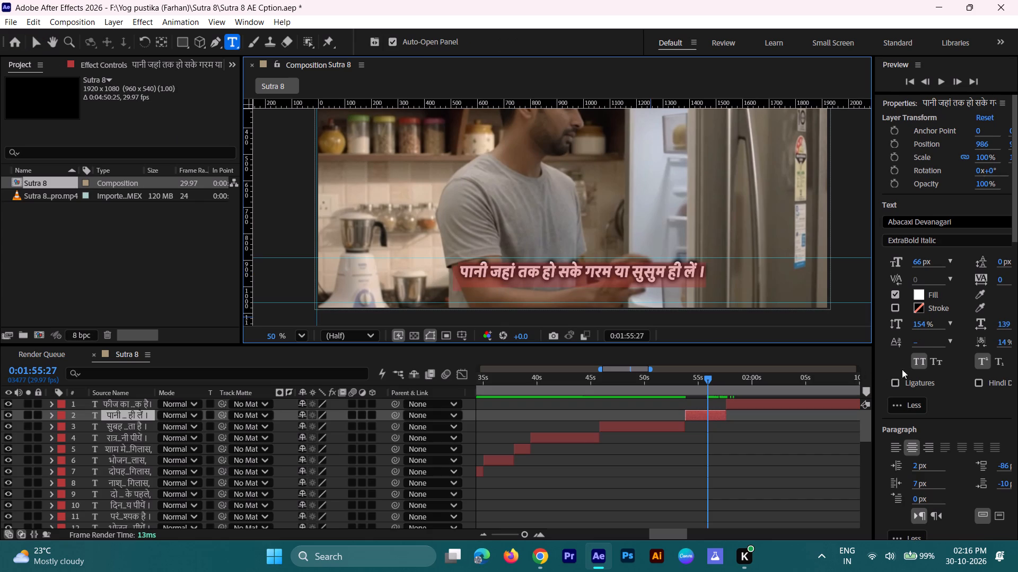
pyautogui.click(914, 340)
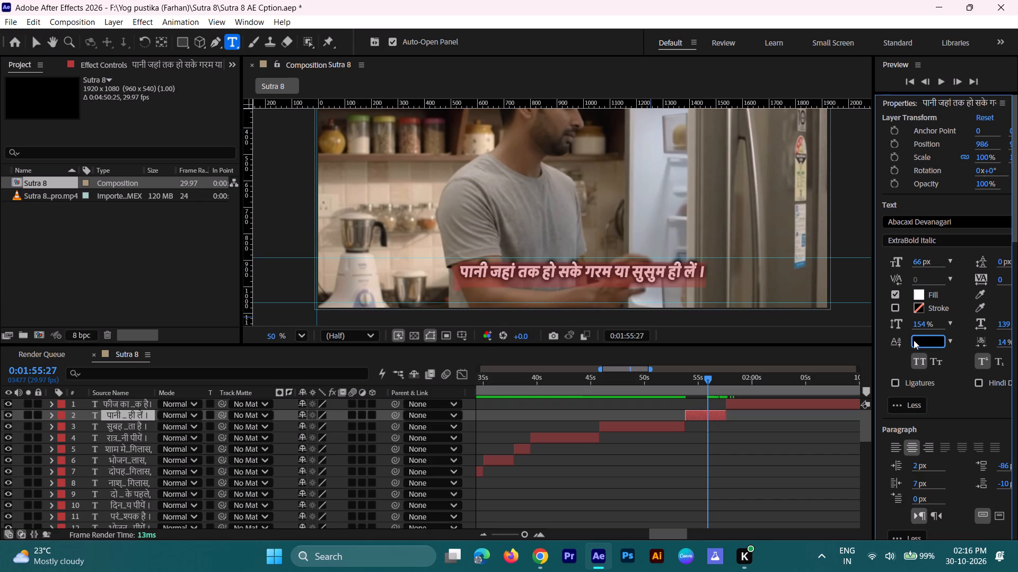
pyautogui.write('-55')
pyautogui.press('Return')
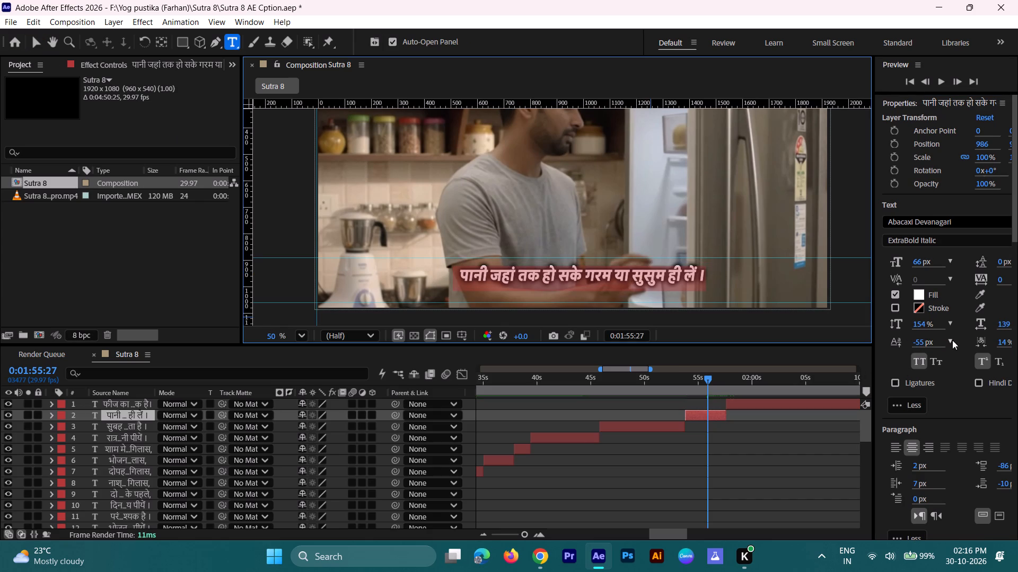
# Compare the vertical line positions of the turmeric milk and cold water bottle captions around the adjusted caption.
pyautogui.moveTo(699, 379); pyautogui.dragTo(662, 380)
pyautogui.moveTo(662, 381); pyautogui.dragTo(676, 383)
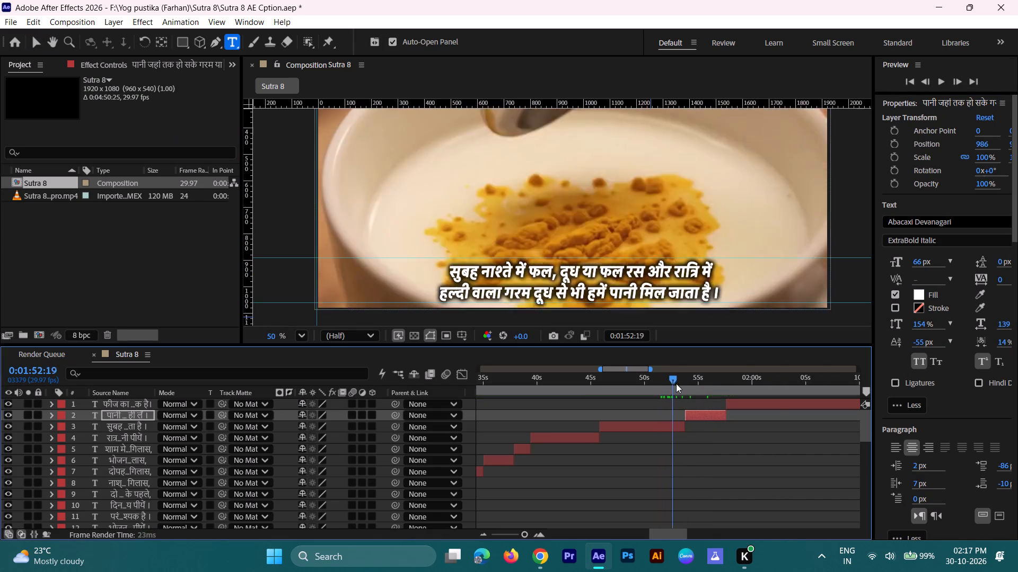
pyautogui.moveTo(676, 383); pyautogui.dragTo(729, 396)
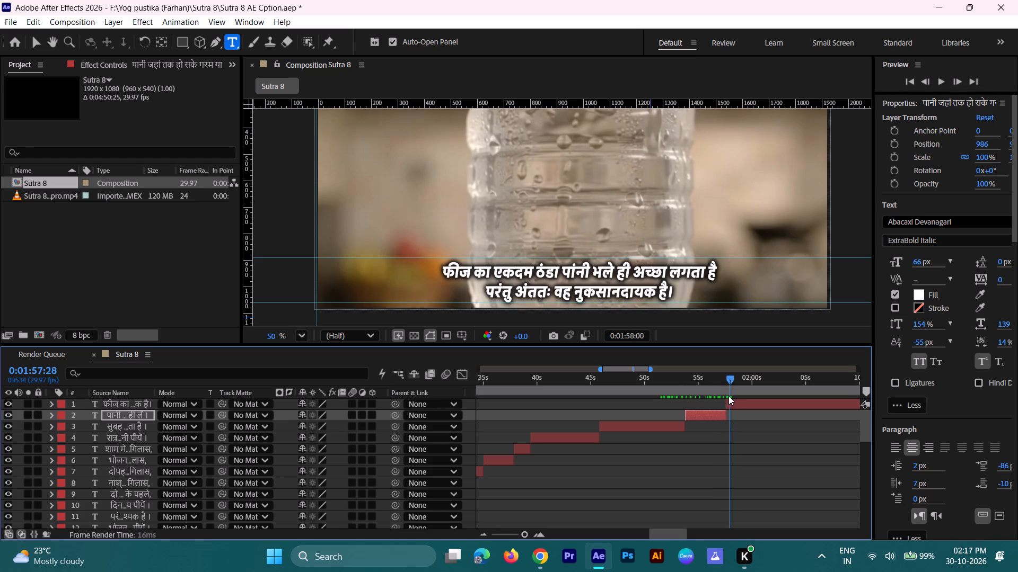
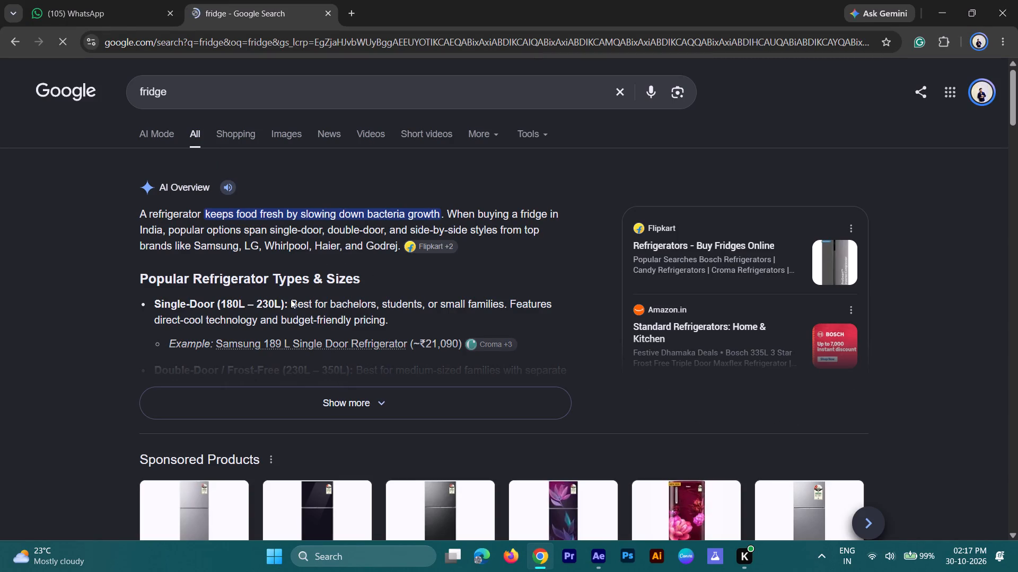
# Search Google for "fridge hindi text" and copy the Hindi spelling "फ़्रिज" from the AI overview.
pyautogui.click(192, 99)
pyautogui.click(195, 93)
pyautogui.press('space')
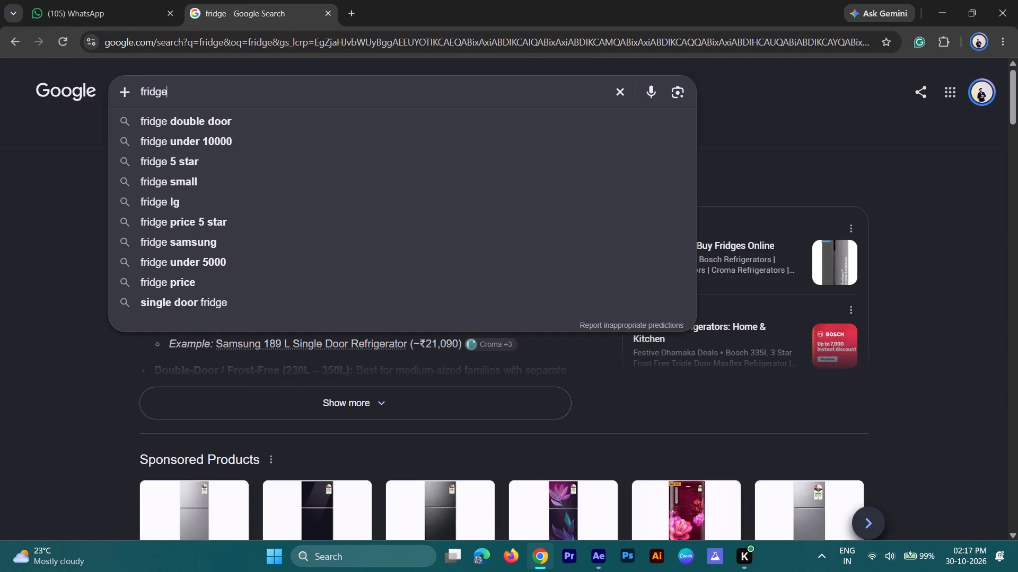
pyautogui.write('hindi text')
pyautogui.press('Return')
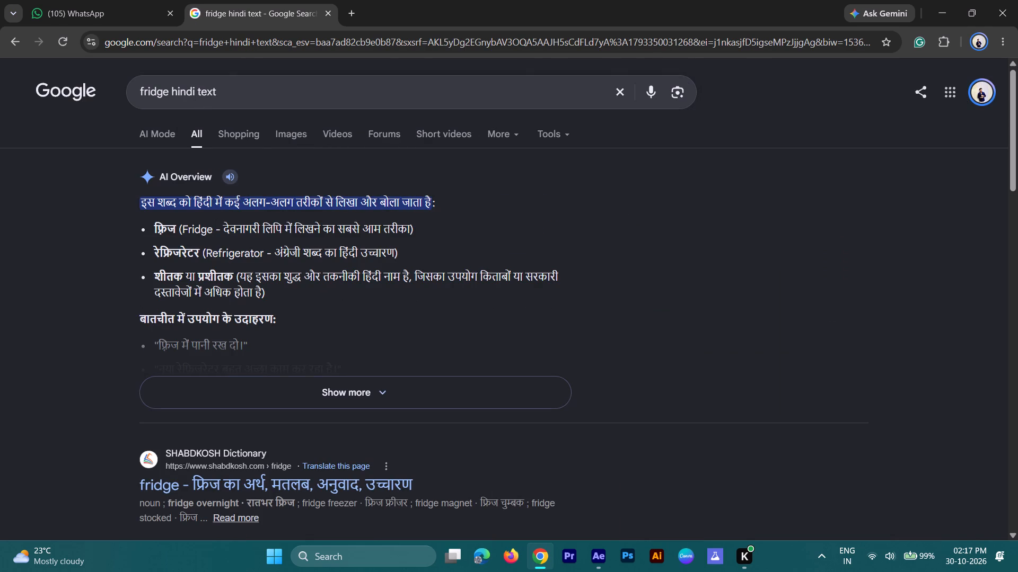
pyautogui.moveTo(175, 230); pyautogui.dragTo(154, 230)
pyautogui.hotkey('ctrl', 'c')
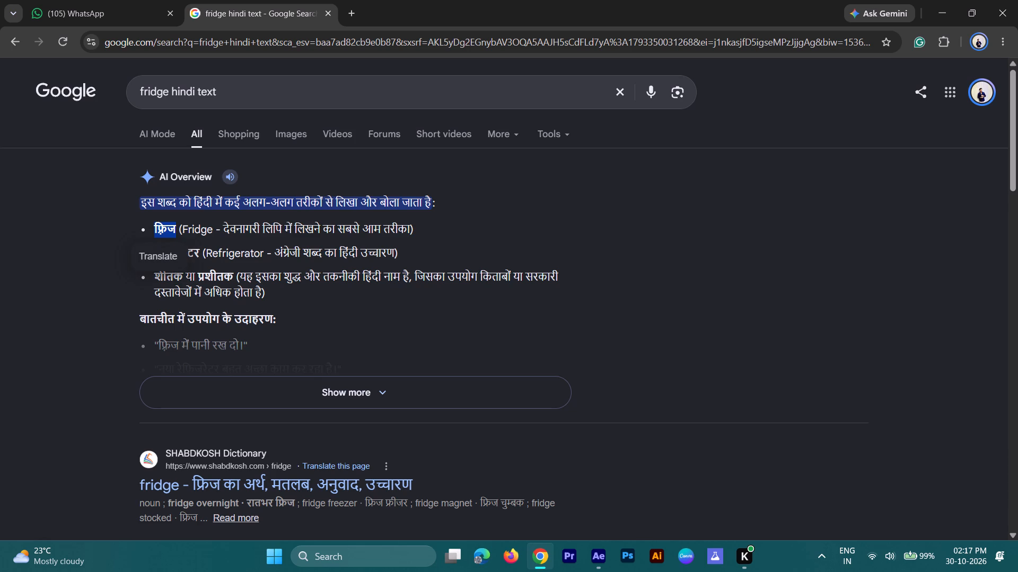
pyautogui.click(627, 97)
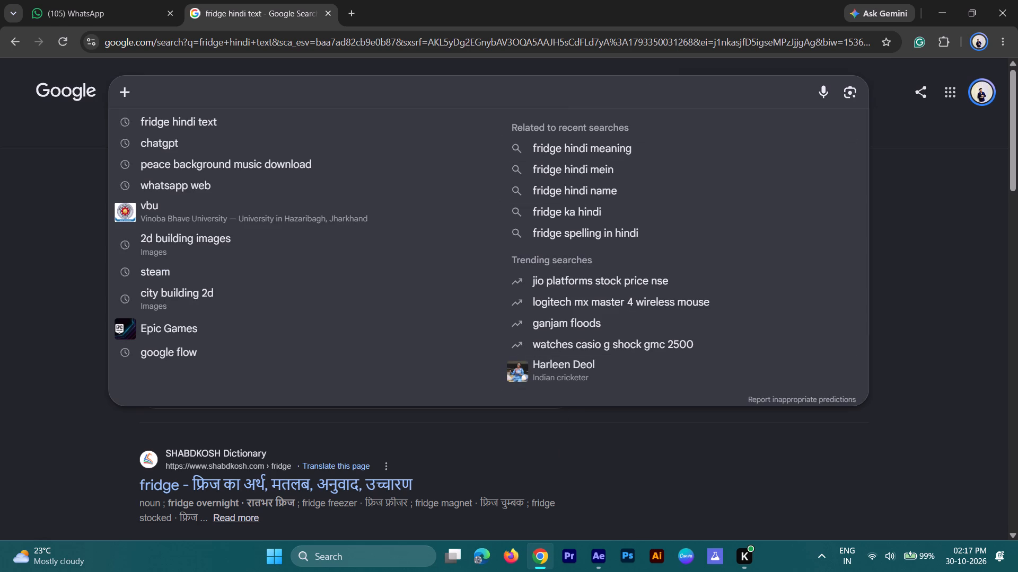
# Switch to After Effects and replace "फीज" with the copied "फ़्रिज" at the start of the cold water caption.
pyautogui.click(601, 561)
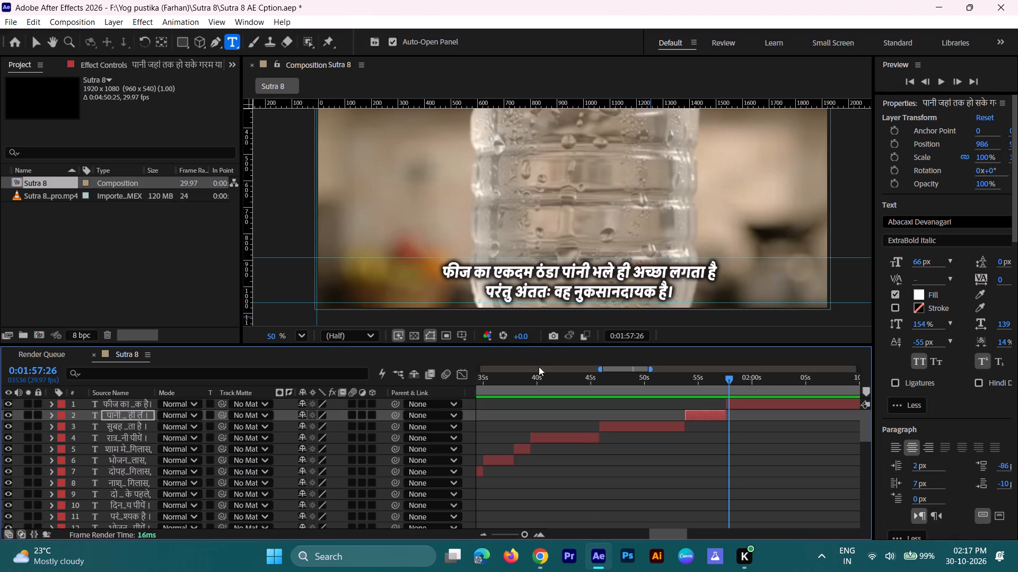
pyautogui.moveTo(469, 273); pyautogui.dragTo(442, 275)
pyautogui.hotkey('ctrl', 'v')
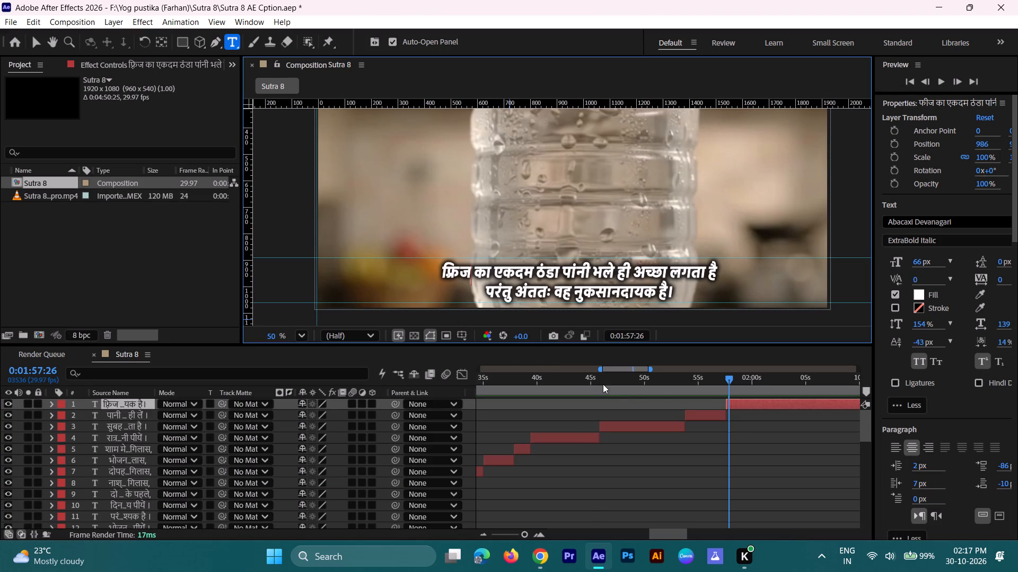
# Play back the corrected two-line caption from its start to check where its narration ends and the scene changes.
pyautogui.moveTo(732, 379); pyautogui.dragTo(722, 383)
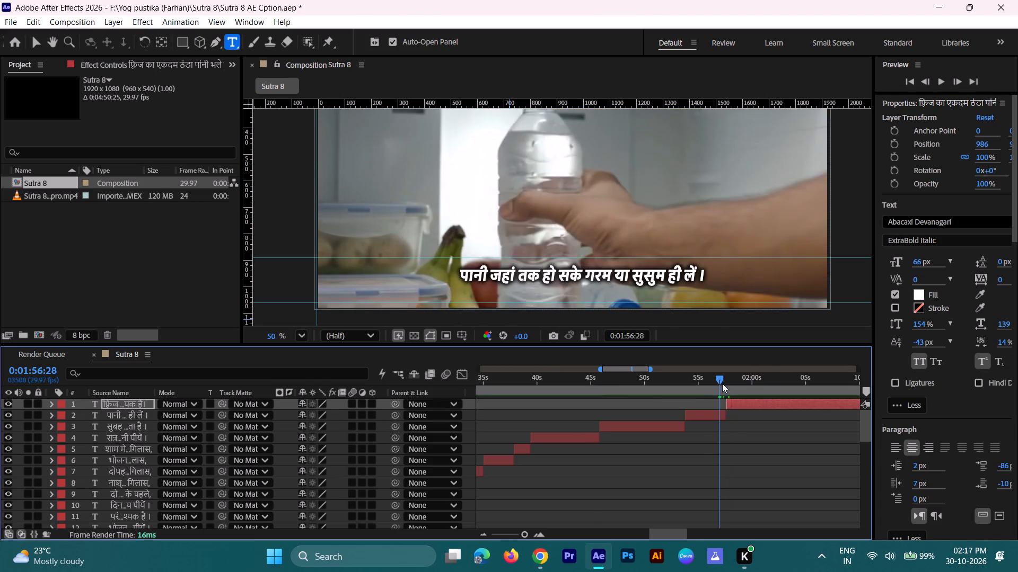
pyautogui.moveTo(722, 383); pyautogui.dragTo(729, 384)
pyautogui.press('space')
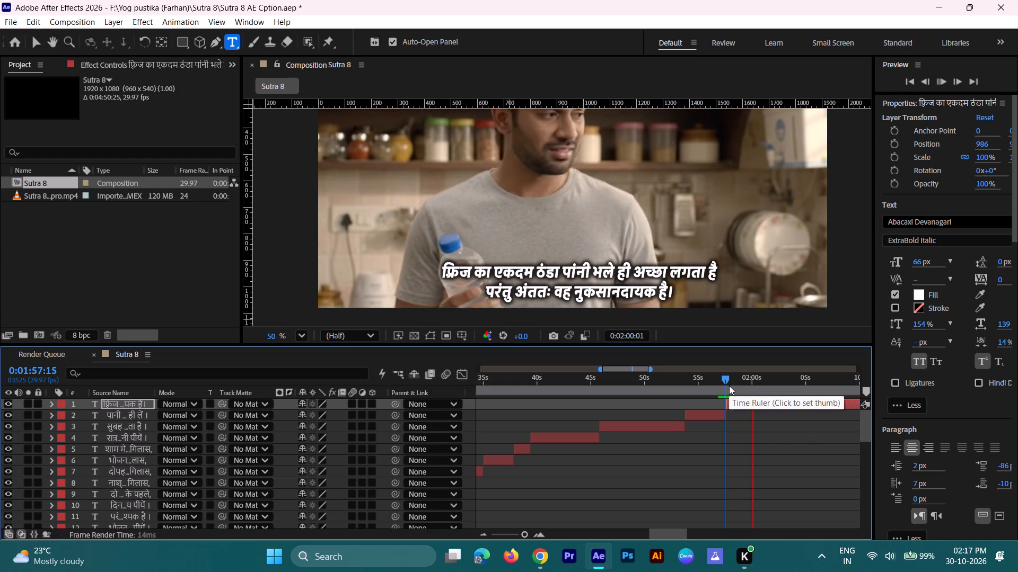
pyautogui.press('space')
pyautogui.press('space')
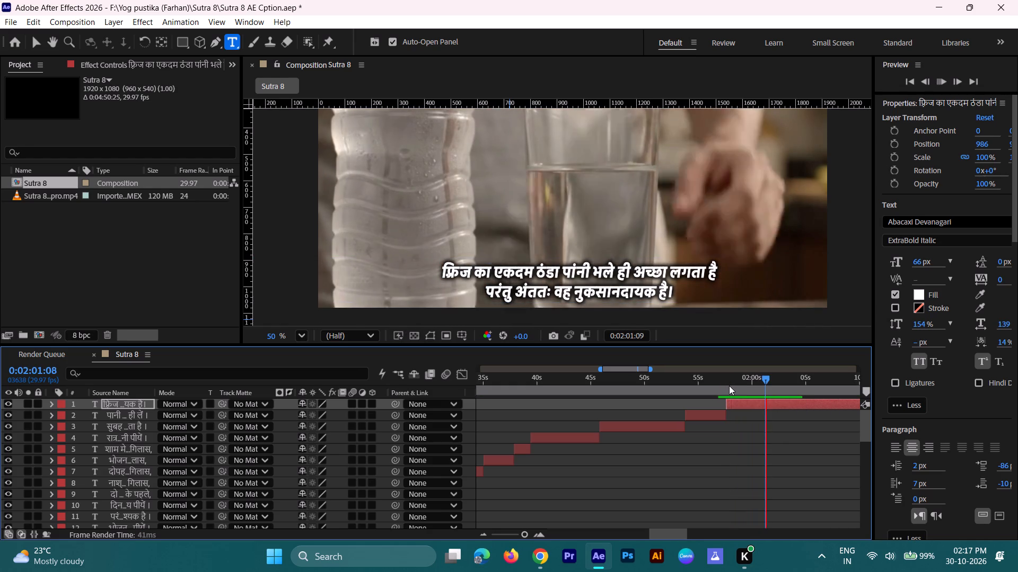
pyautogui.press('space')
pyautogui.press('space')
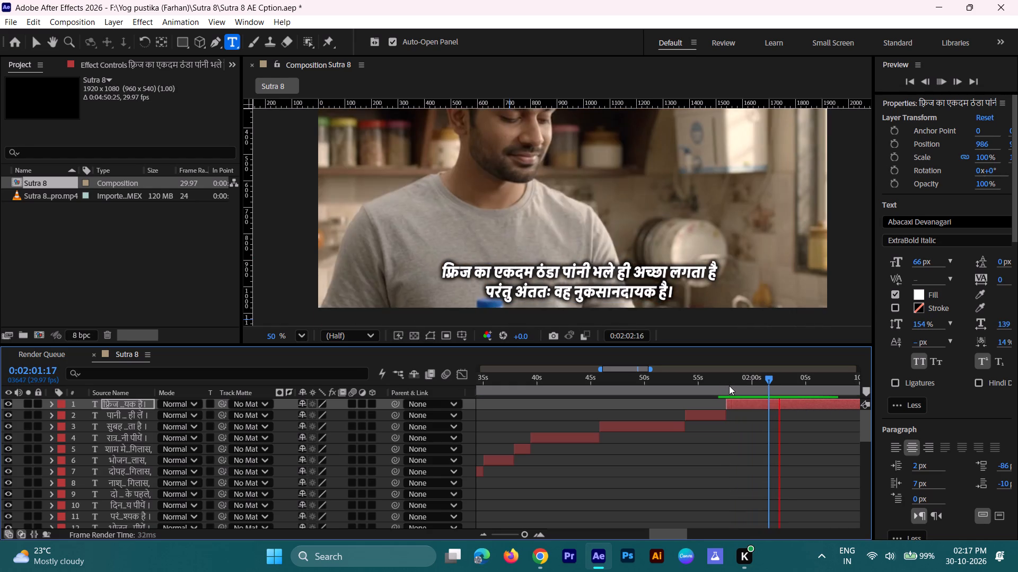
pyautogui.press('space')
pyautogui.press('space')
pyautogui.press('space')
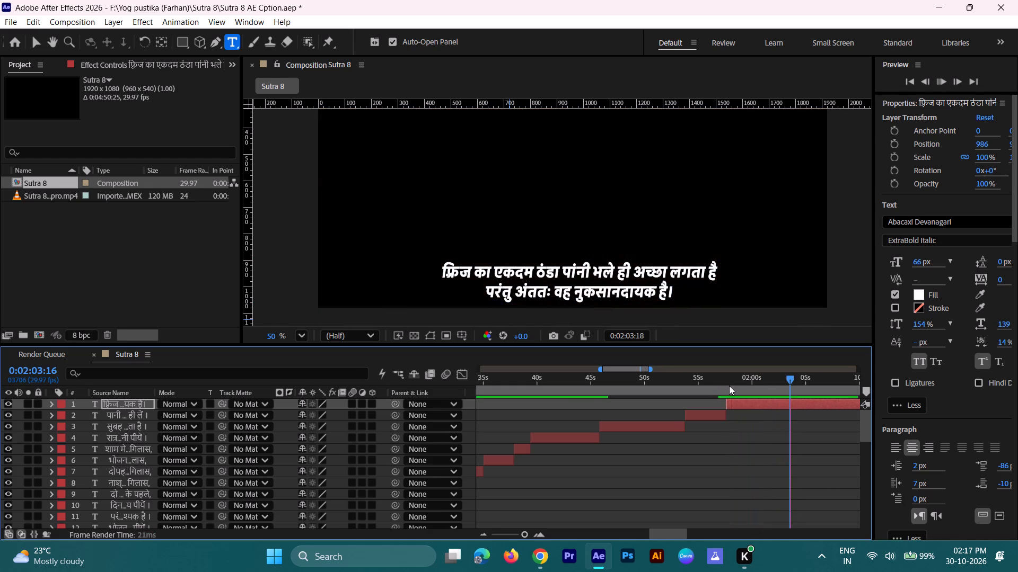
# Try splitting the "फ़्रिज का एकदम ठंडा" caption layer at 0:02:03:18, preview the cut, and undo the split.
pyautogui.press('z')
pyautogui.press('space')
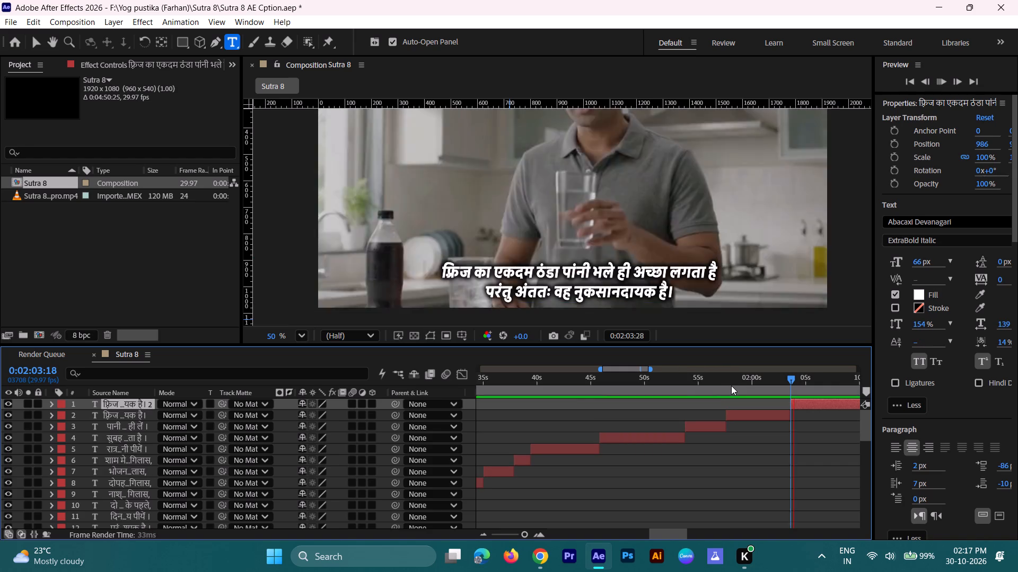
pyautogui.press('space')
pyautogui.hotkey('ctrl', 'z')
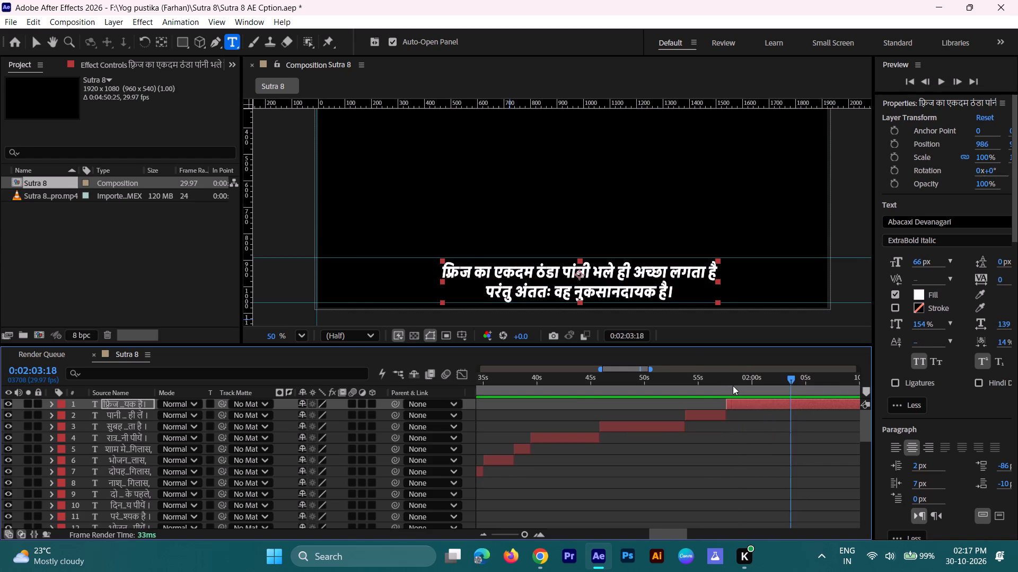
# Split the "फ़्रिज का एकदम ठंडा" caption layer three frames further on, at 0:02:03:21, and preview from the cut.
pyautogui.hotkey('ctrl', 'Right')
pyautogui.hotkey('ctrl', 'Right')
pyautogui.hotkey('ctrl', 'Right')
pyautogui.write('z')
pyautogui.press('space')
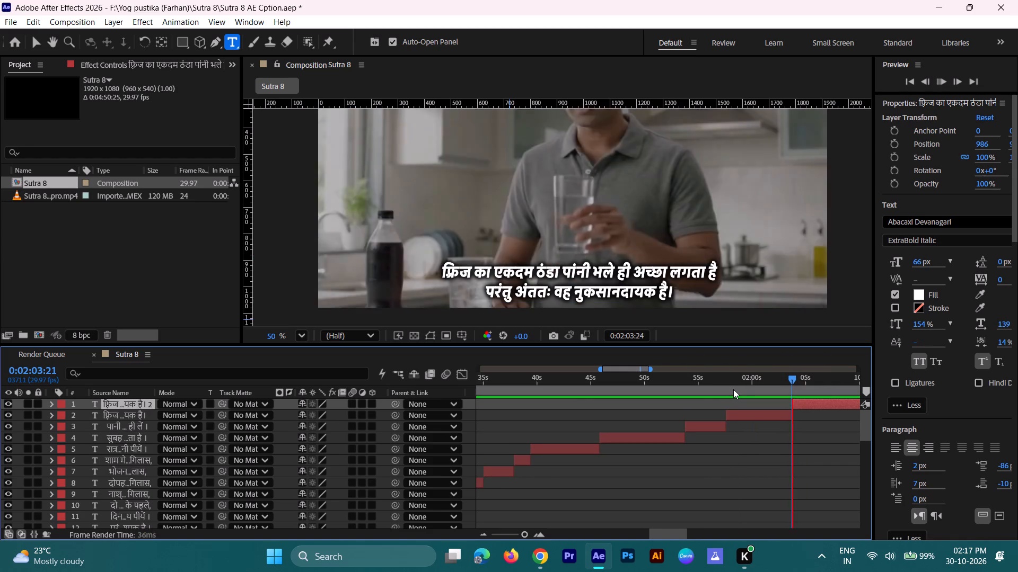
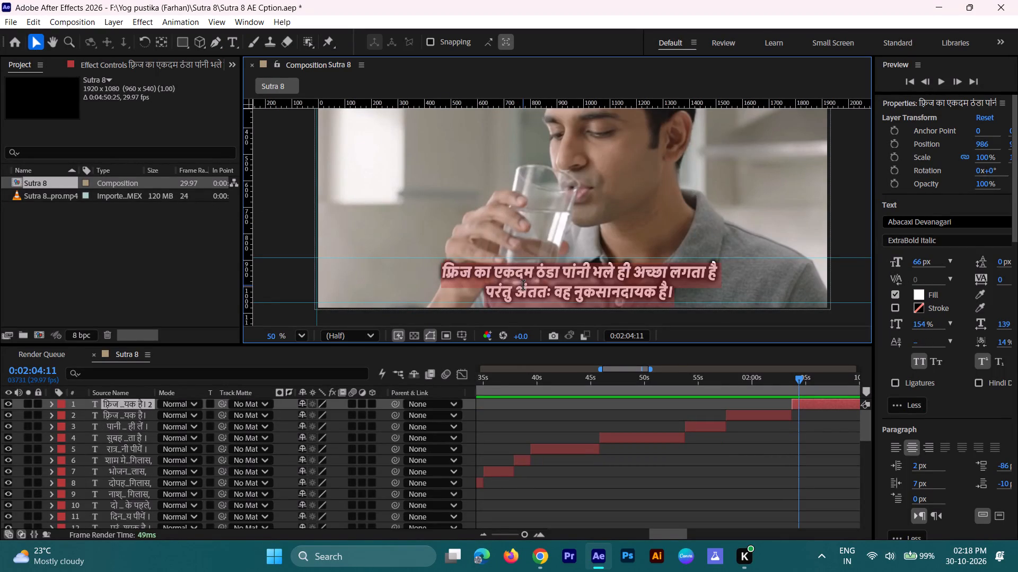
# Replace the text of the new caption segment after the cut with the copied line "अतः आप सादा या सुसुम पानी पीने का अभ्यास डालें।".
pyautogui.hotkey('ctrl', 'v')
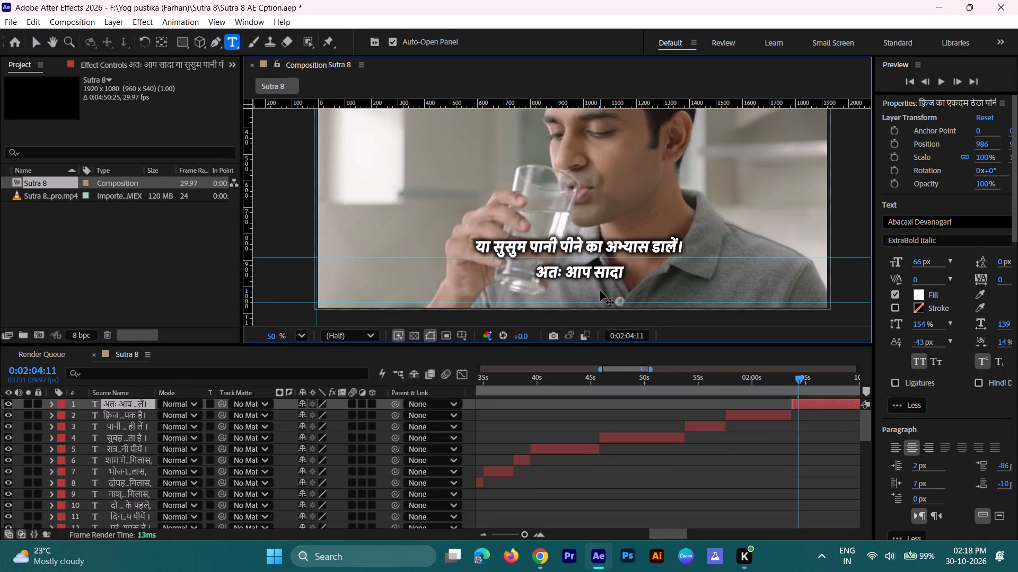
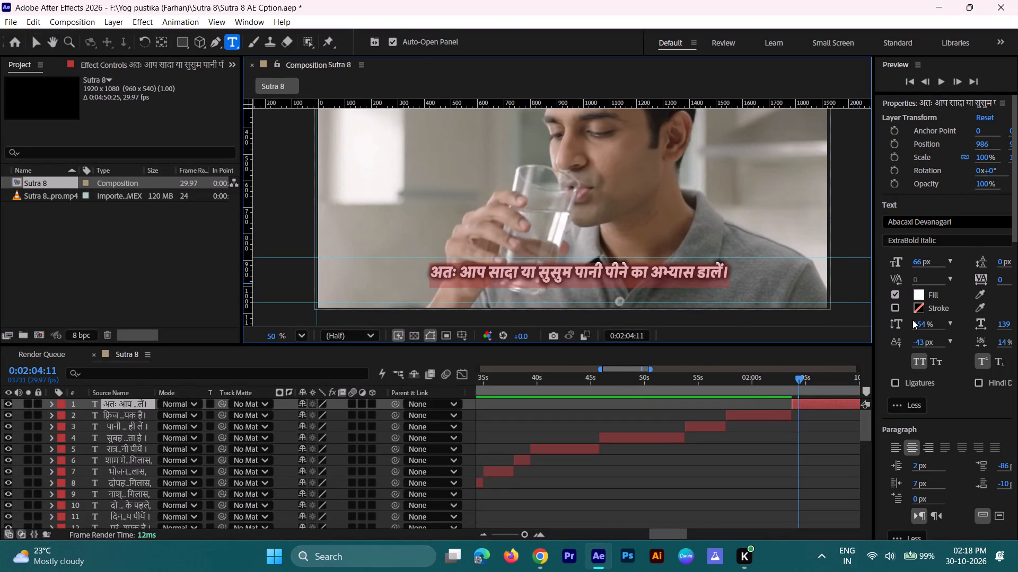
# Set the baseline shift of the caption "अतः आप सादा या सुसुम पानी पीने का अभ्यास डालें।" to -55 px.
pyautogui.click(918, 339)
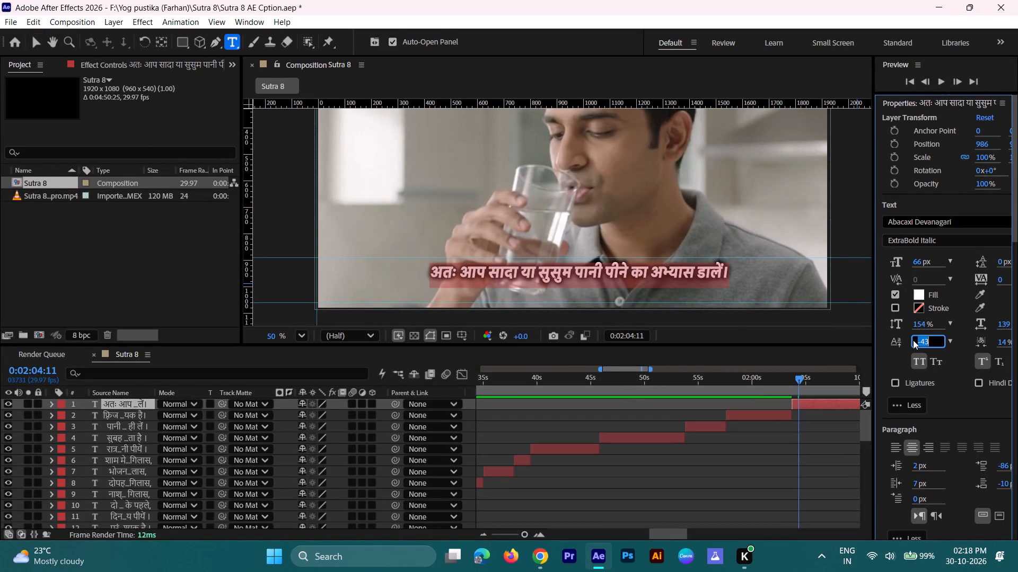
pyautogui.write('-55')
pyautogui.press('Return')
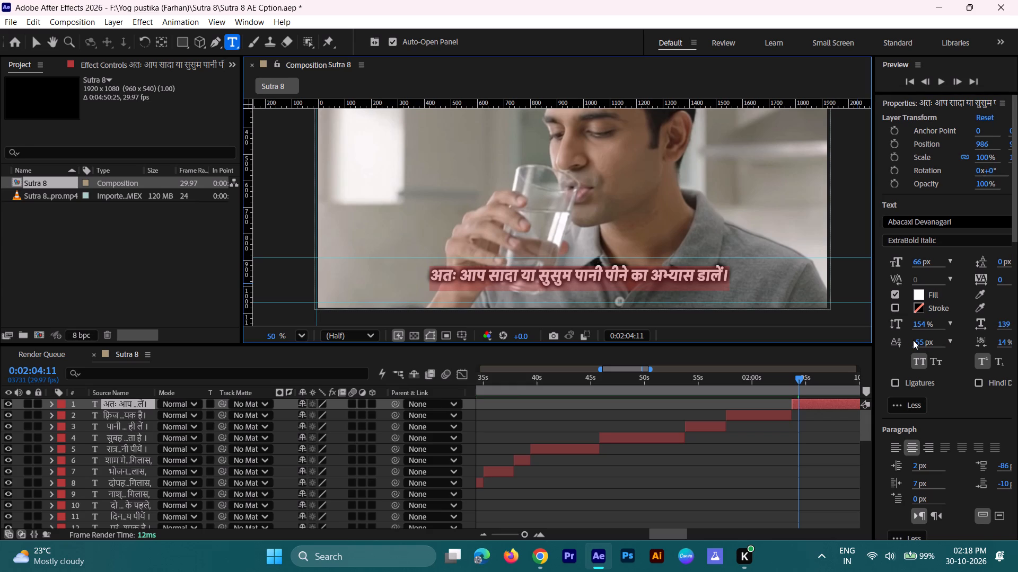
pyautogui.click(747, 273)
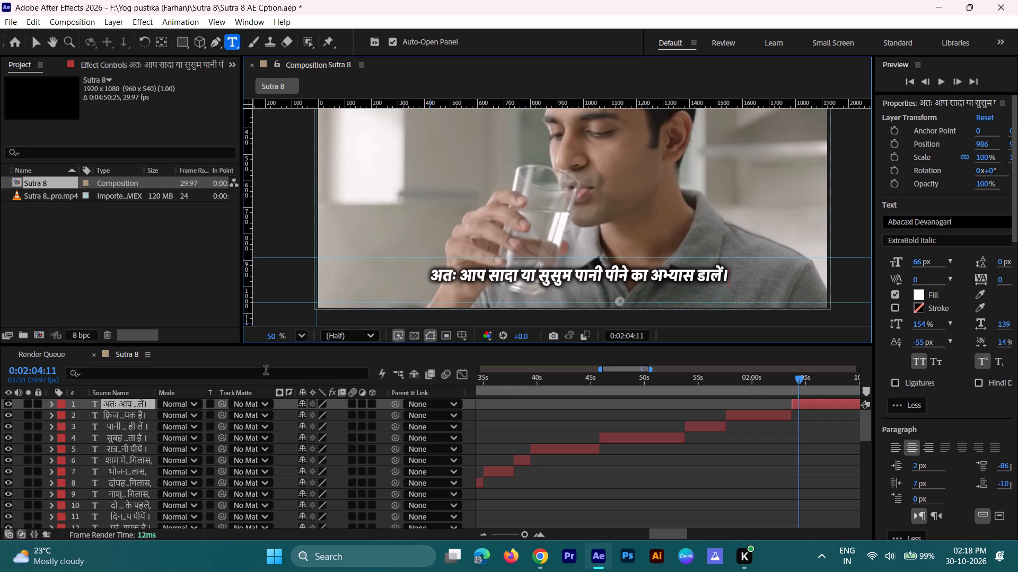
# Soften the same caption's Outer Glow by setting its opacity to 61% and its spread to 5%.
pyautogui.click(48, 402)
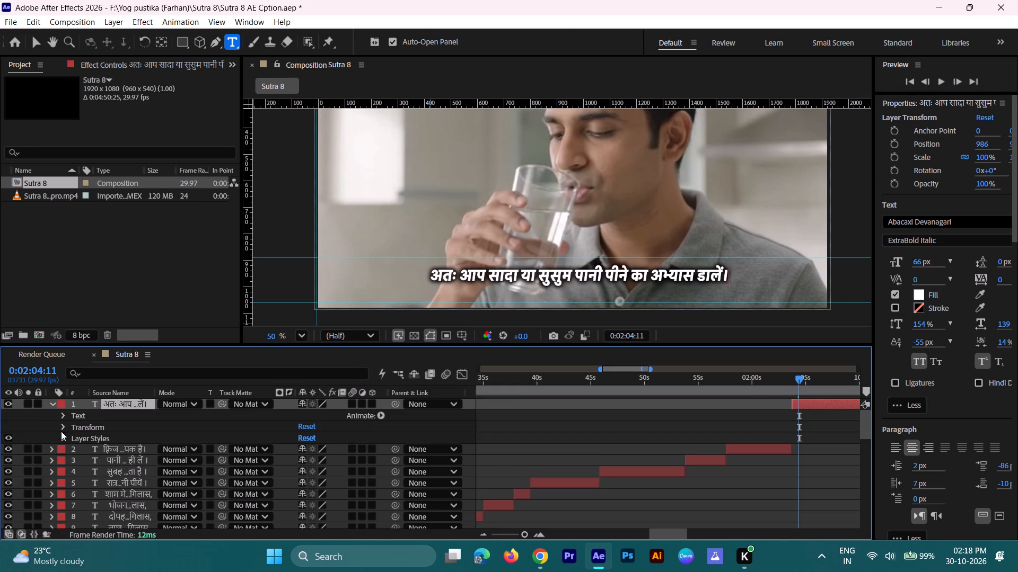
pyautogui.click(63, 436)
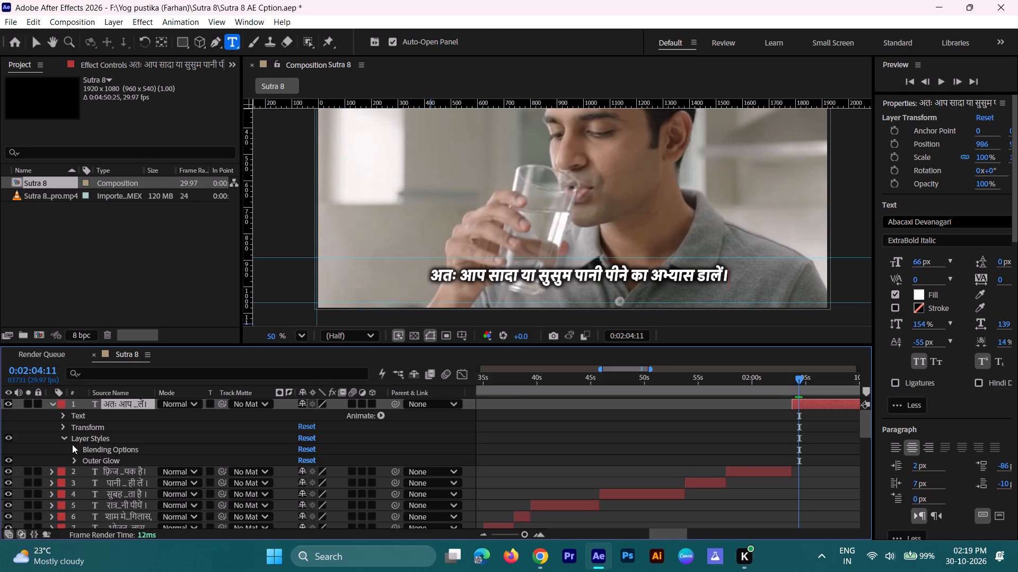
pyautogui.click(73, 461)
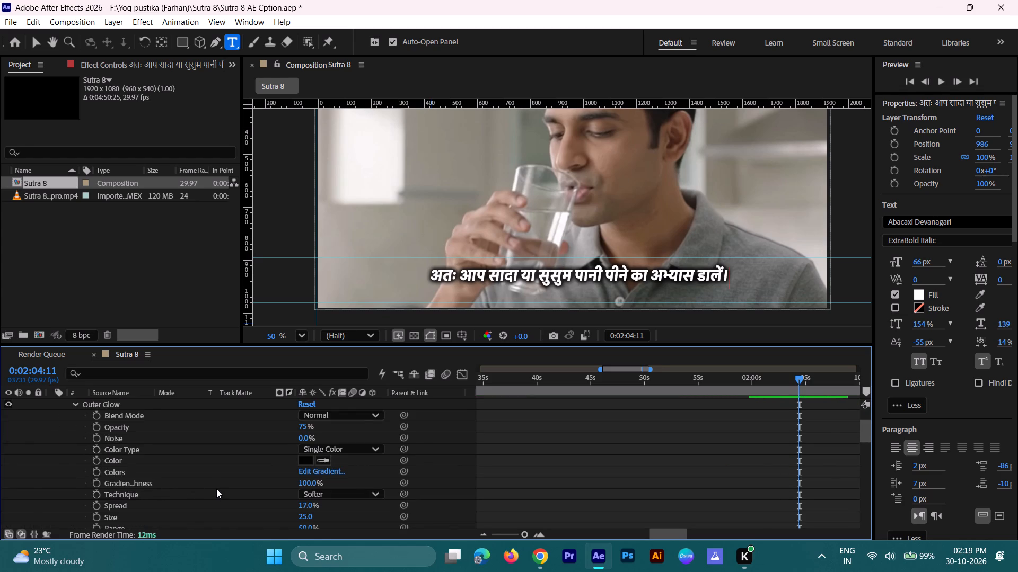
pyautogui.scroll(-1, 216, 489)
pyautogui.moveTo(305, 437); pyautogui.dragTo(300, 437)
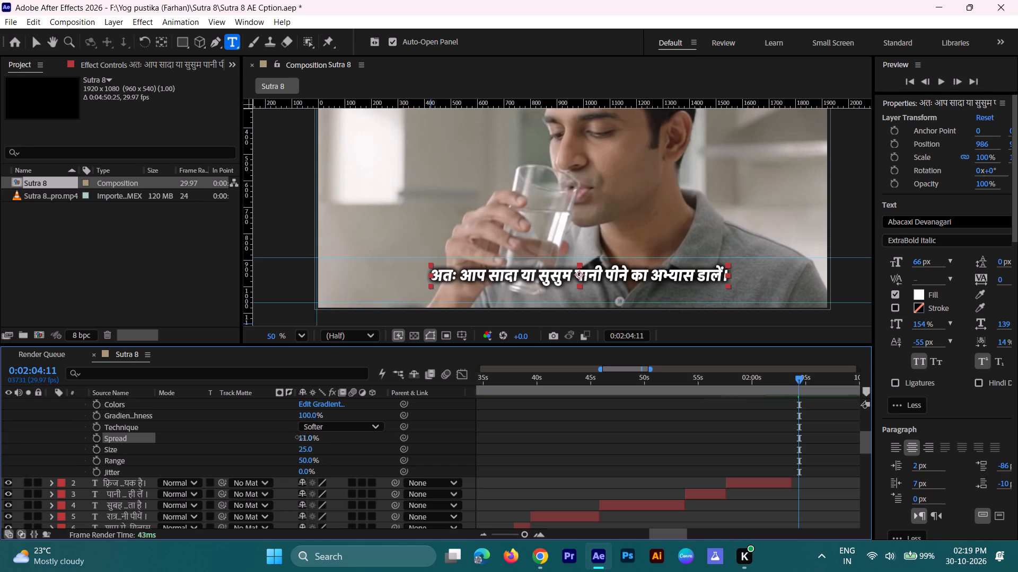
pyautogui.moveTo(300, 437); pyautogui.dragTo(297, 436)
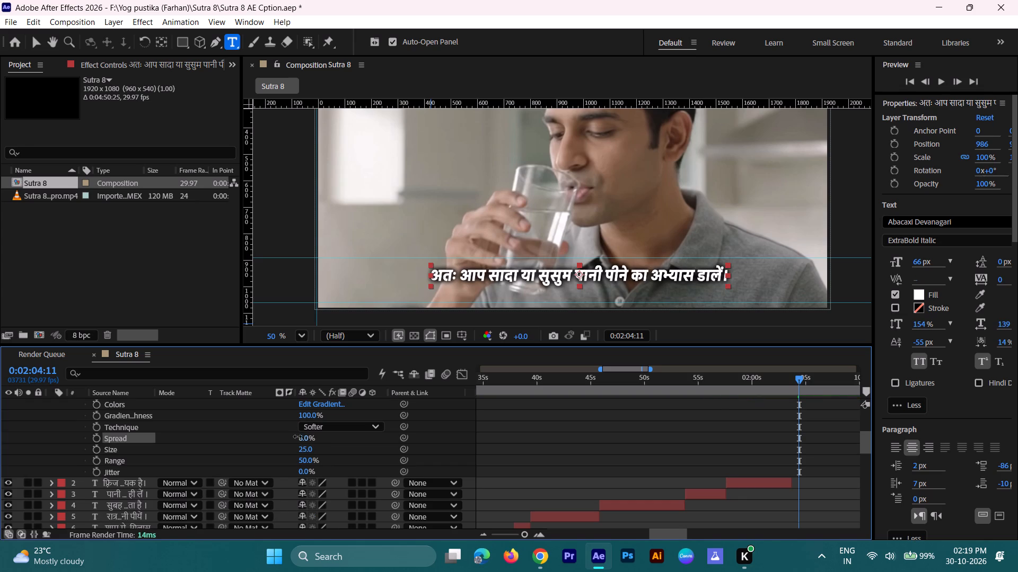
pyautogui.moveTo(297, 436); pyautogui.dragTo(296, 436)
pyautogui.scroll(2, 218, 453)
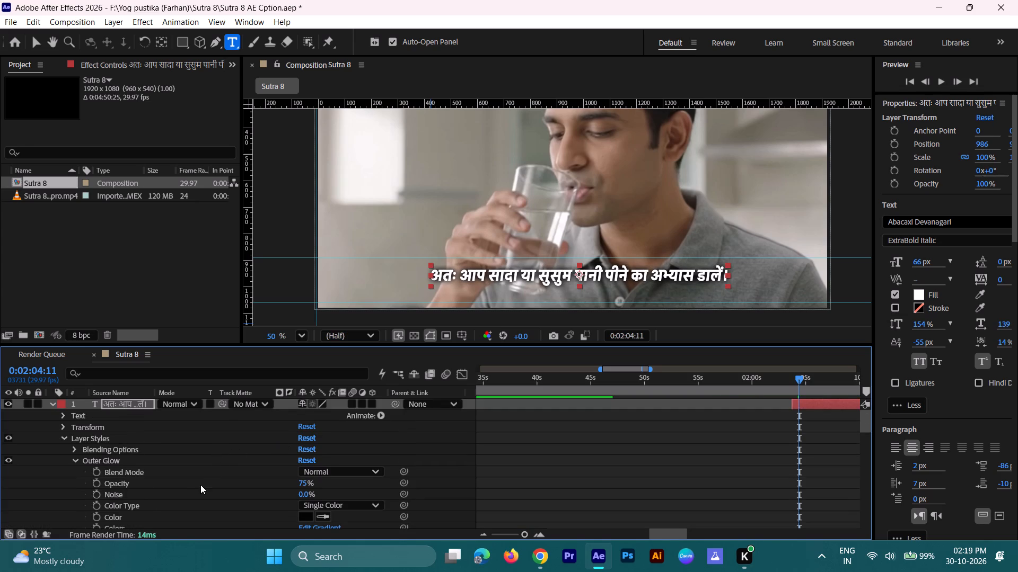
pyautogui.moveTo(302, 483); pyautogui.dragTo(299, 483)
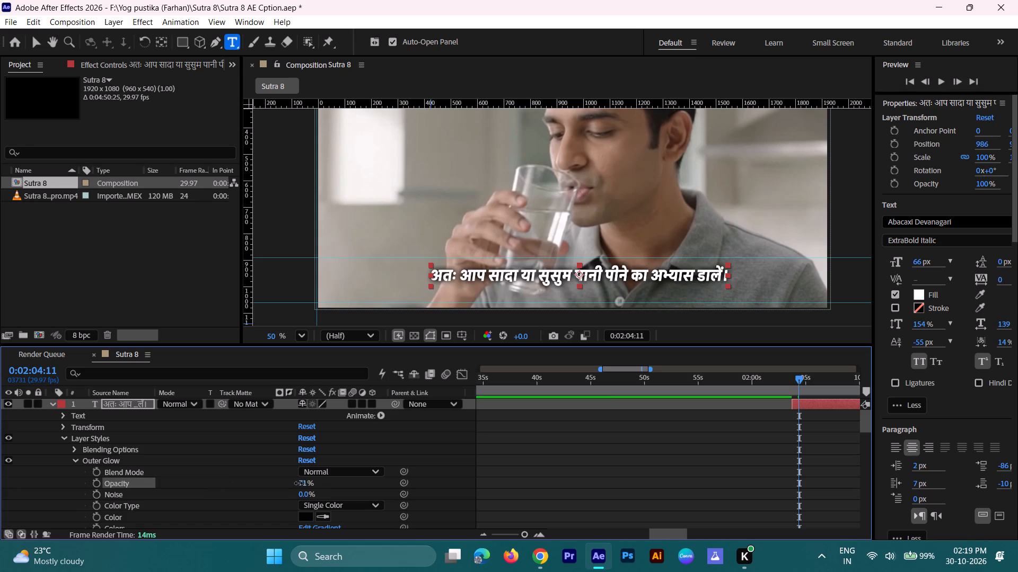
pyautogui.moveTo(299, 483); pyautogui.dragTo(289, 485)
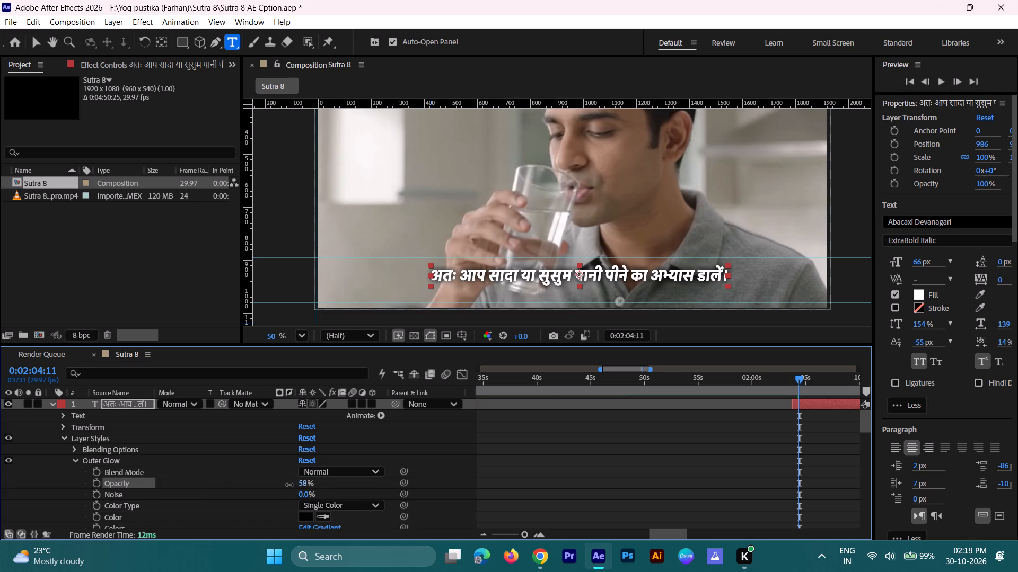
pyautogui.moveTo(289, 485); pyautogui.dragTo(294, 485)
pyautogui.scroll(-1, 271, 497)
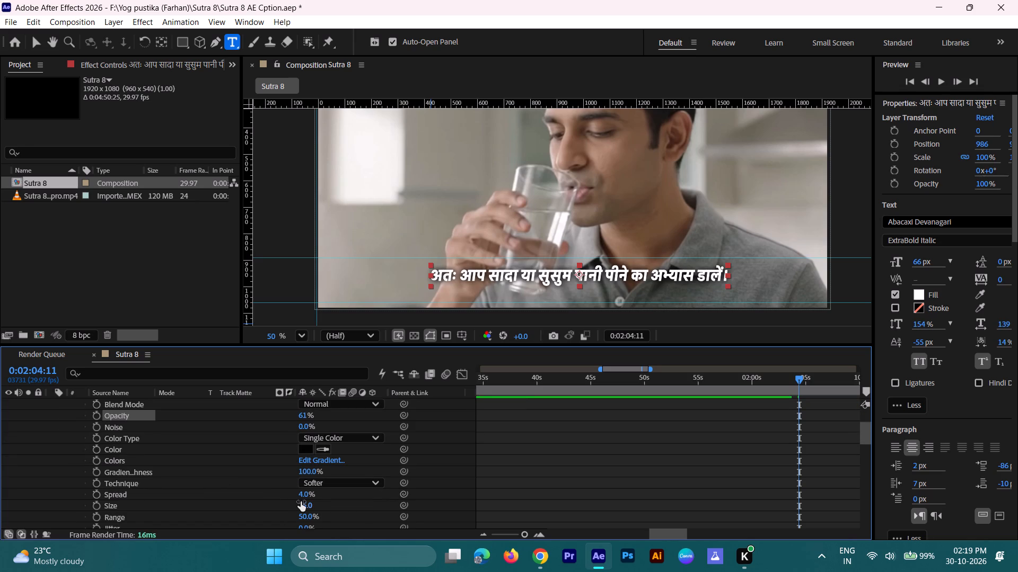
pyautogui.click(305, 496)
pyautogui.press('5')
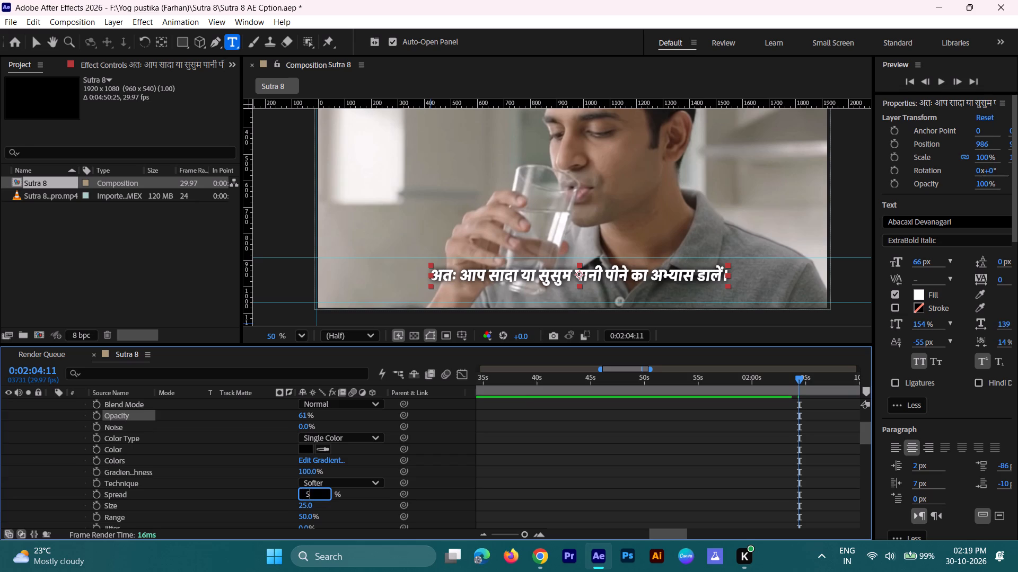
pyautogui.press('Return')
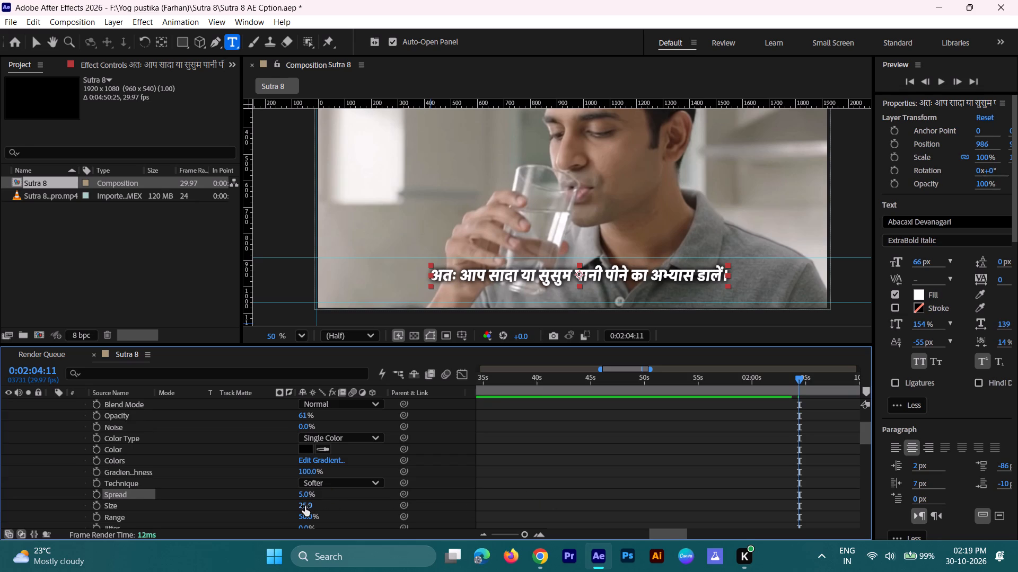
# Scrub between this caption and the two before it to compare their glow and line position, and collapse the layer's properties.
pyautogui.scroll(-1, 282, 506)
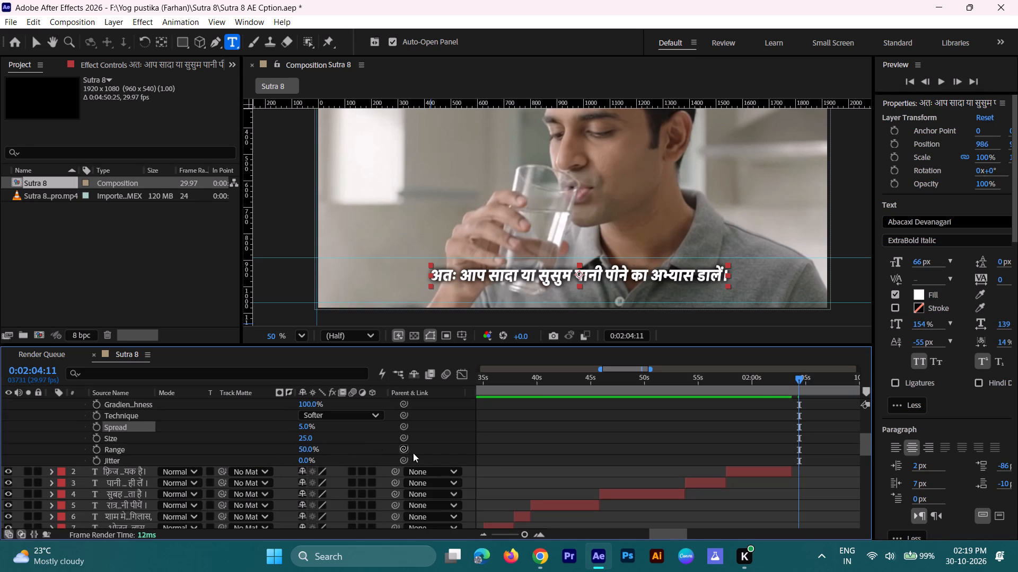
pyautogui.moveTo(797, 377); pyautogui.dragTo(776, 379)
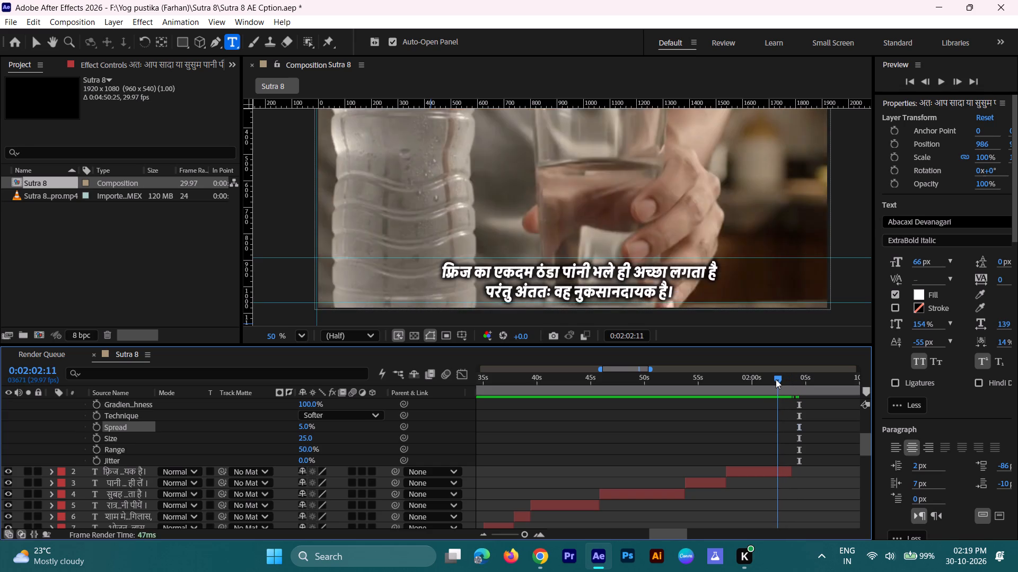
pyautogui.moveTo(776, 379); pyautogui.dragTo(796, 381)
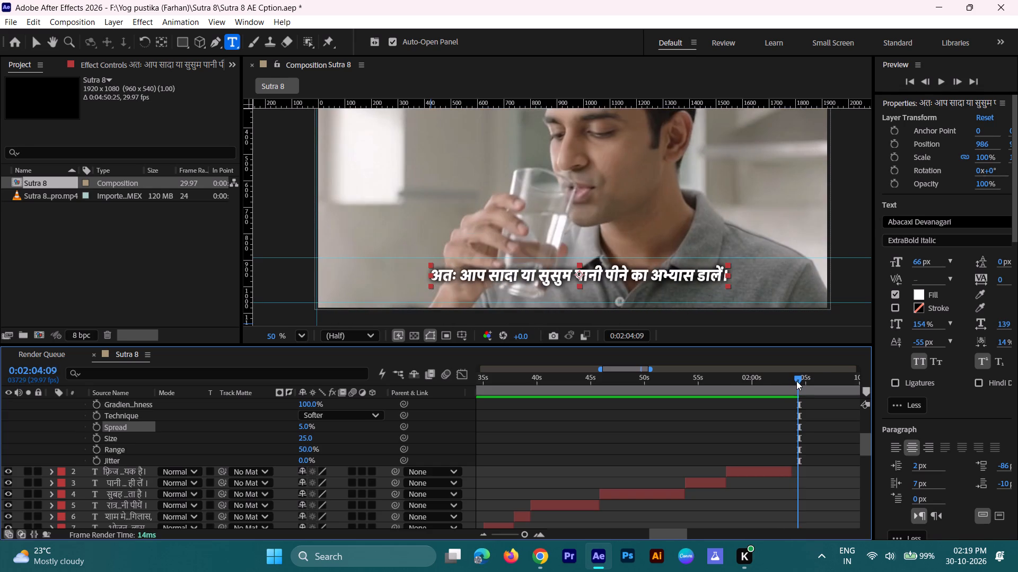
pyautogui.moveTo(796, 381); pyautogui.dragTo(736, 385)
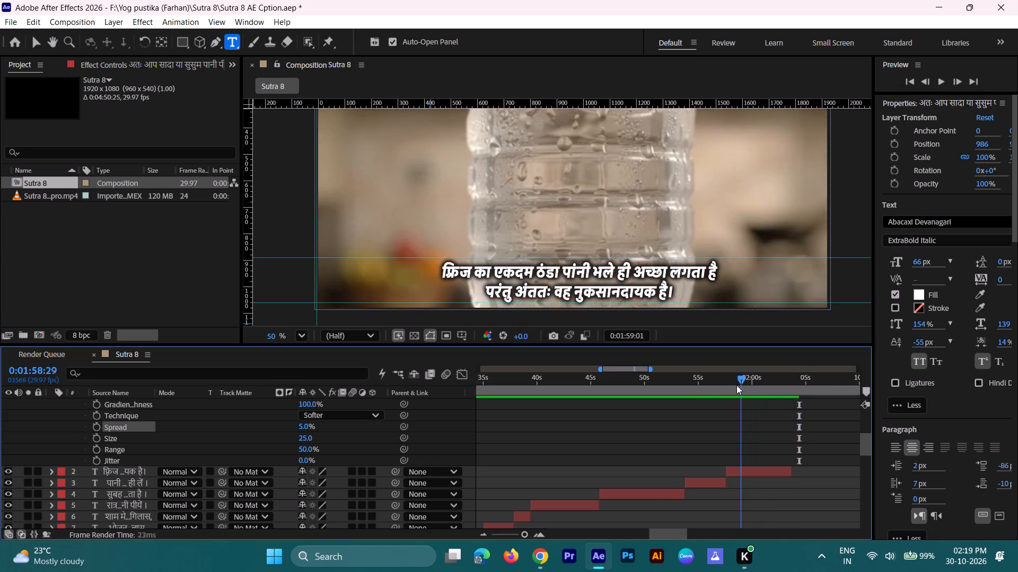
pyautogui.moveTo(736, 385); pyautogui.dragTo(698, 389)
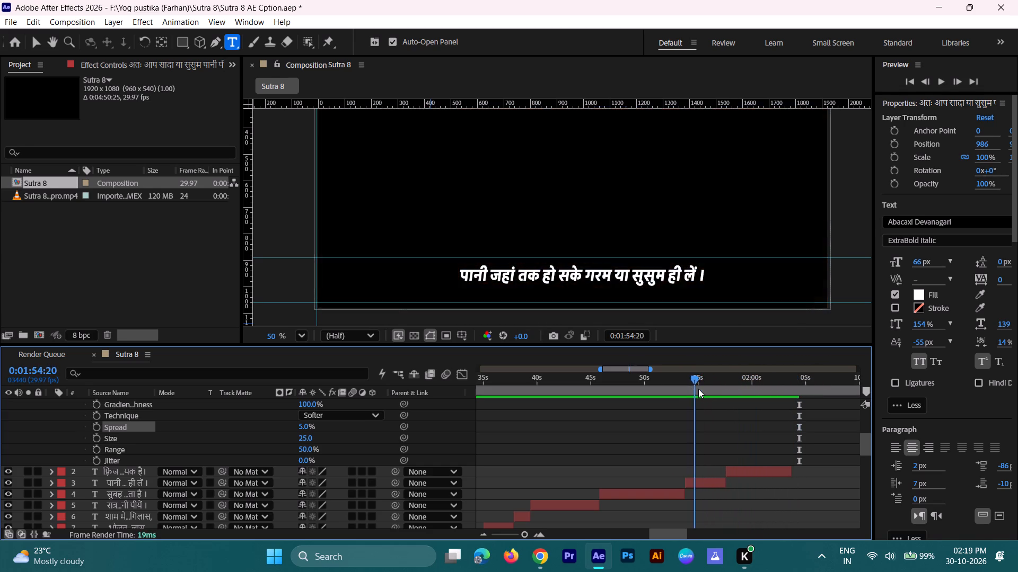
pyautogui.moveTo(698, 389); pyautogui.dragTo(786, 395)
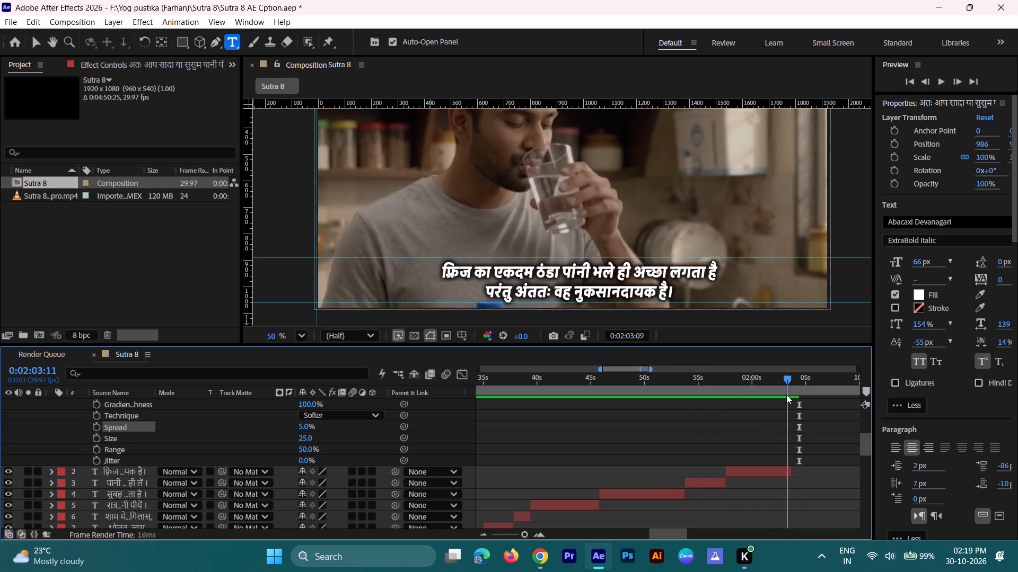
pyautogui.moveTo(786, 395); pyautogui.dragTo(807, 398)
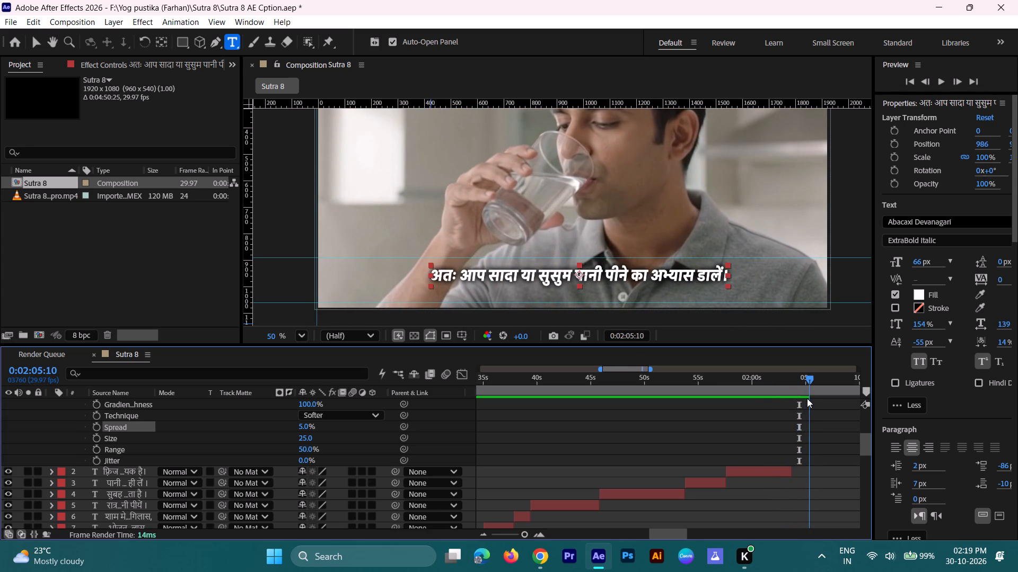
pyautogui.moveTo(807, 398); pyautogui.dragTo(811, 400)
pyautogui.scroll(2, 808, 445)
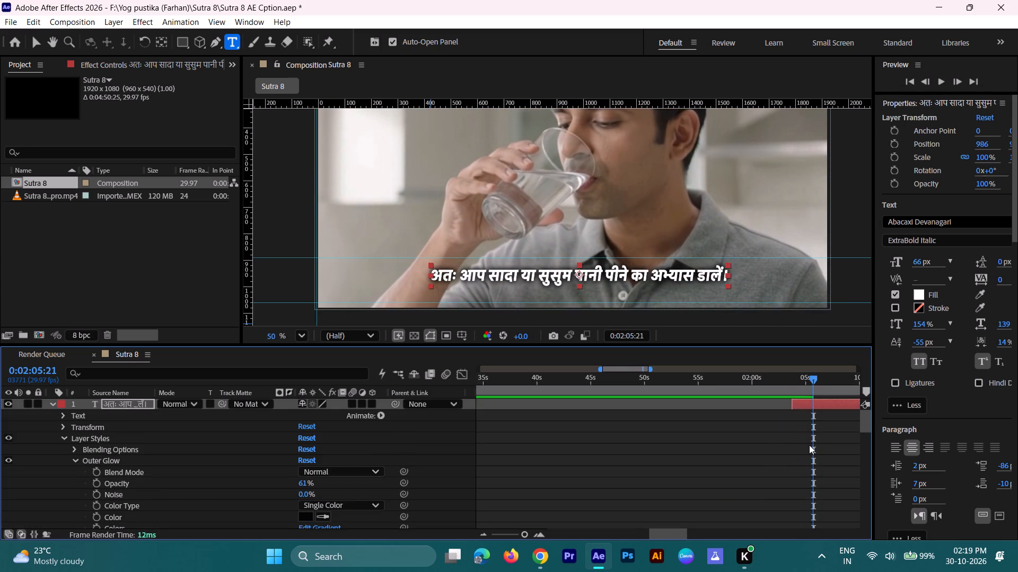
pyautogui.scroll(1, 809, 445)
pyautogui.scroll(-2, 810, 445)
pyautogui.scroll(3, 810, 445)
pyautogui.click(48, 404)
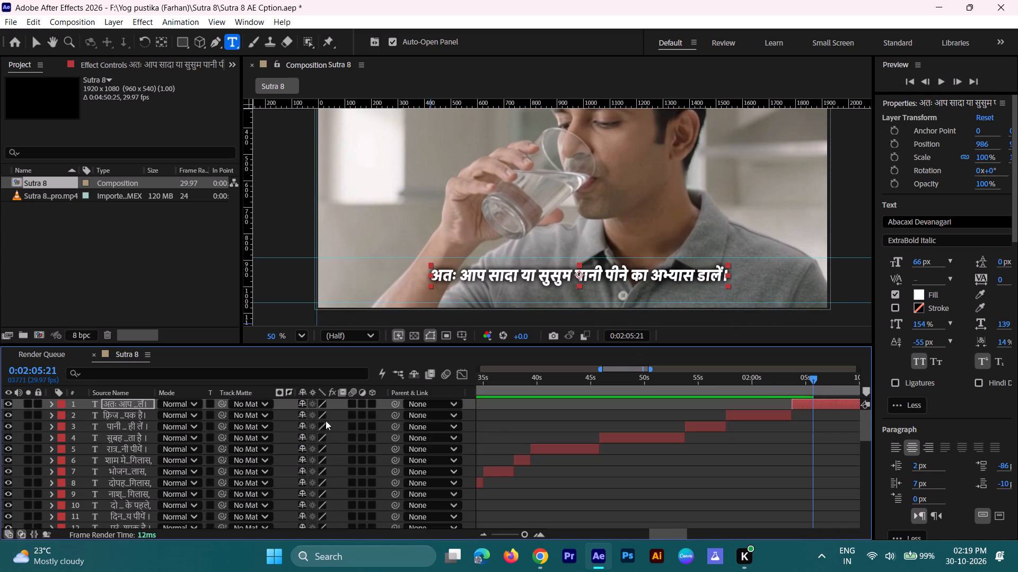
# Replay the video from around 0:02:05 to check the caption's timing against the narration and the scene cut.
pyautogui.moveTo(676, 532); pyautogui.dragTo(698, 533)
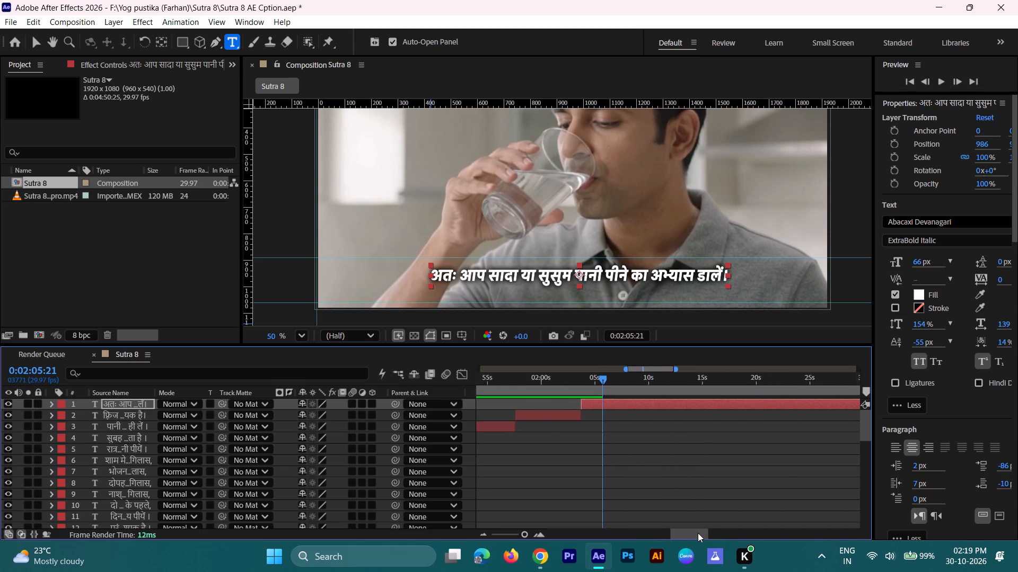
pyautogui.moveTo(698, 533); pyautogui.dragTo(701, 535)
pyautogui.click(560, 381)
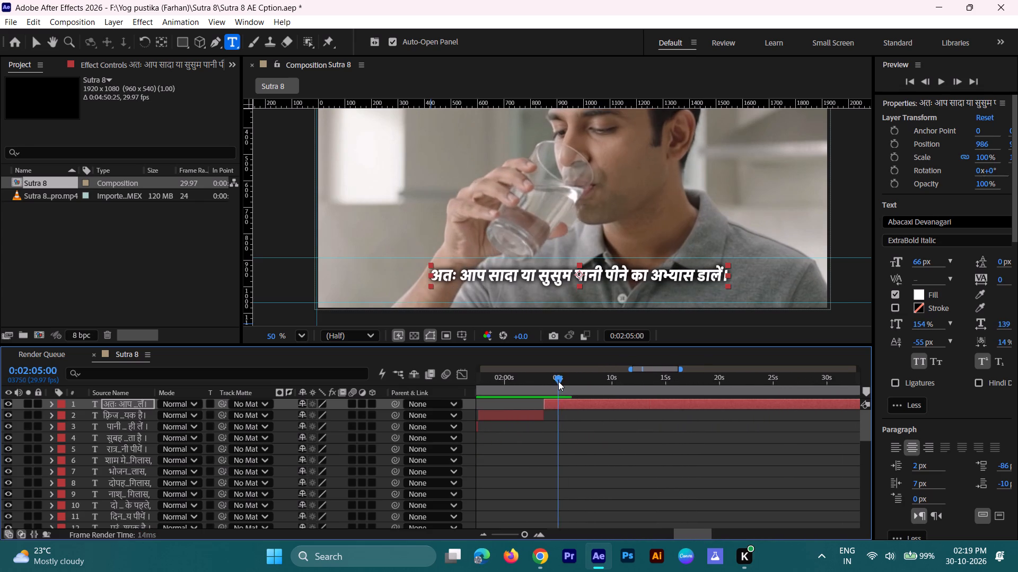
pyautogui.press('space')
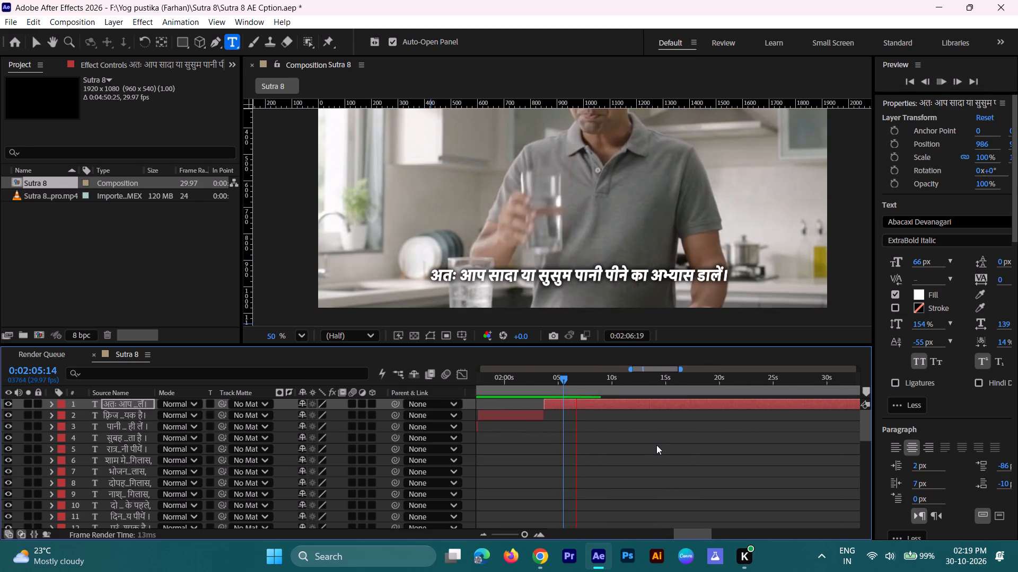
pyautogui.press('space')
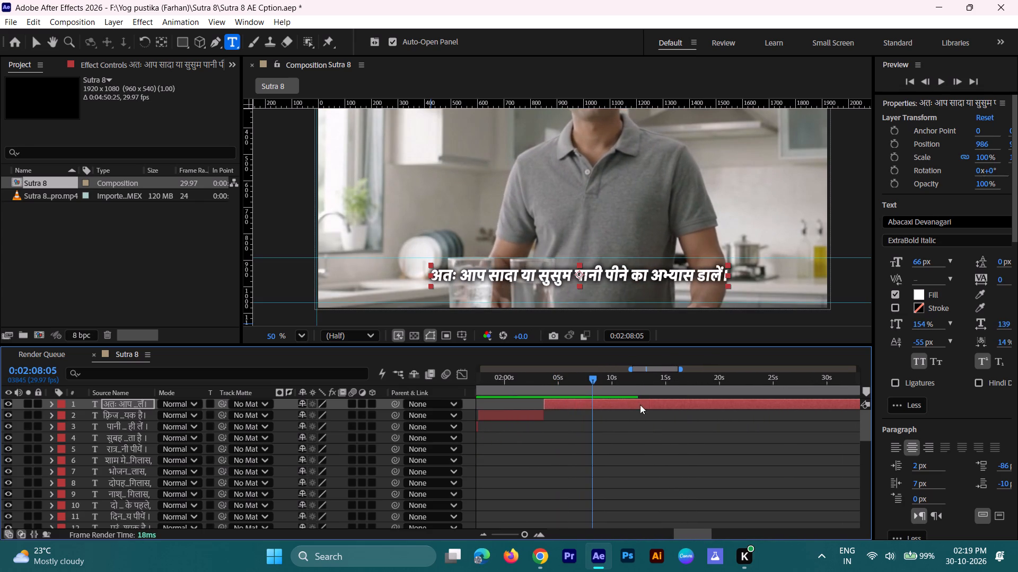
pyautogui.moveTo(592, 379); pyautogui.dragTo(554, 380)
pyautogui.press('space')
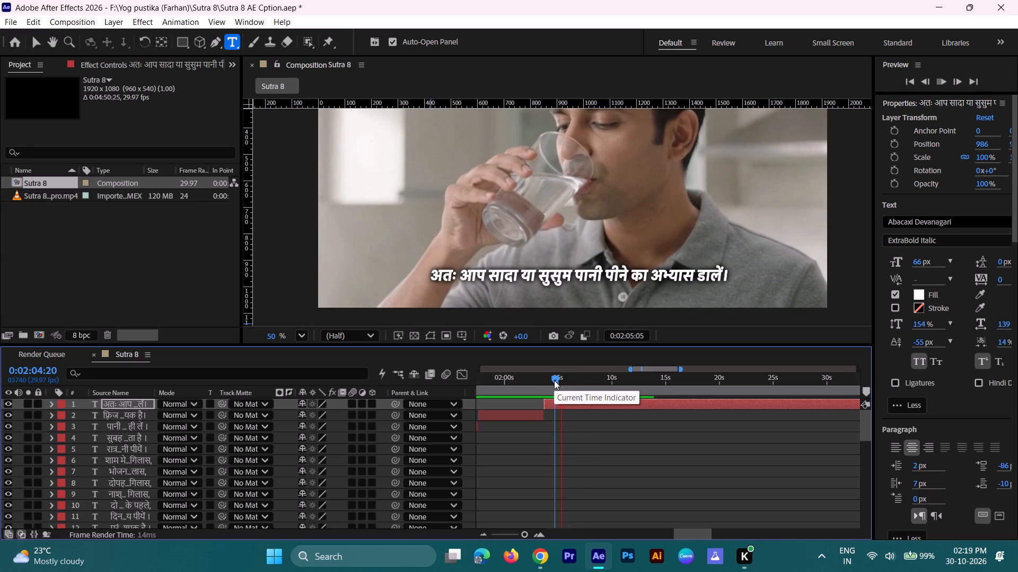
pyautogui.press('space')
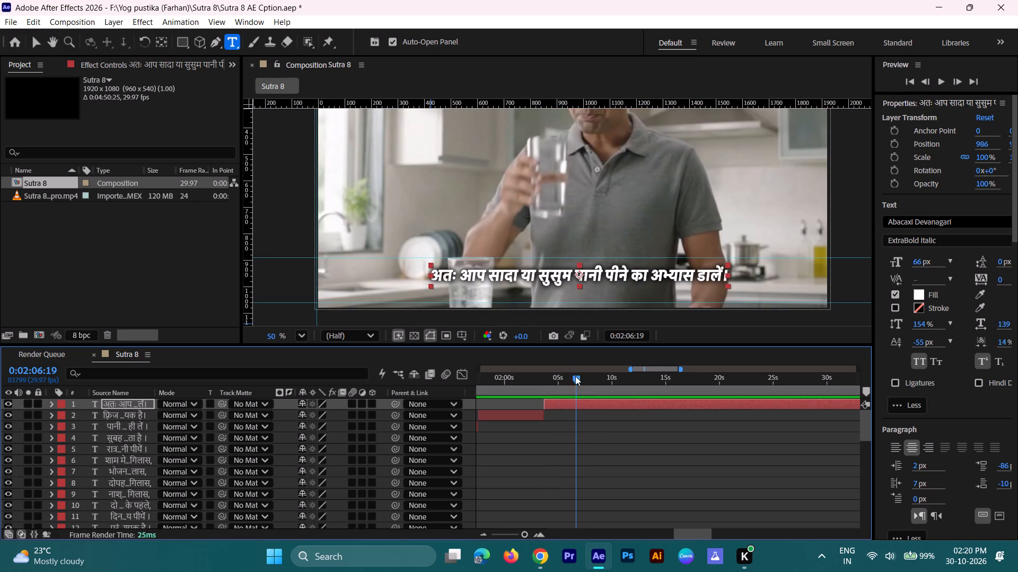
pyautogui.moveTo(576, 379); pyautogui.dragTo(559, 380)
pyautogui.press('space')
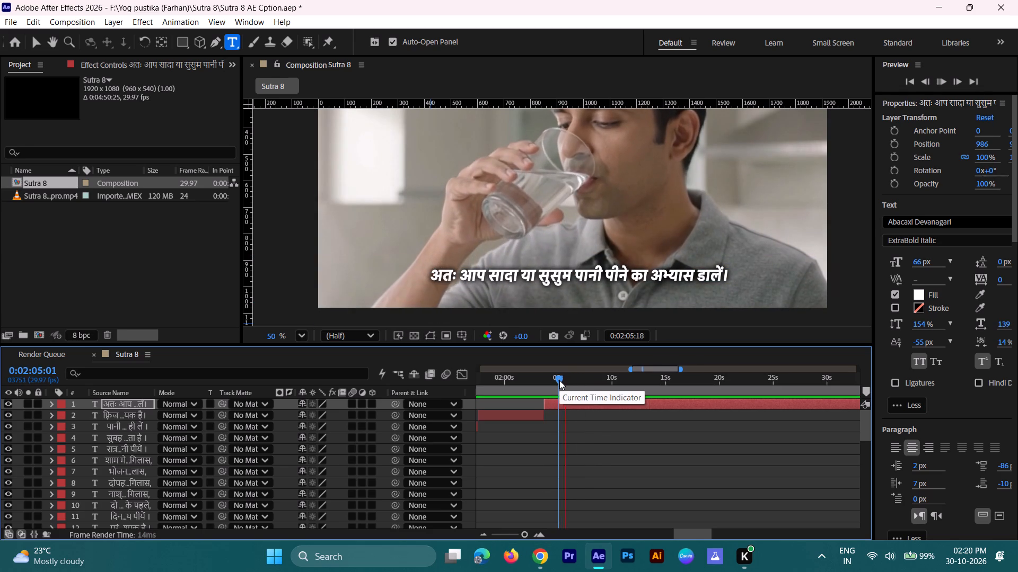
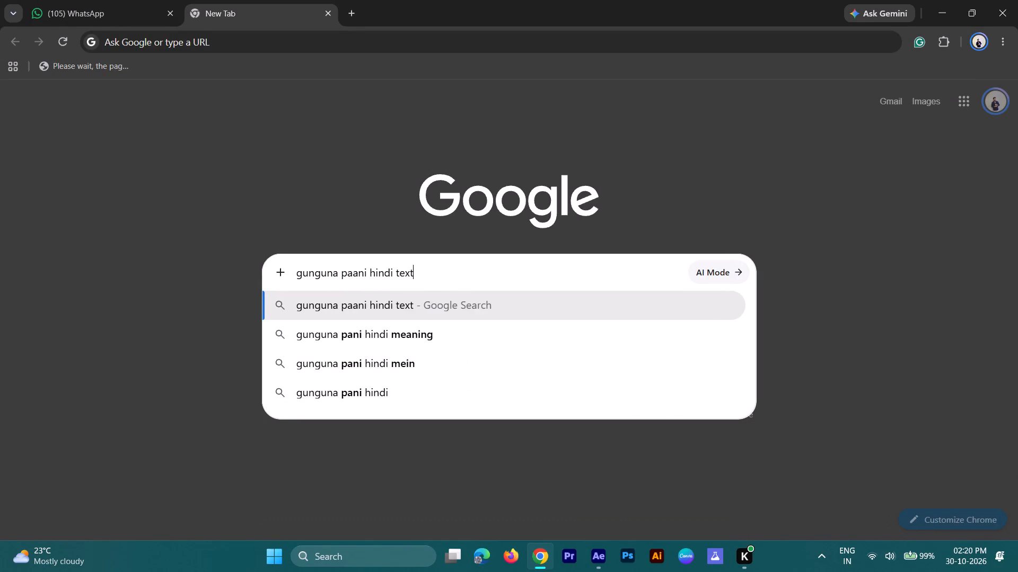
# Search the web for "gunguna paani hindi text" and copy the Devanagari word "गुनगुना" from the results.
pyautogui.press('Return')
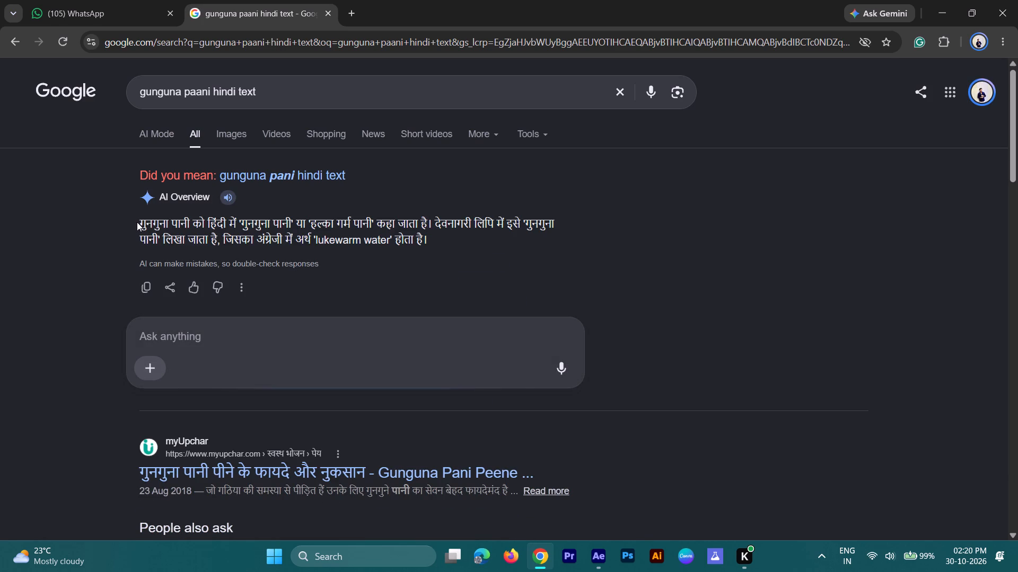
pyautogui.moveTo(140, 222); pyautogui.dragTo(169, 224)
pyautogui.hotkey('ctrl', 'c')
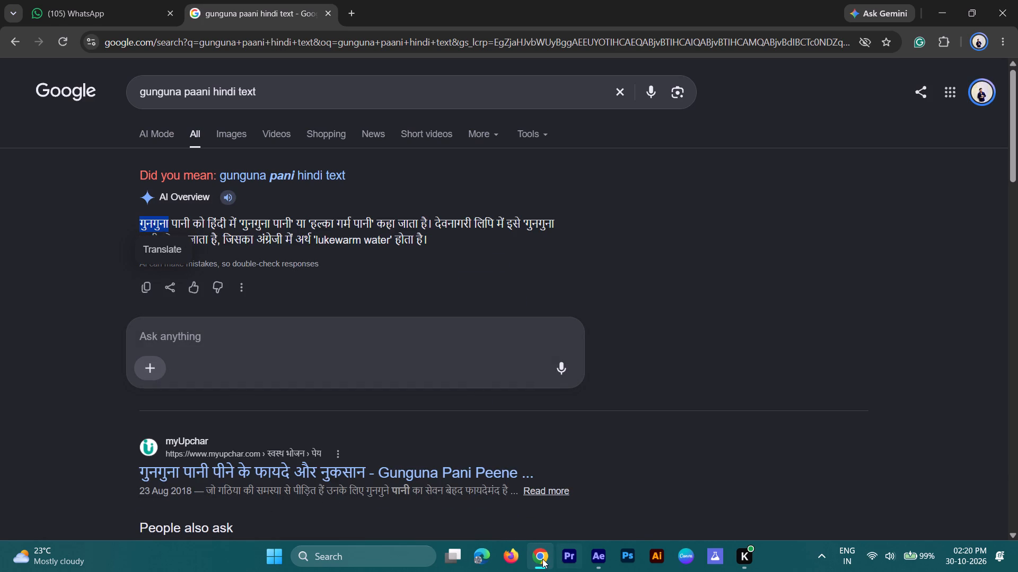
# Switch to After Effects and replace "सुसुम" with "गुनगुना" in the caption "अतः आप सादा या सुसुम पानी पीने का अभ्यास डालें।".
pyautogui.click(600, 562)
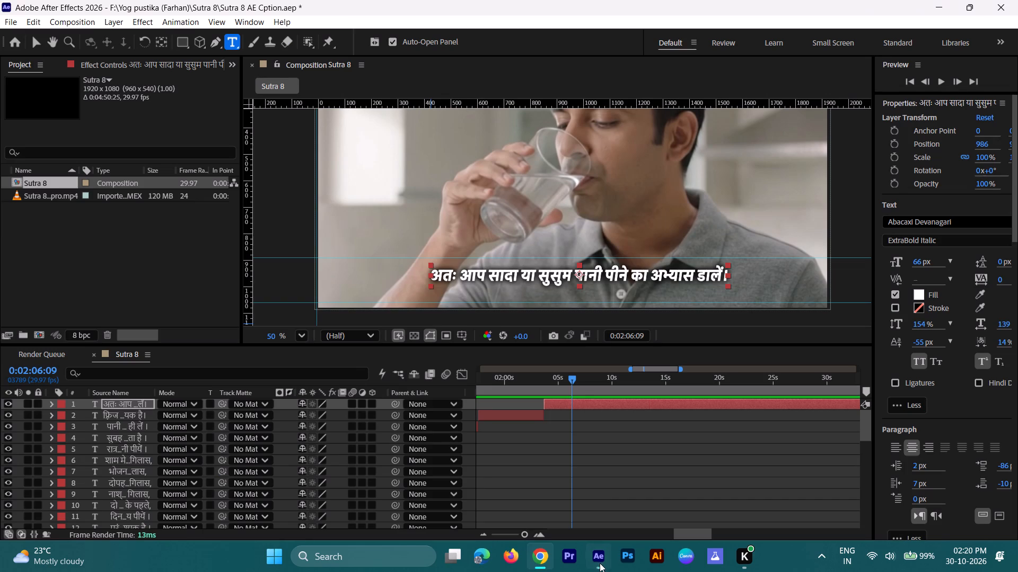
pyautogui.moveTo(540, 278); pyautogui.dragTo(561, 278)
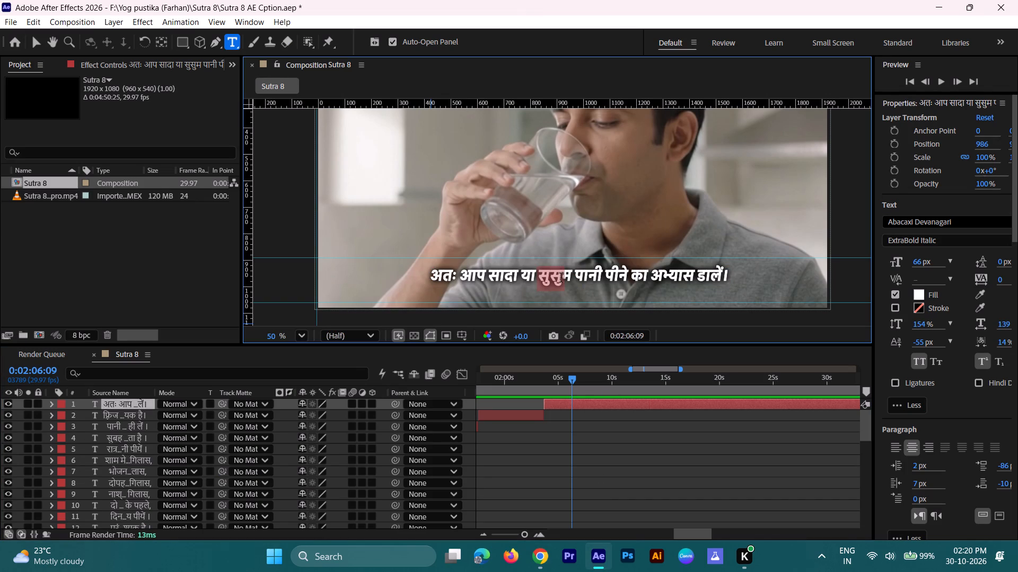
pyautogui.moveTo(561, 278); pyautogui.dragTo(571, 278)
pyautogui.click(569, 278)
pyautogui.hotkey('ctrl', 'v')
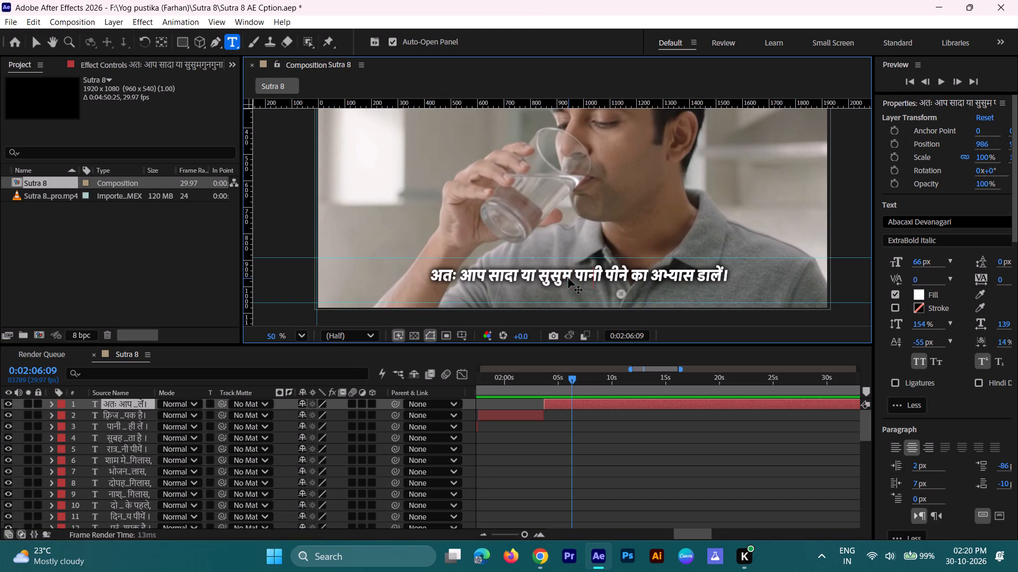
pyautogui.click(548, 276)
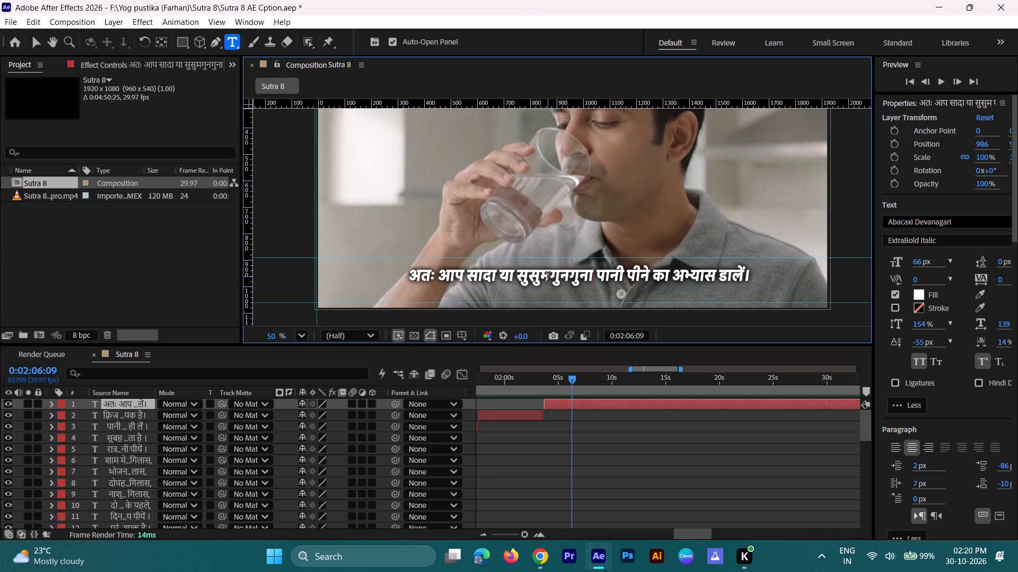
pyautogui.press('BackSpace')
pyautogui.press('BackSpace')
pyautogui.press('BackSpace')
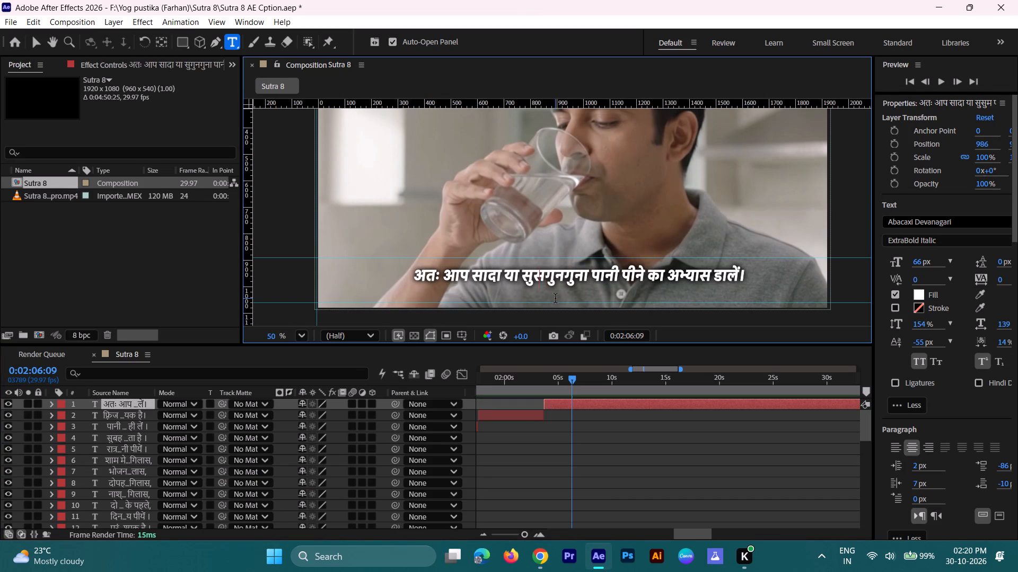
pyautogui.press('BackSpace')
pyautogui.press('BackSpace')
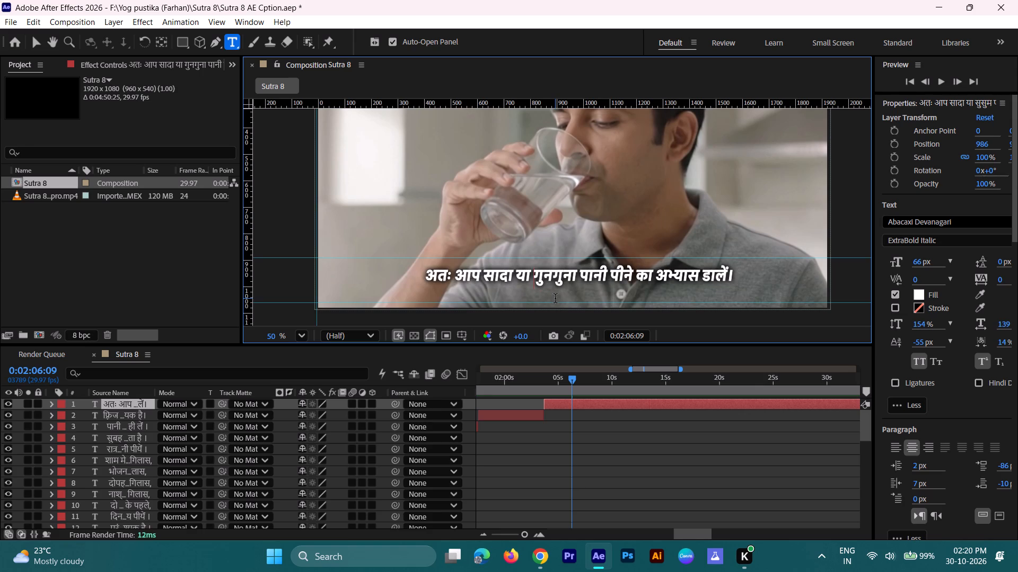
pyautogui.press('BackSpace')
pyautogui.press('space')
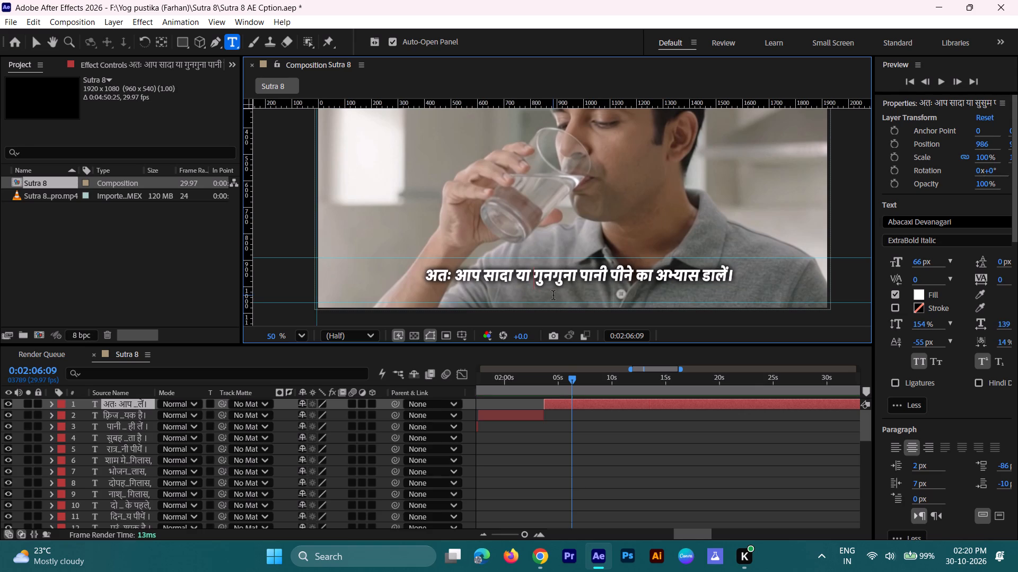
# Look back through the earlier captions and replace "सुसुम" with "गुनगुना" in "पानी जहां तक हो सके गरम या सुसुम ही लें।".
pyautogui.moveTo(573, 383); pyautogui.dragTo(542, 381)
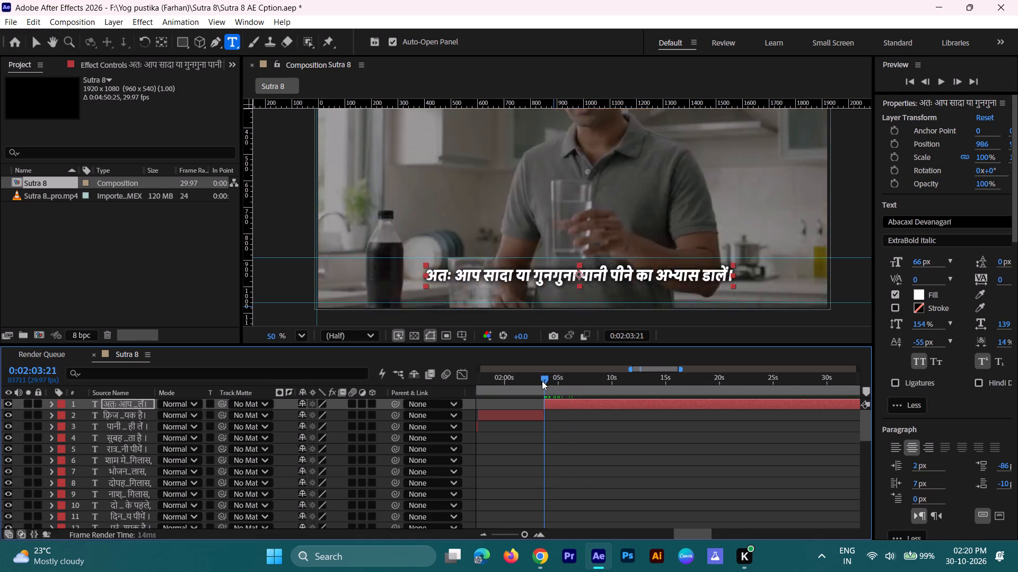
pyautogui.moveTo(542, 381); pyautogui.dragTo(521, 380)
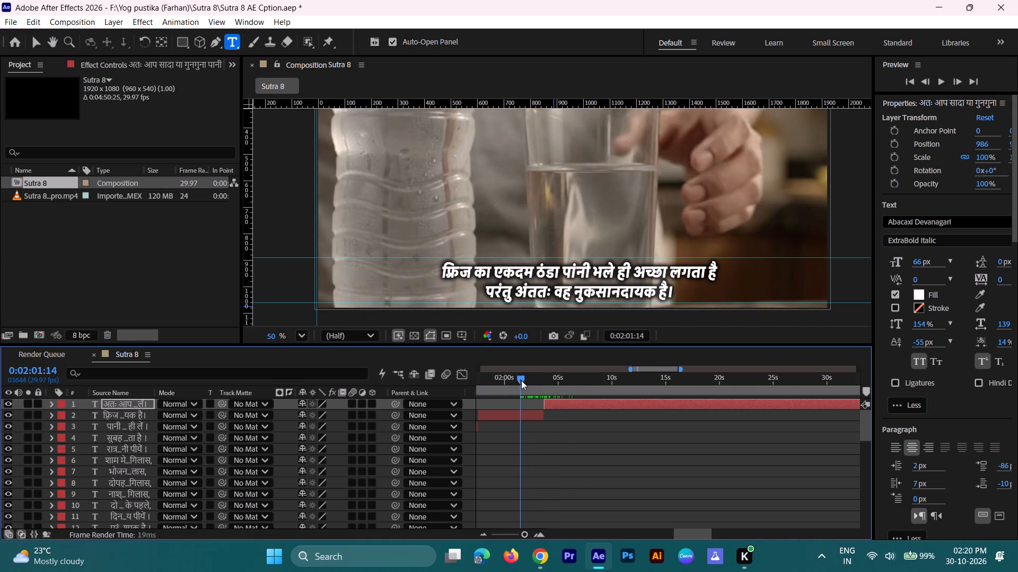
pyautogui.moveTo(521, 380); pyautogui.dragTo(482, 378)
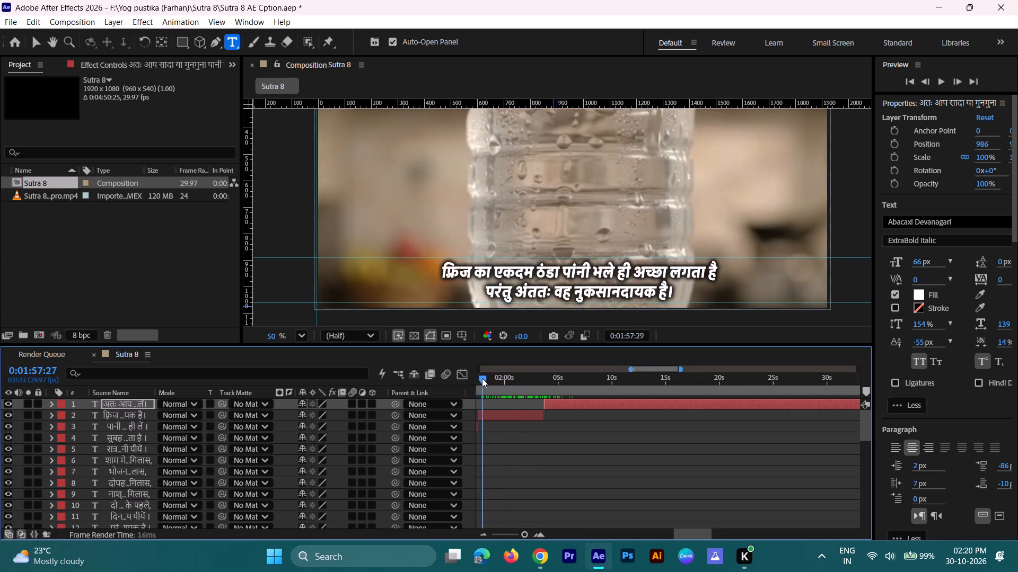
pyautogui.moveTo(482, 378); pyautogui.dragTo(548, 386)
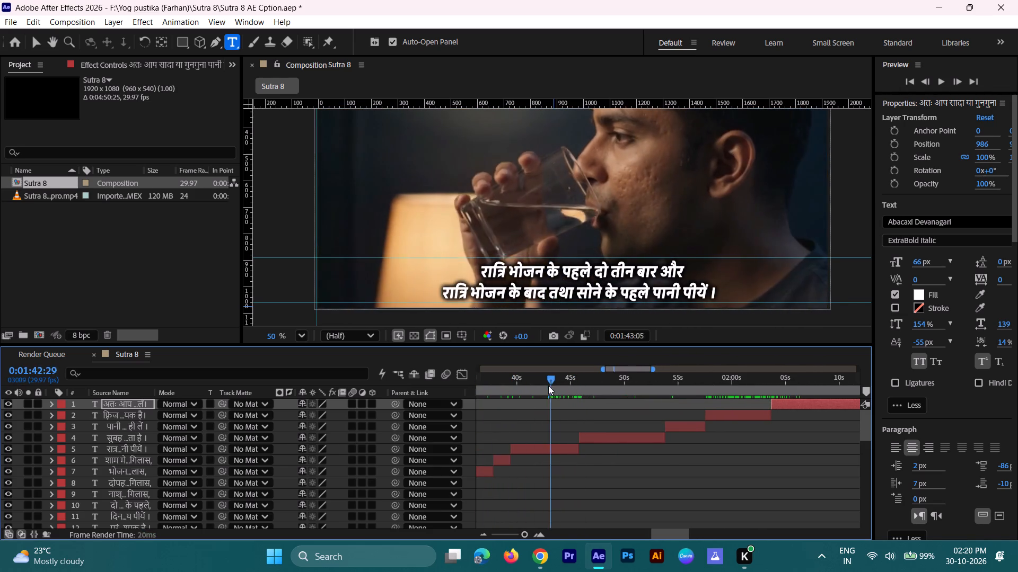
pyautogui.moveTo(548, 386); pyautogui.dragTo(523, 384)
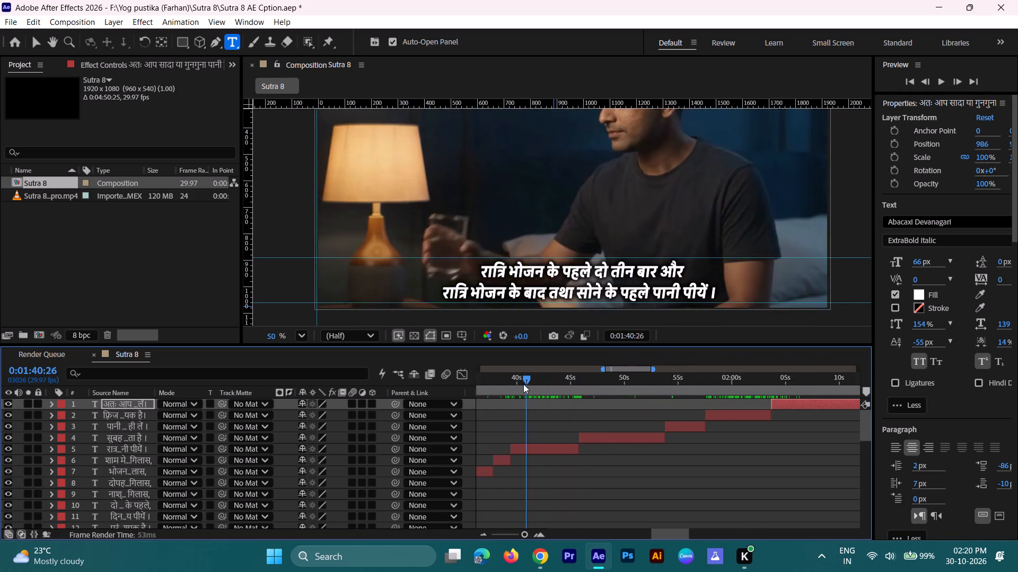
pyautogui.moveTo(523, 384); pyautogui.dragTo(545, 383)
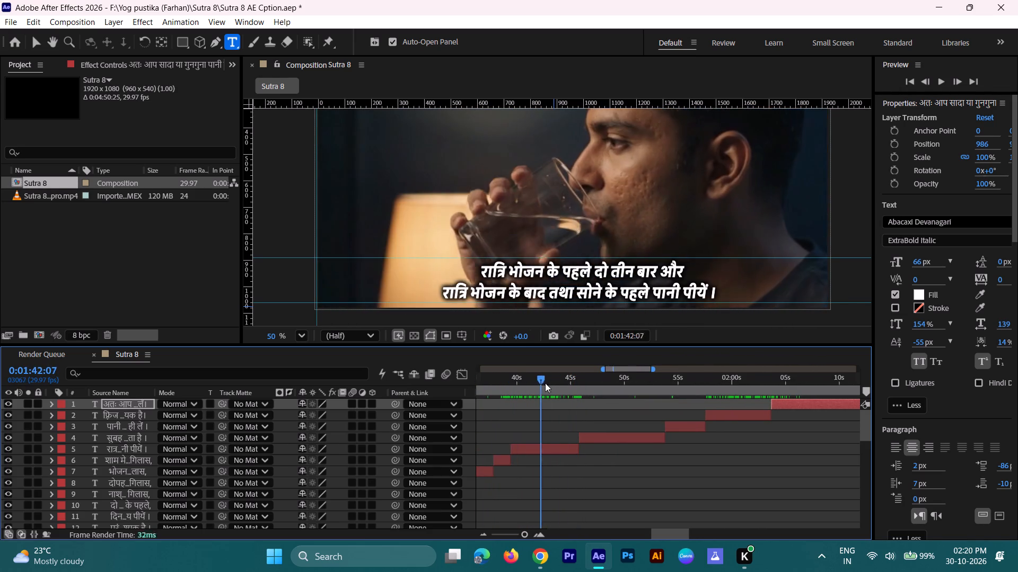
pyautogui.moveTo(545, 383); pyautogui.dragTo(622, 383)
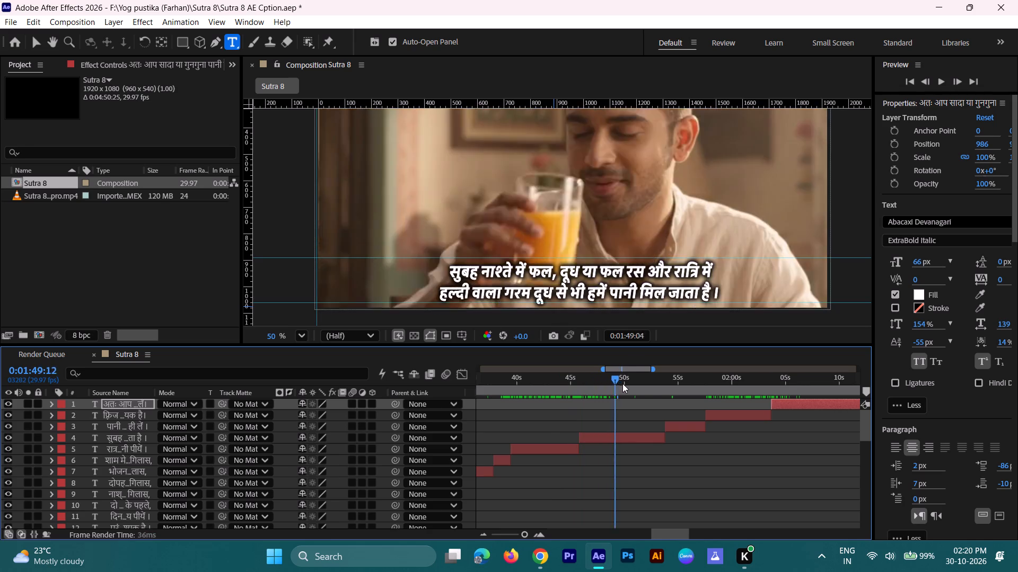
pyautogui.moveTo(622, 383); pyautogui.dragTo(679, 383)
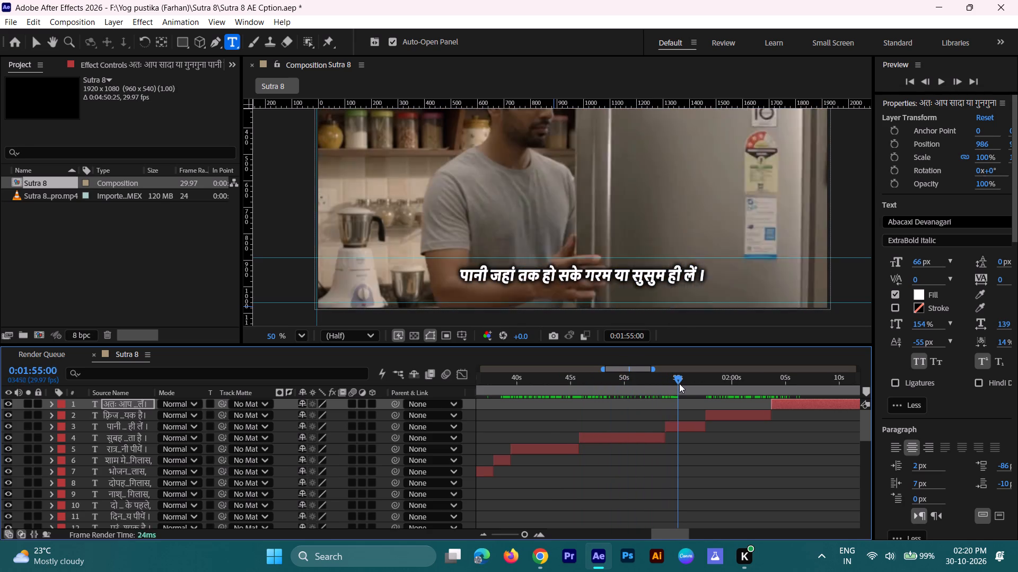
pyautogui.moveTo(679, 383); pyautogui.dragTo(681, 383)
pyautogui.moveTo(669, 278); pyautogui.dragTo(654, 278)
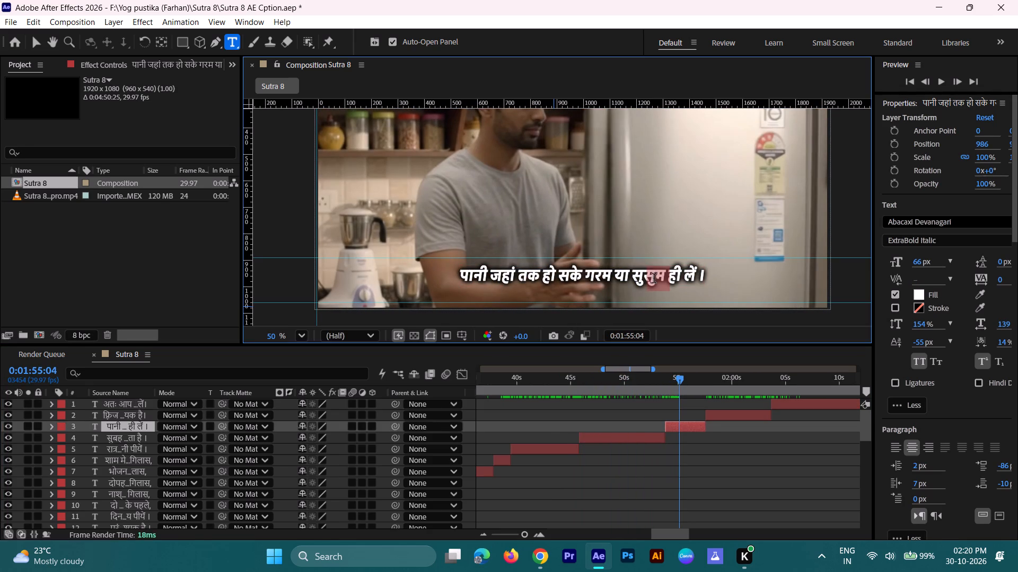
pyautogui.moveTo(654, 278); pyautogui.dragTo(633, 278)
pyautogui.hotkey('ctrl', 'v')
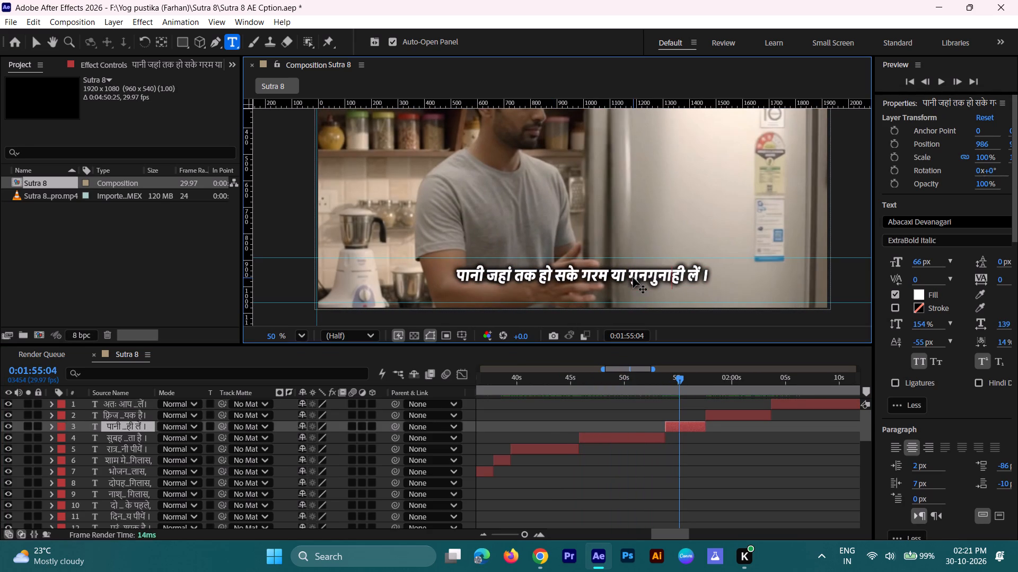
pyautogui.press('space')
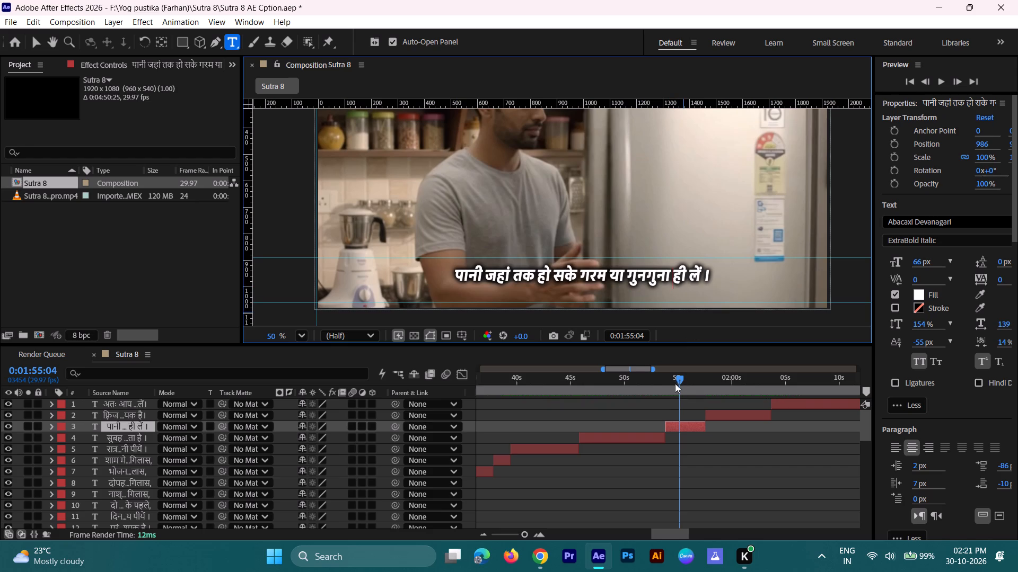
# Play back from 0:01:53:21 and again from 0:02:03:24 to check the two reworded captions against the narration.
pyautogui.moveTo(675, 382); pyautogui.dragTo(664, 381)
pyautogui.press('space')
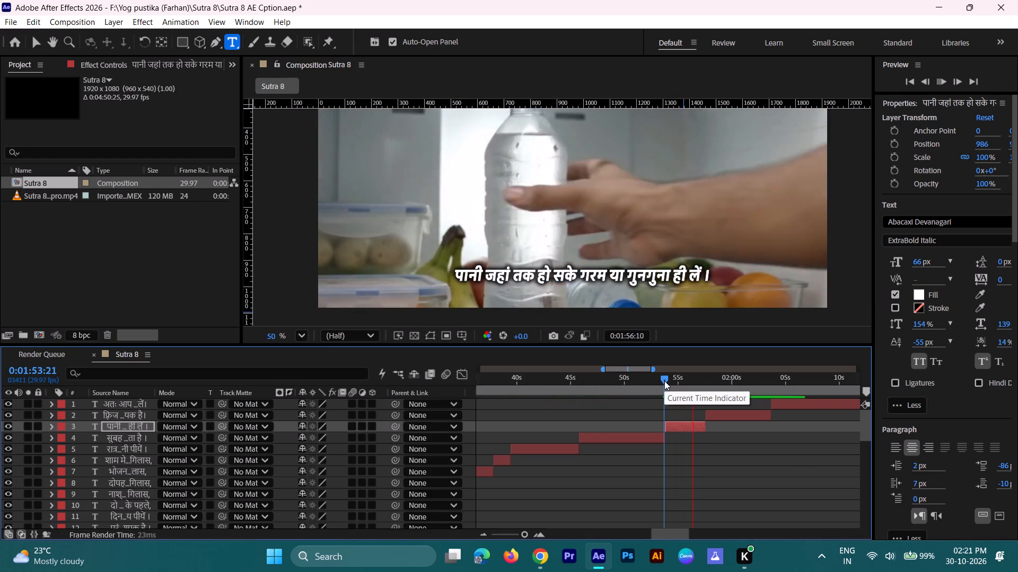
pyautogui.moveTo(731, 383); pyautogui.dragTo(767, 387)
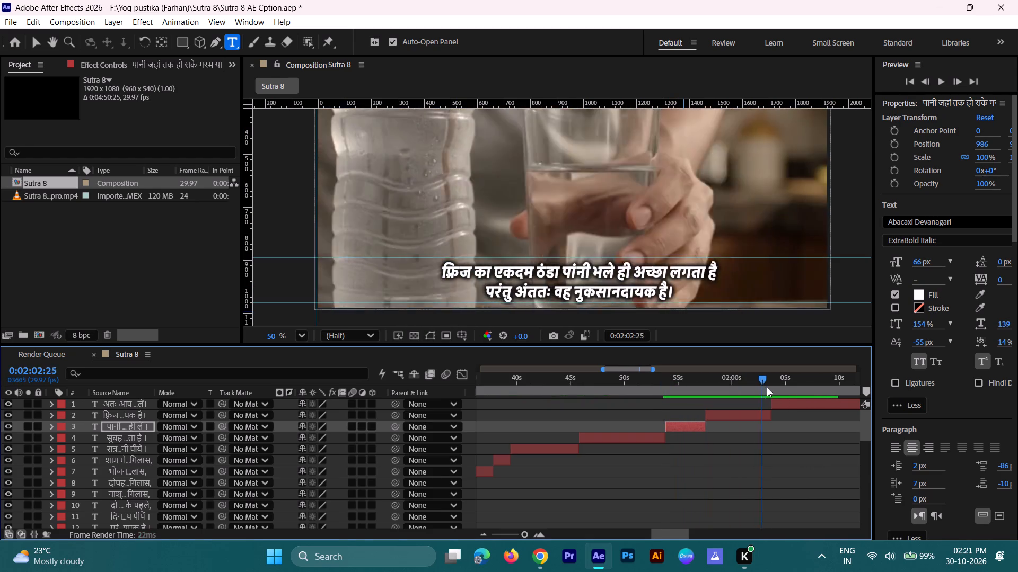
pyautogui.moveTo(767, 387); pyautogui.dragTo(773, 388)
pyautogui.press('space')
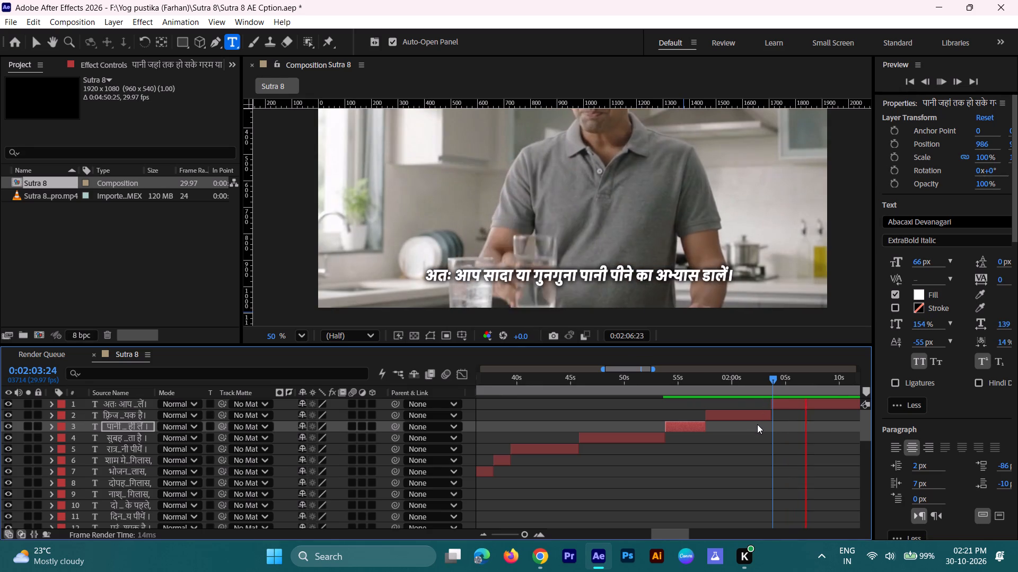
pyautogui.press('space')
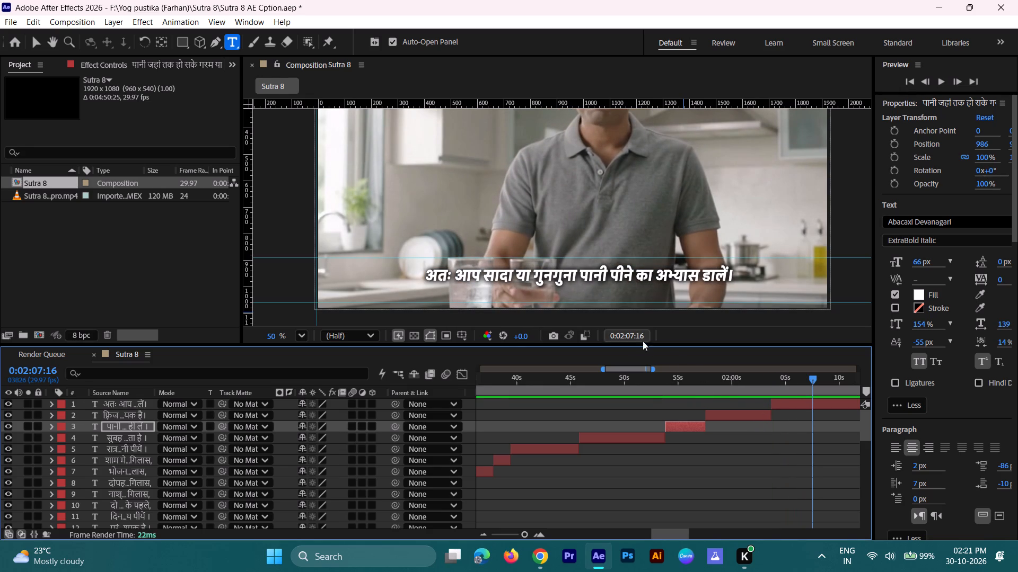
pyautogui.press('space')
pyautogui.press('space')
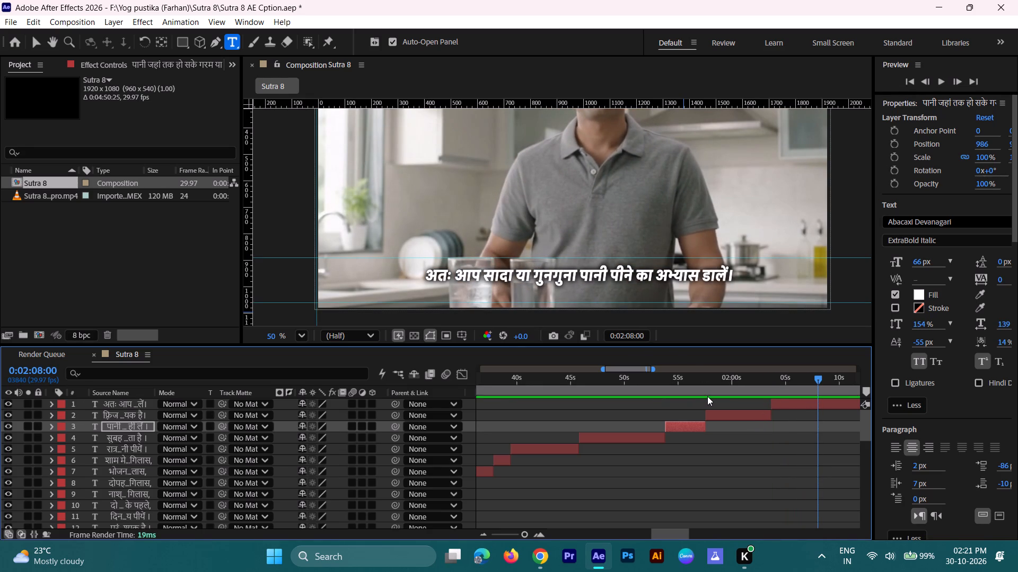
pyautogui.press('space')
pyautogui.press('space')
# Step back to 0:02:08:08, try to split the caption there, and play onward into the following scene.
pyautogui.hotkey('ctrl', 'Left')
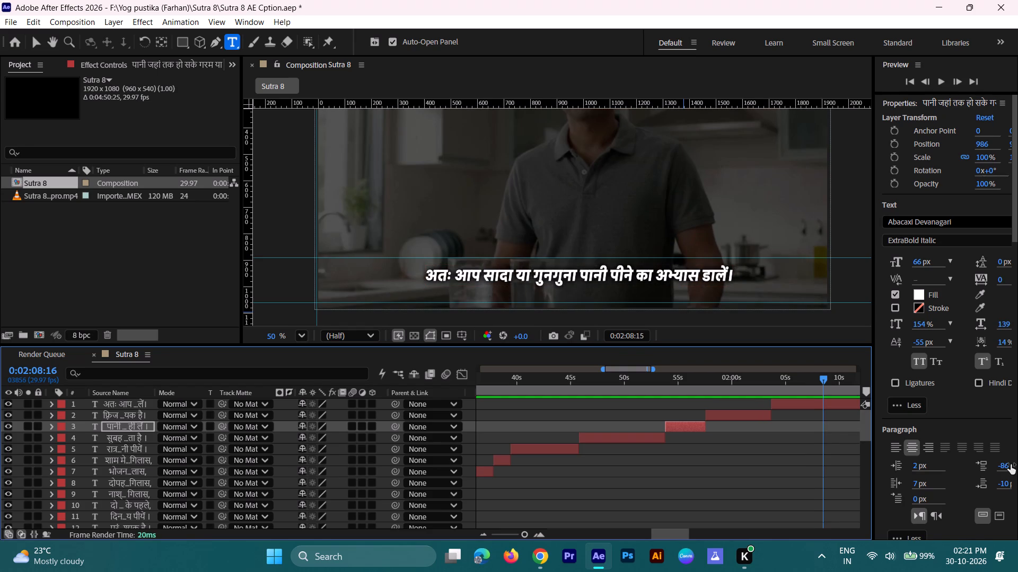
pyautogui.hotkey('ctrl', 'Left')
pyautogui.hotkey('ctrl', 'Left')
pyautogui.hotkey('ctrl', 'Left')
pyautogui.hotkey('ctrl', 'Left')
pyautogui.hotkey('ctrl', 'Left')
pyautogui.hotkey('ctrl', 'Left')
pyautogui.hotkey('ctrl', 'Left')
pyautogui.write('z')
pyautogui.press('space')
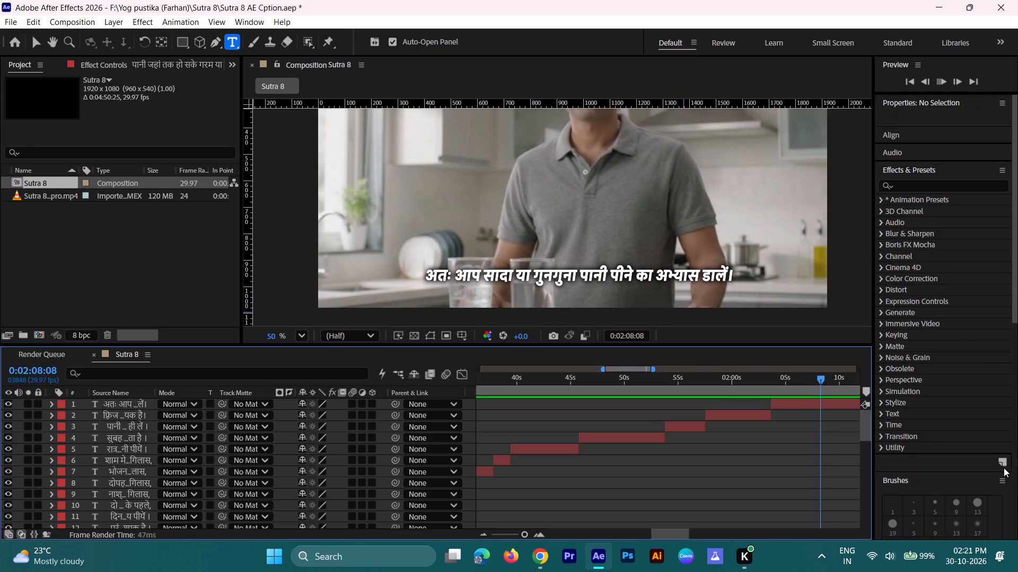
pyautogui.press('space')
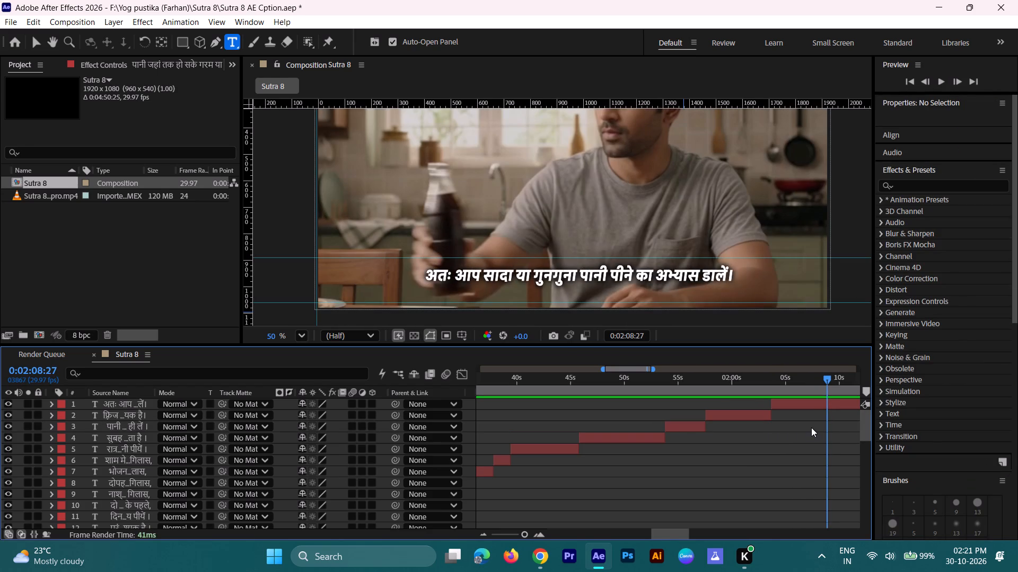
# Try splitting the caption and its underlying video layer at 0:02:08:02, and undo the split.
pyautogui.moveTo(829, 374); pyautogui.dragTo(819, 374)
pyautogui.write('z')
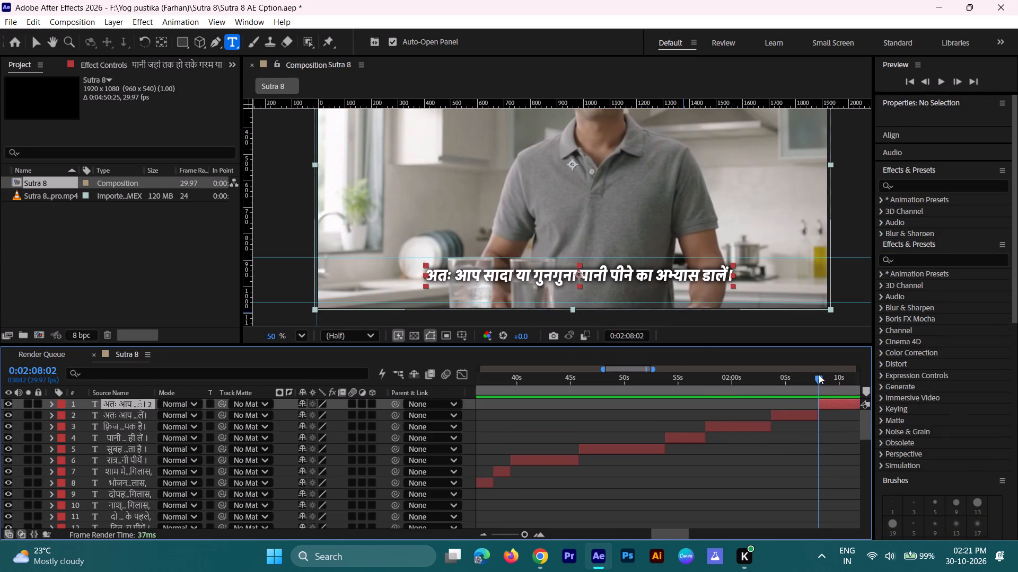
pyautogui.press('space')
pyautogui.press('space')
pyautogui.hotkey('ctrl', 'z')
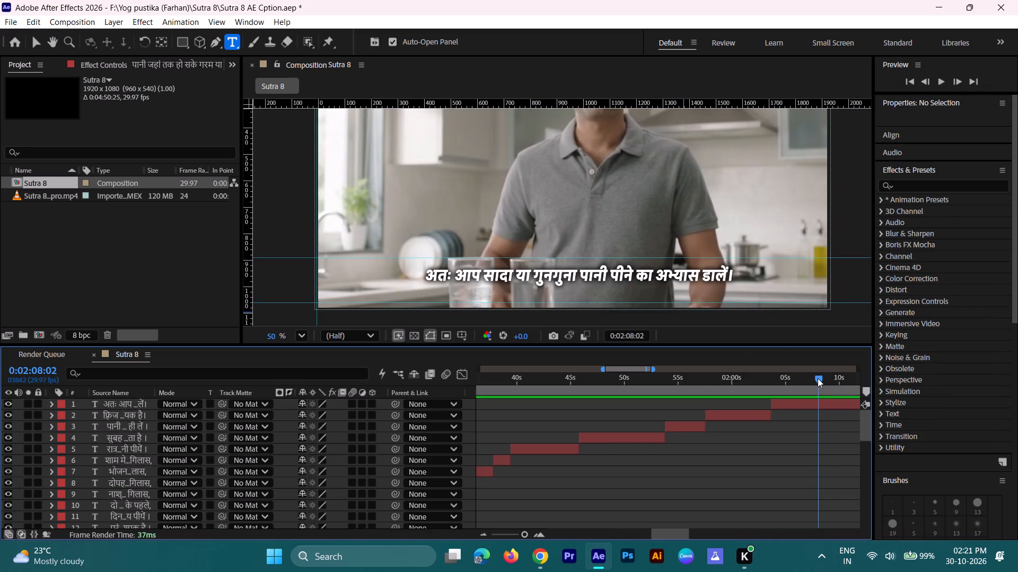
# Split the last caption and its underlying video layer at 0:02:08:04, and play across the split to check it.
pyautogui.hotkey('ctrl', 'Right')
pyautogui.hotkey('ctrl', 'Right')
pyautogui.write('z')
pyautogui.press('space')
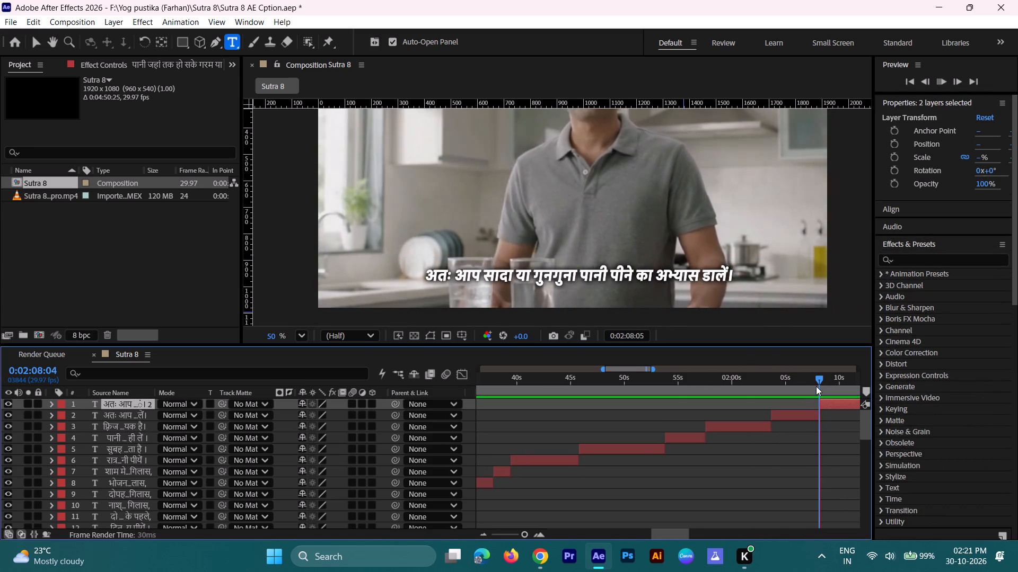
pyautogui.press('space')
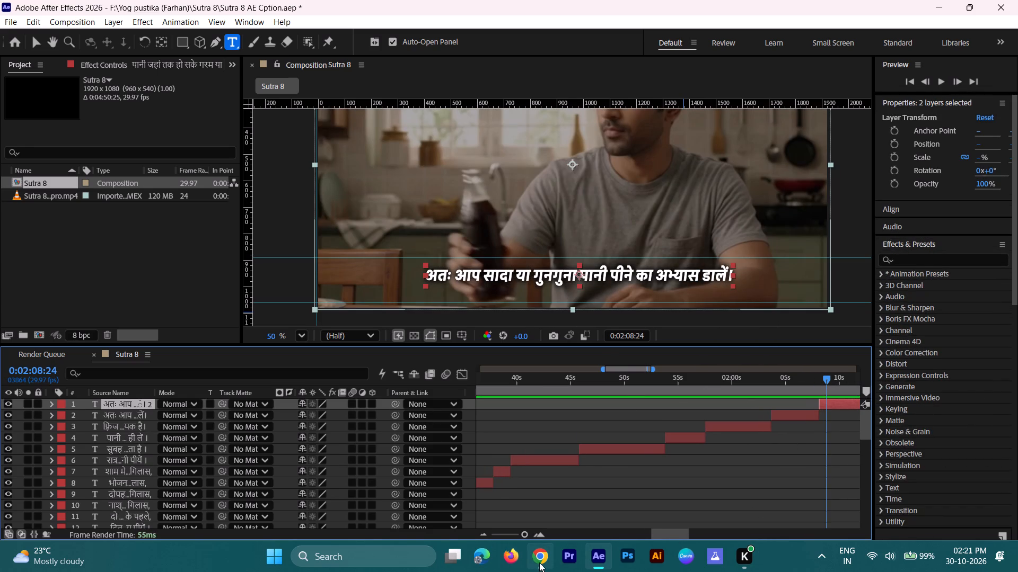
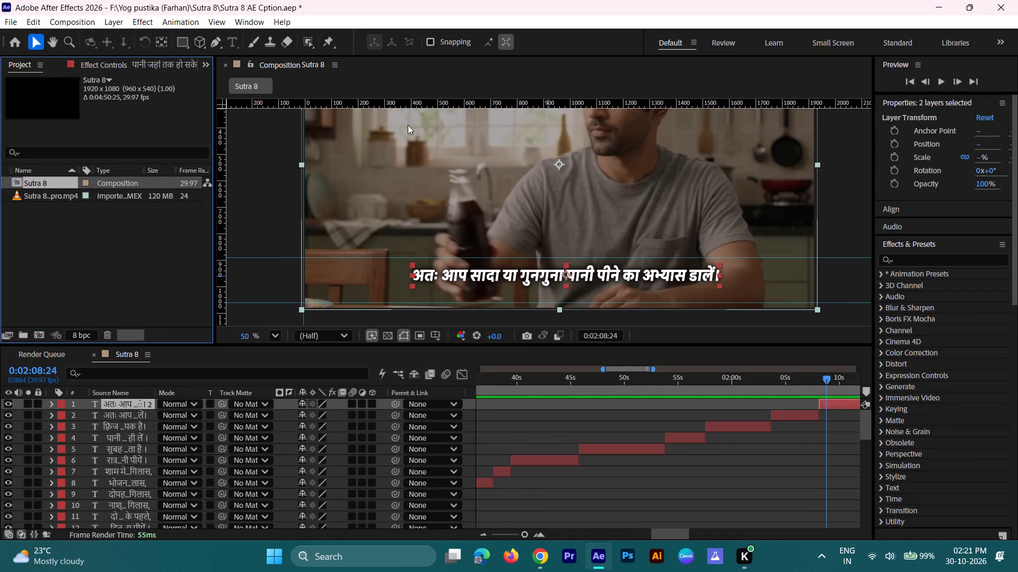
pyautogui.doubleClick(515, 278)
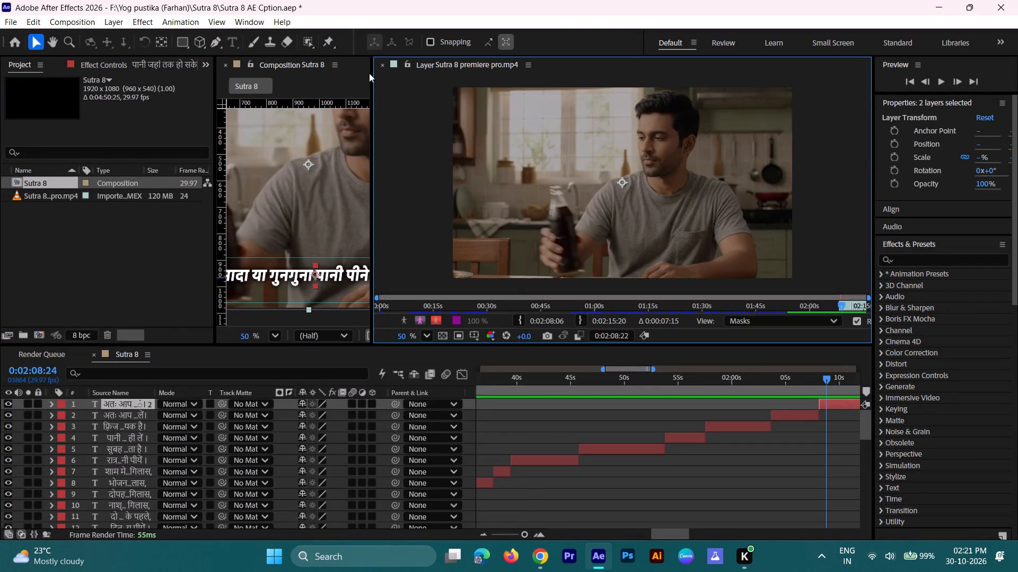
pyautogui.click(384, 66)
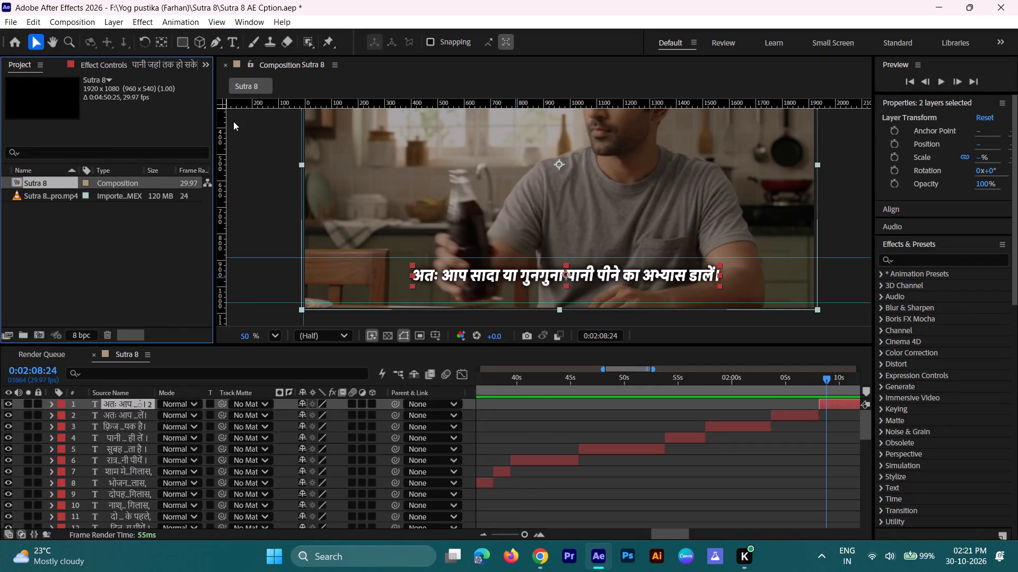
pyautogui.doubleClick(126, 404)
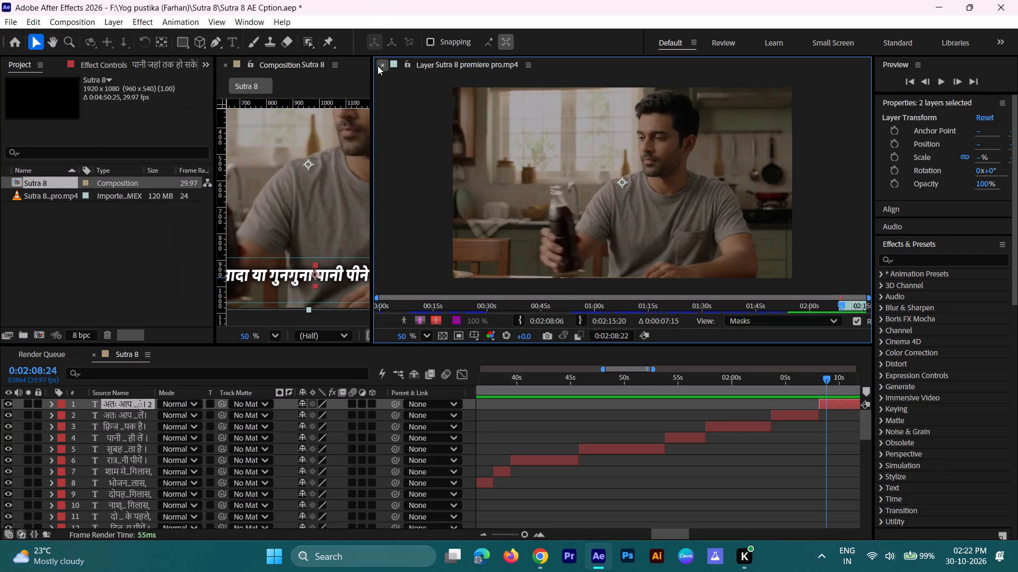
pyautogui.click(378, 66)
# Replace the wording of the caption at 0:02:08:24 with the copied text "कोल्ड ड्रिंक छोद दें उसकी जगह फल का".
pyautogui.click(234, 42)
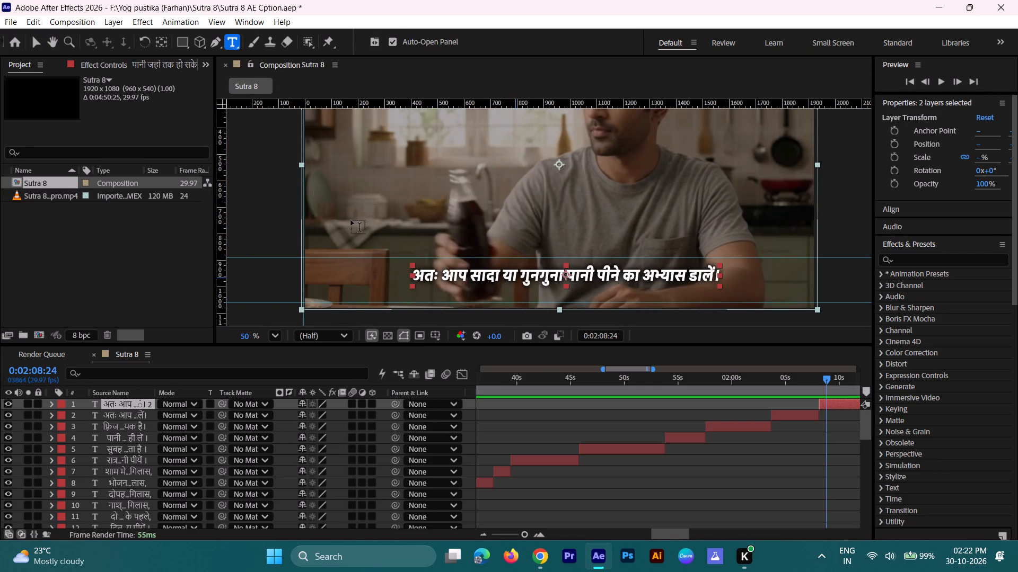
pyautogui.moveTo(411, 275); pyautogui.dragTo(499, 288)
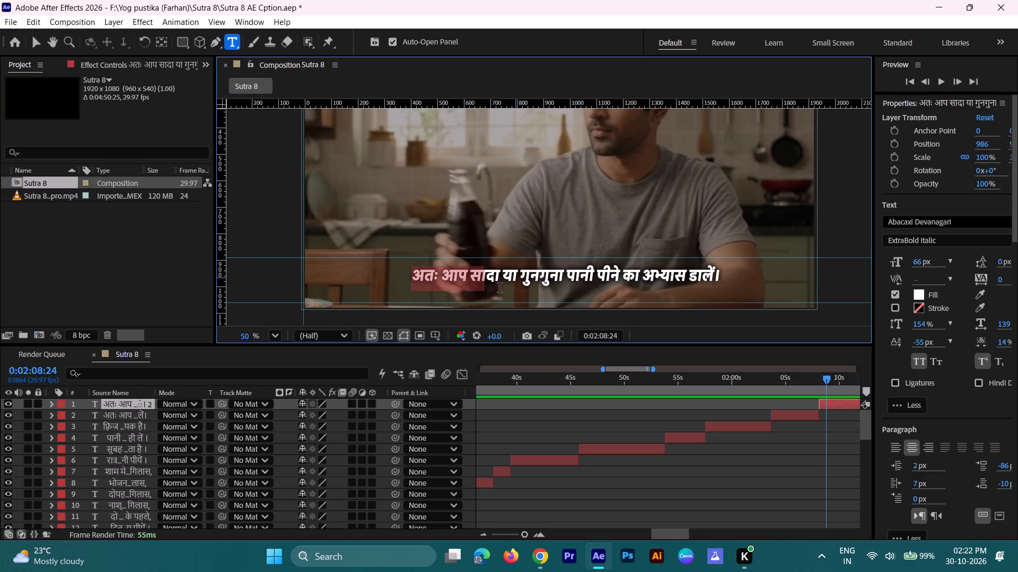
pyautogui.moveTo(499, 288); pyautogui.dragTo(761, 303)
pyautogui.hotkey('ctrl', 'v')
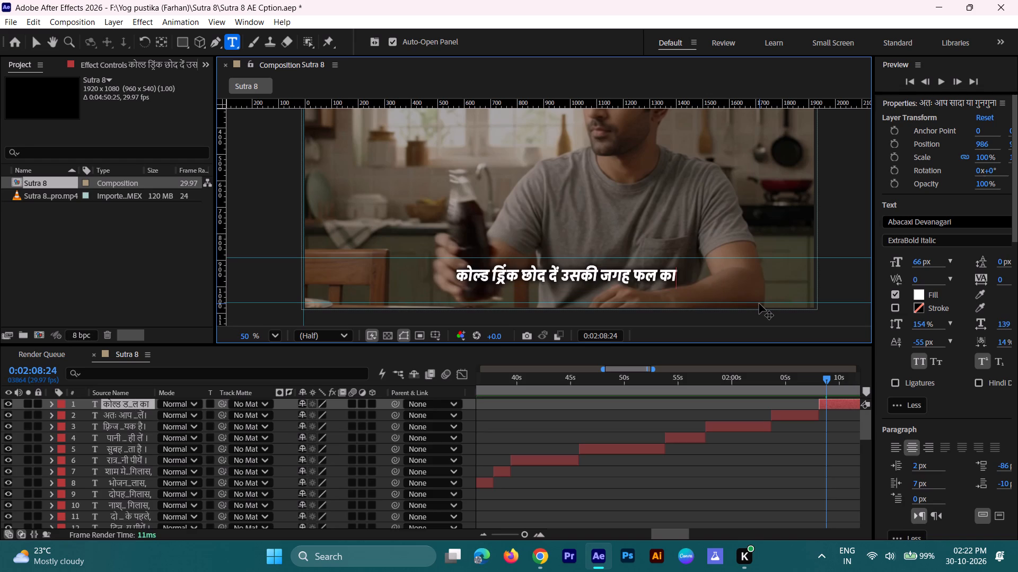
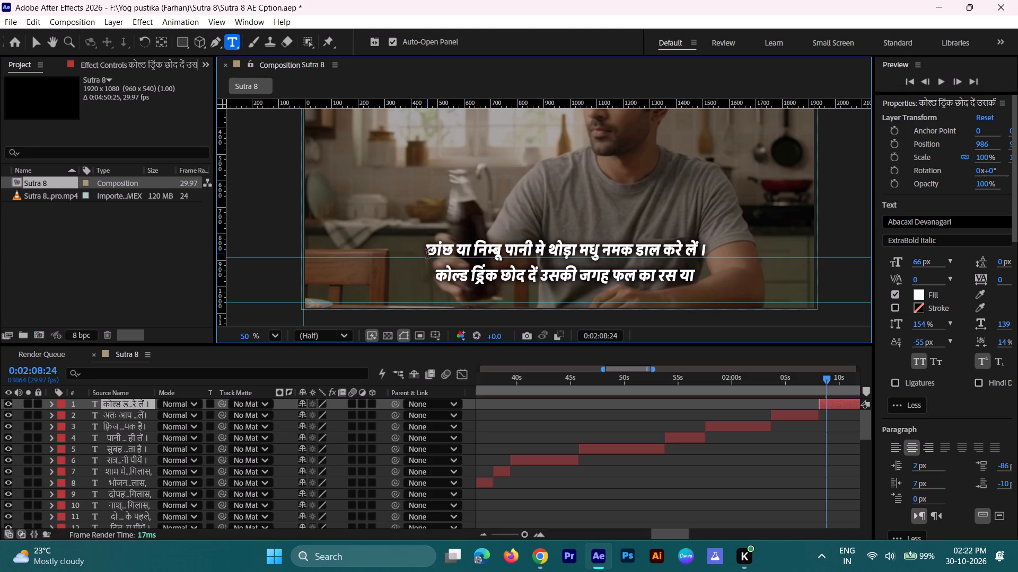
# Set the baseline shift of the caption line "कोल्ड ड्रिंक छोद दें उसकी जगह फल का रस या" to -44 px.
pyautogui.moveTo(435, 274); pyautogui.dragTo(701, 270)
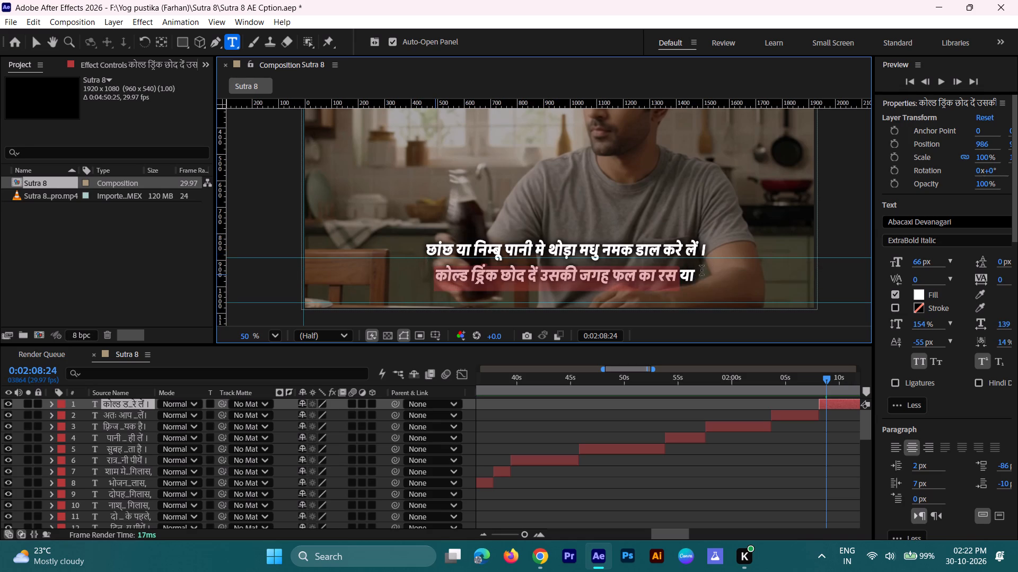
pyautogui.moveTo(701, 270); pyautogui.dragTo(735, 269)
pyautogui.moveTo(701, 282); pyautogui.dragTo(487, 295)
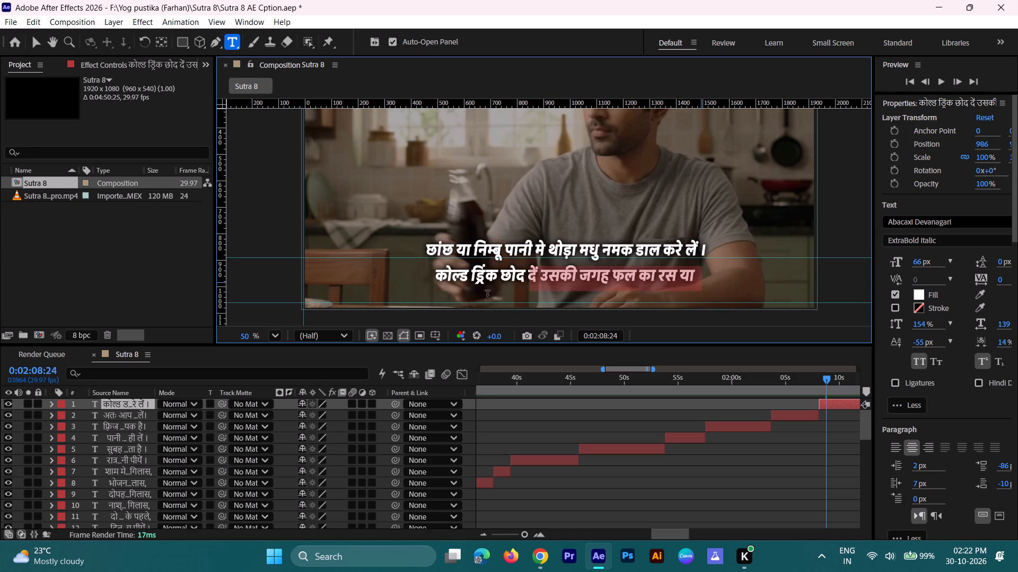
pyautogui.moveTo(487, 295); pyautogui.dragTo(434, 297)
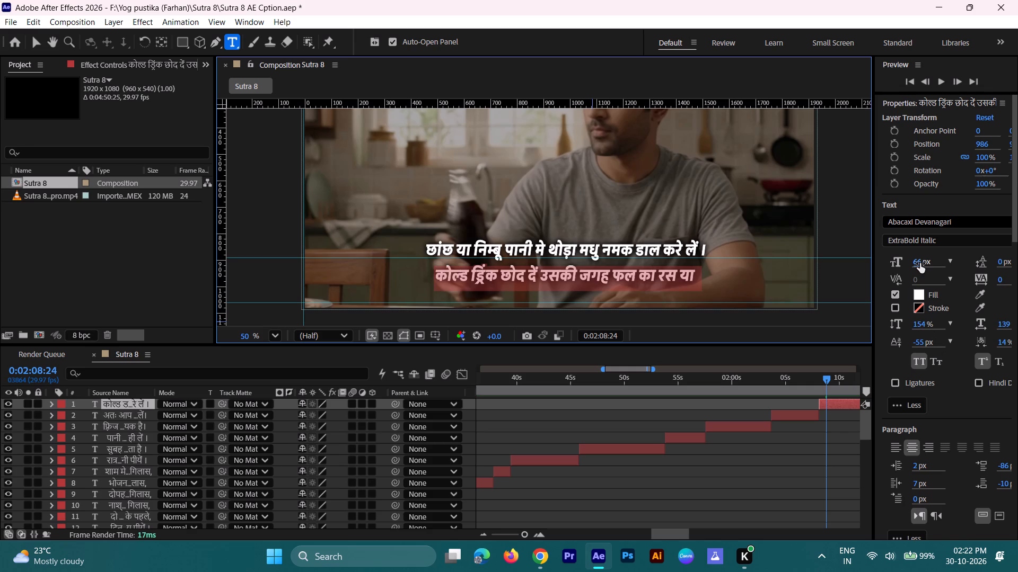
pyautogui.click(918, 345)
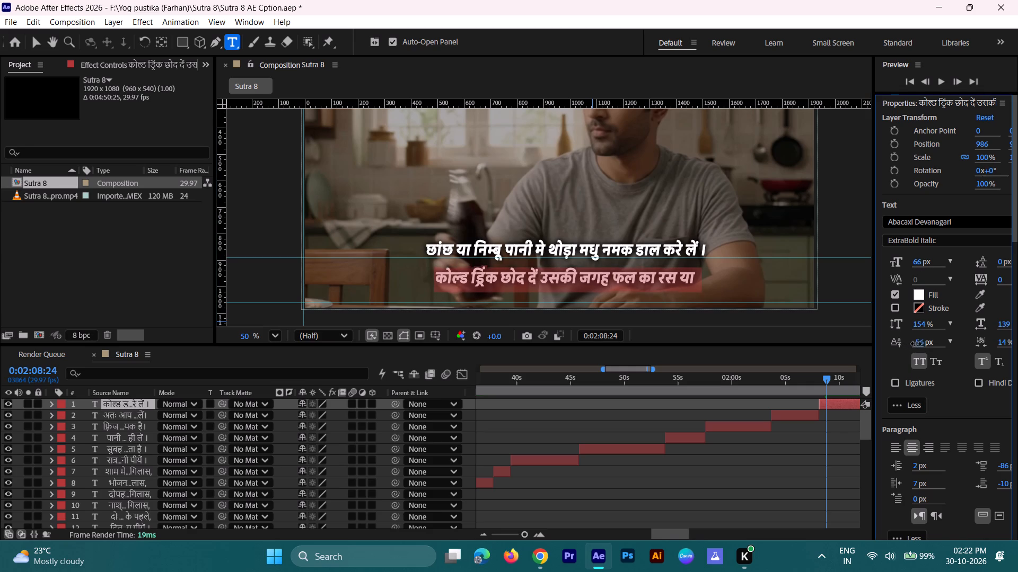
# Move the caption line "छांछ या निम्बू पानी" below the cold-drink line by setting its baseline shift to -222 px.
pyautogui.moveTo(419, 252); pyautogui.dragTo(458, 249)
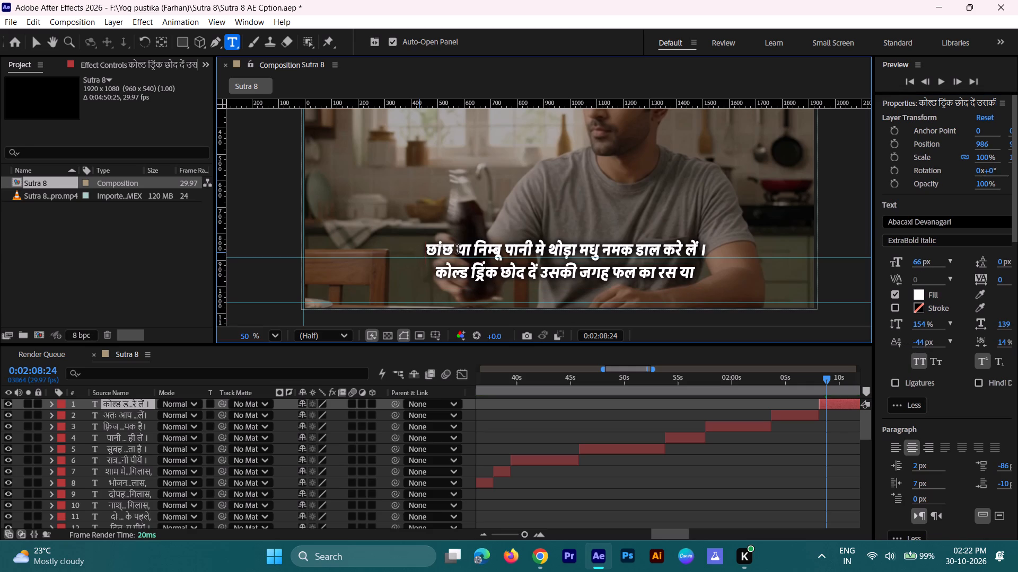
pyautogui.moveTo(458, 249); pyautogui.dragTo(708, 238)
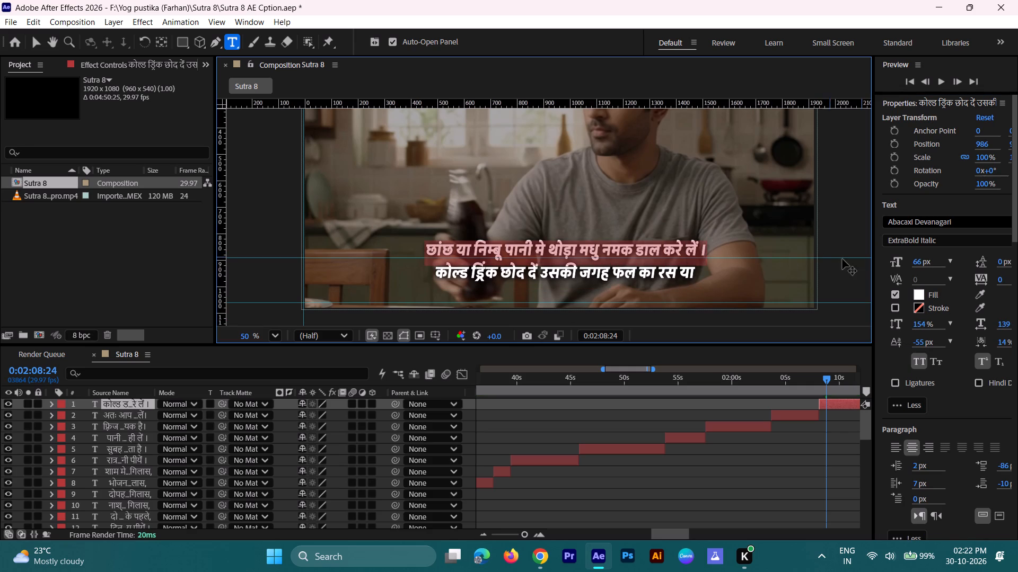
pyautogui.moveTo(922, 341); pyautogui.dragTo(900, 339)
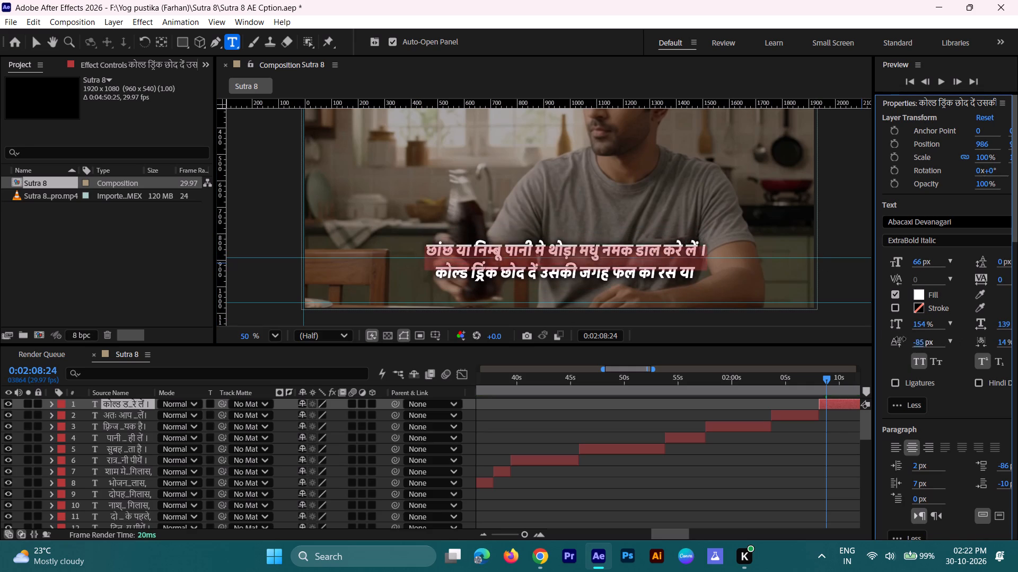
pyautogui.moveTo(900, 339); pyautogui.dragTo(810, 337)
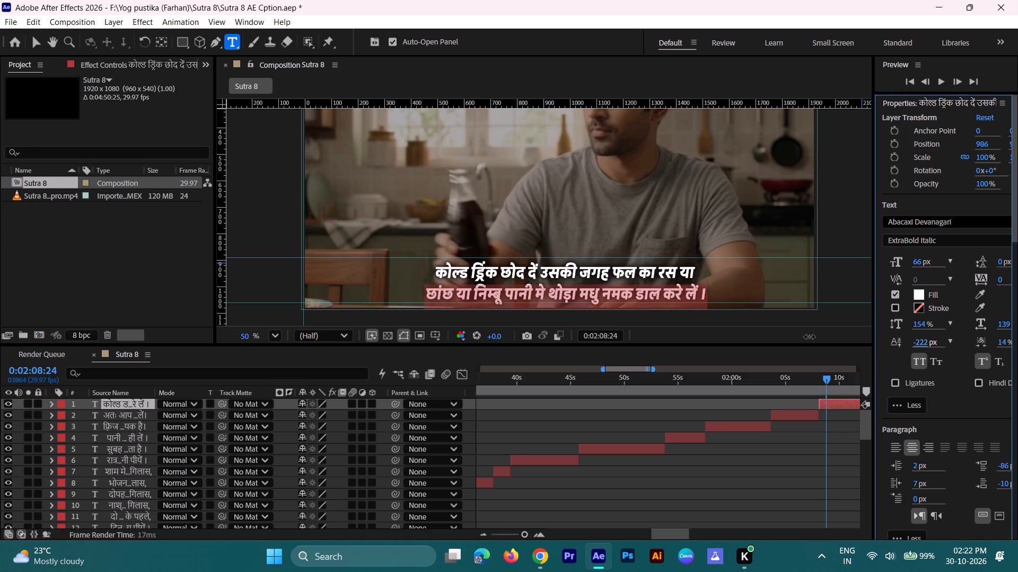
pyautogui.moveTo(810, 337); pyautogui.dragTo(809, 337)
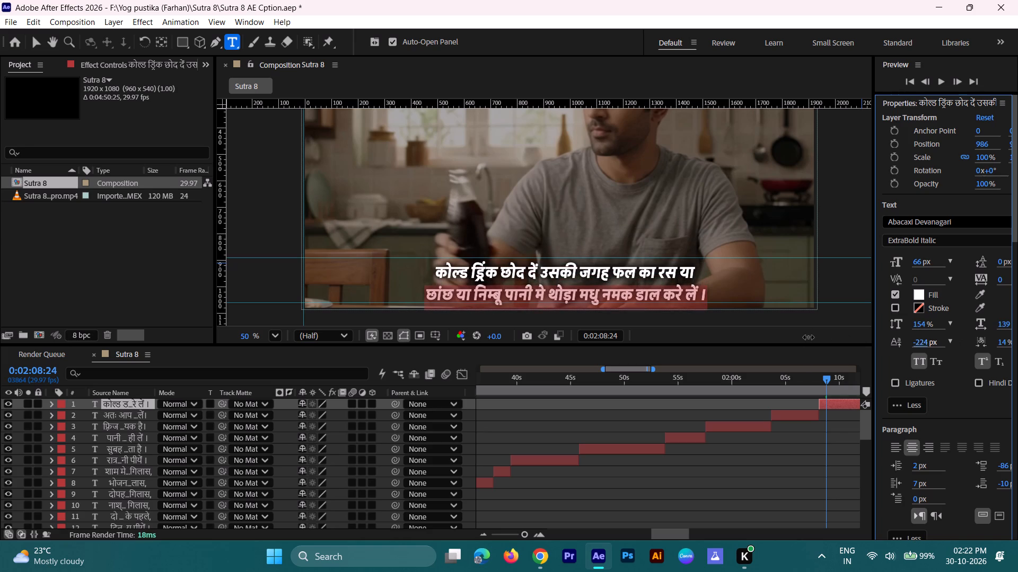
pyautogui.moveTo(809, 337); pyautogui.dragTo(811, 337)
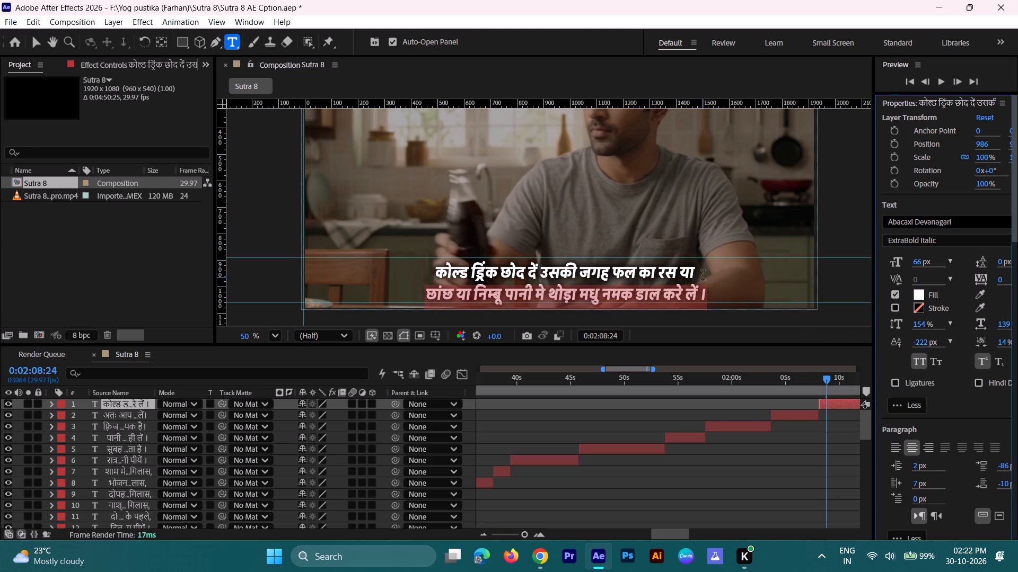
# Fine-tune the caption's baseline shifts to -37 px for the cold-drink line and -210 px for the "छांछ या निम्बू पानी" line.
pyautogui.moveTo(698, 270); pyautogui.dragTo(434, 275)
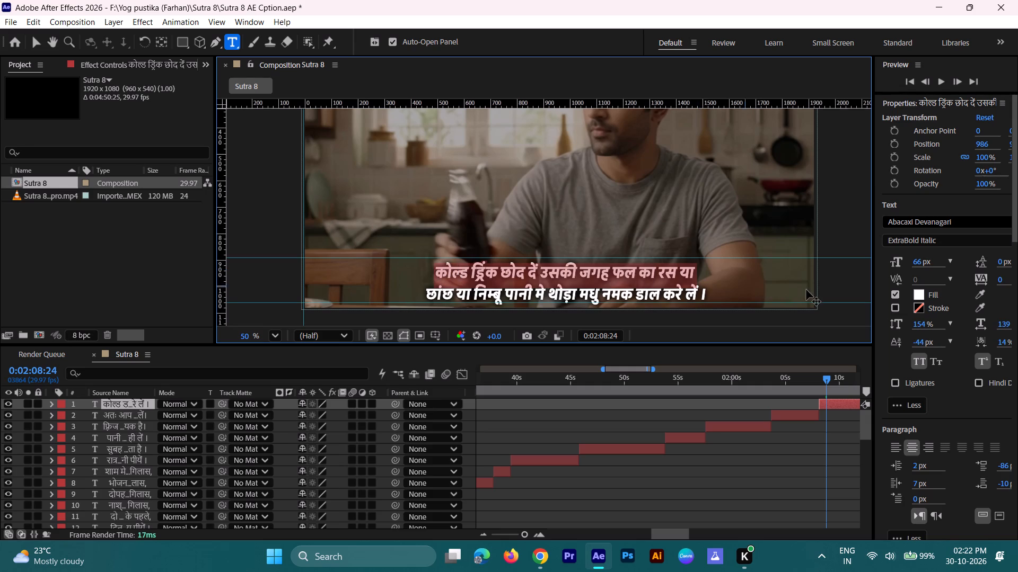
pyautogui.click(922, 345)
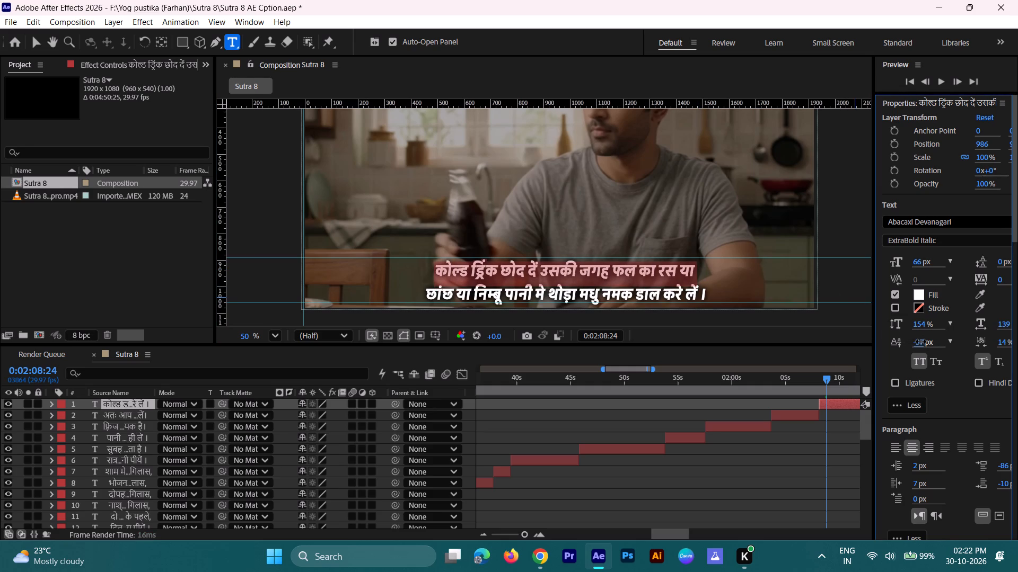
pyautogui.moveTo(710, 296); pyautogui.dragTo(416, 308)
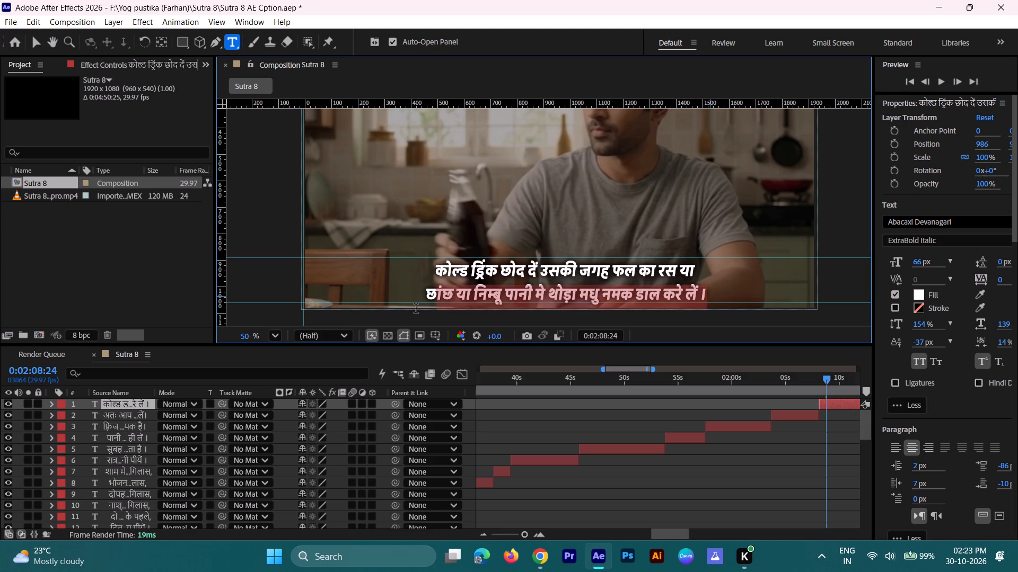
pyautogui.moveTo(416, 308); pyautogui.dragTo(401, 308)
pyautogui.moveTo(923, 342); pyautogui.dragTo(919, 342)
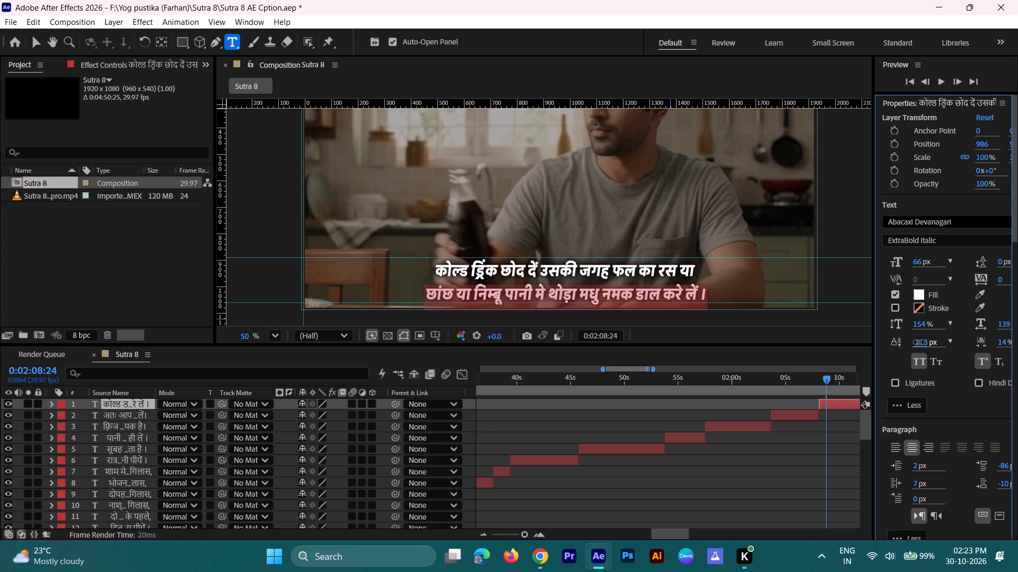
pyautogui.moveTo(919, 342); pyautogui.dragTo(929, 342)
# Play the caption against the narration, split its layer at 0:02:15:25 and delete the part after the cut.
pyautogui.moveTo(826, 380); pyautogui.dragTo(822, 380)
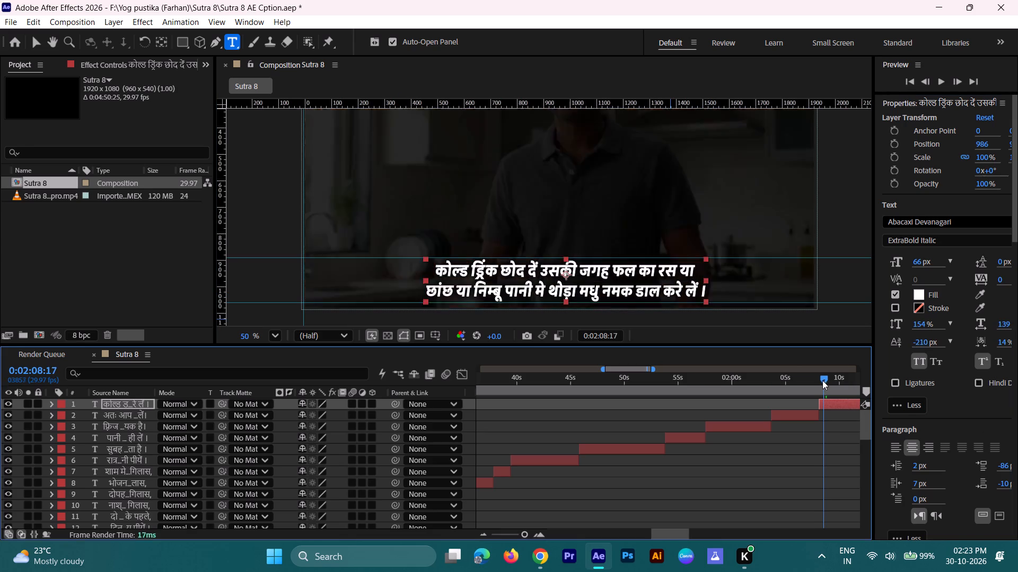
pyautogui.moveTo(822, 380); pyautogui.dragTo(813, 379)
pyautogui.press('space')
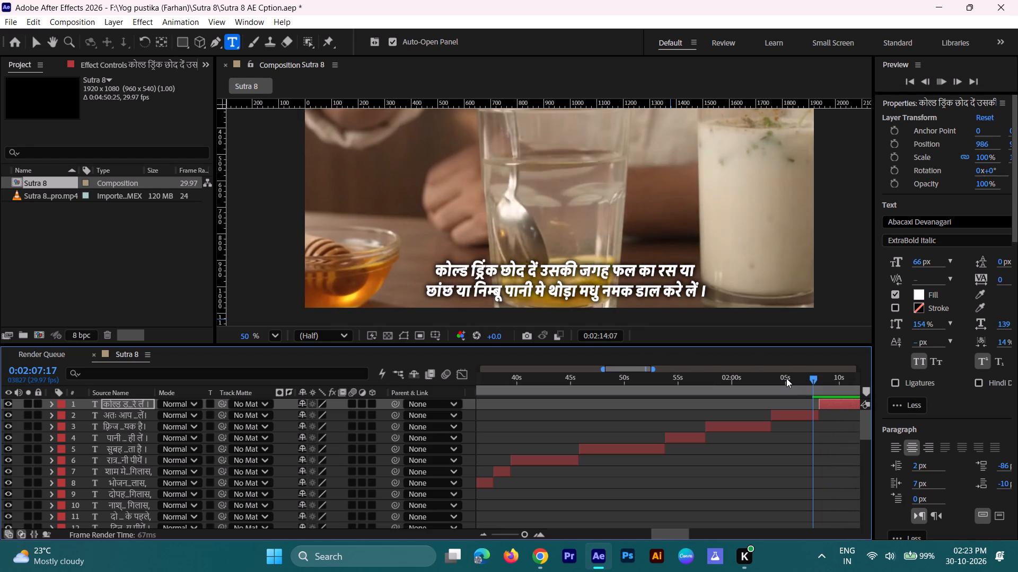
pyautogui.press('space')
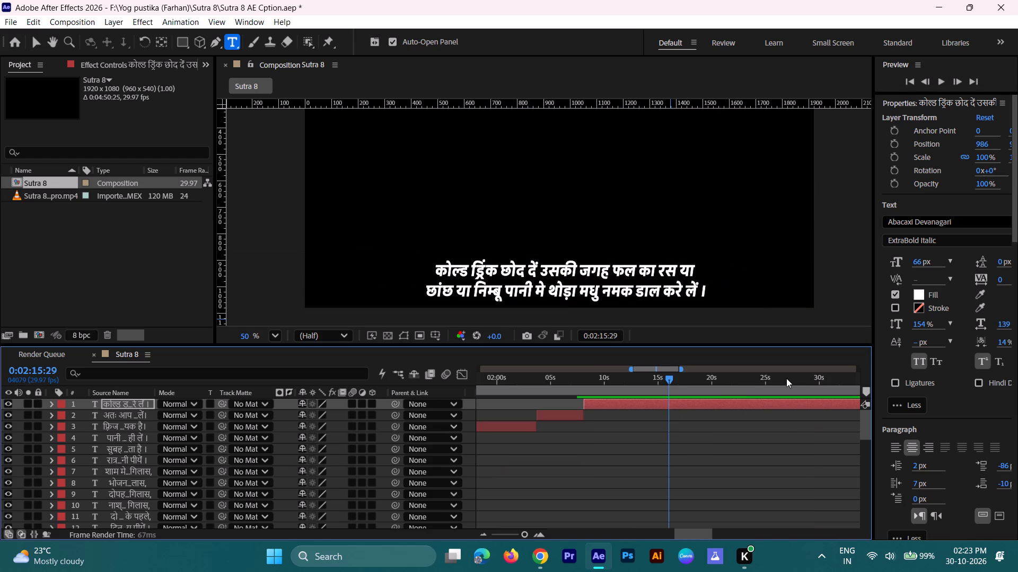
pyautogui.press('space')
pyautogui.press('space')
pyautogui.moveTo(681, 381); pyautogui.dragTo(670, 386)
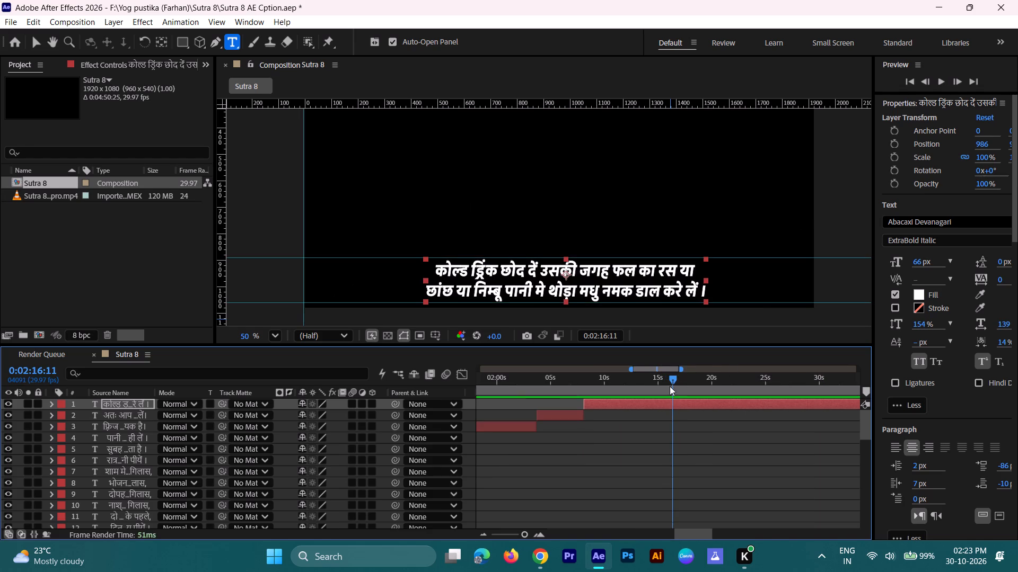
pyautogui.moveTo(670, 386); pyautogui.dragTo(623, 387)
pyautogui.press('space')
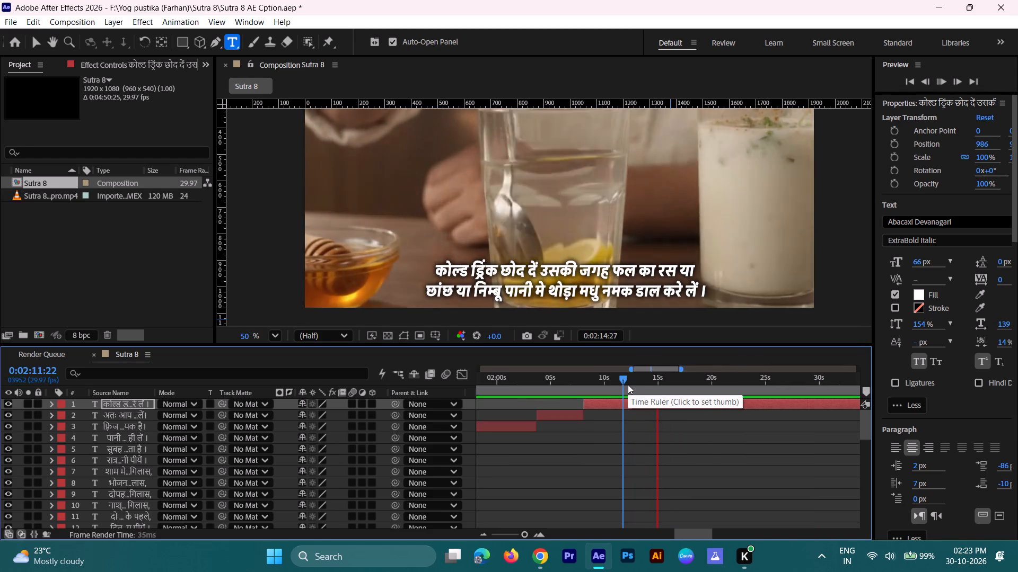
pyautogui.press('space')
pyautogui.press('space')
pyautogui.press('space')
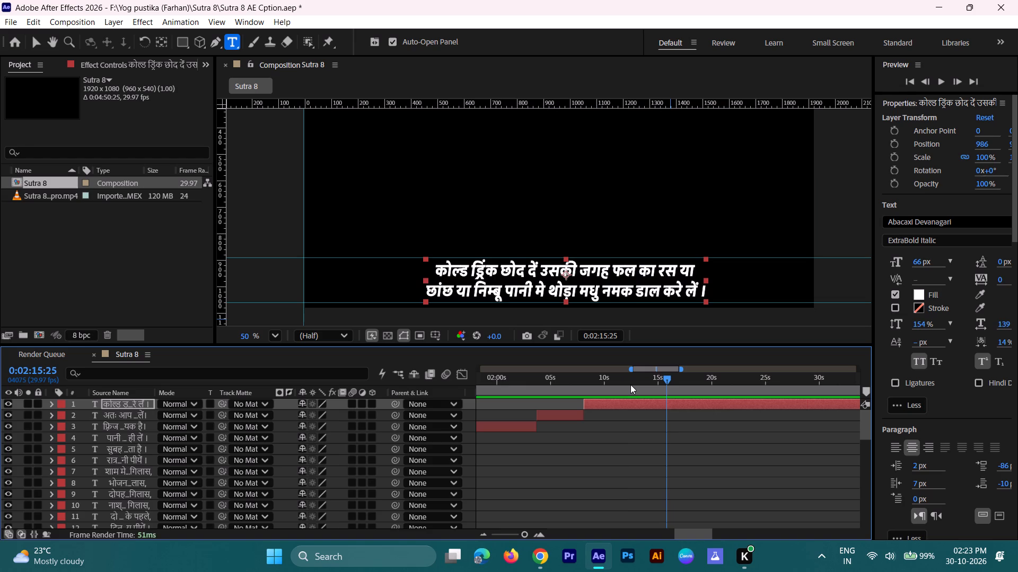
pyautogui.press('z')
pyautogui.click(684, 400)
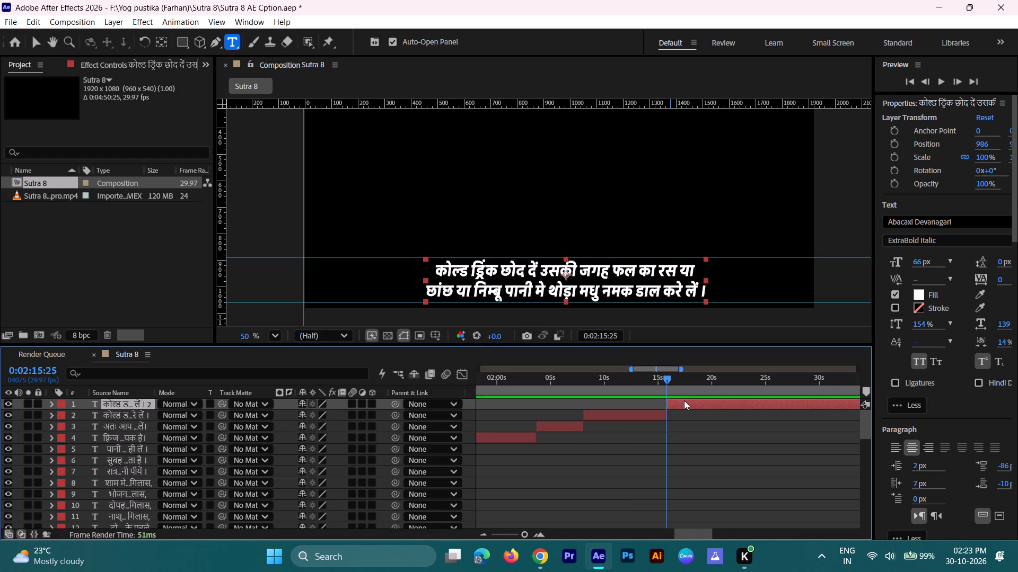
pyautogui.press('Delete')
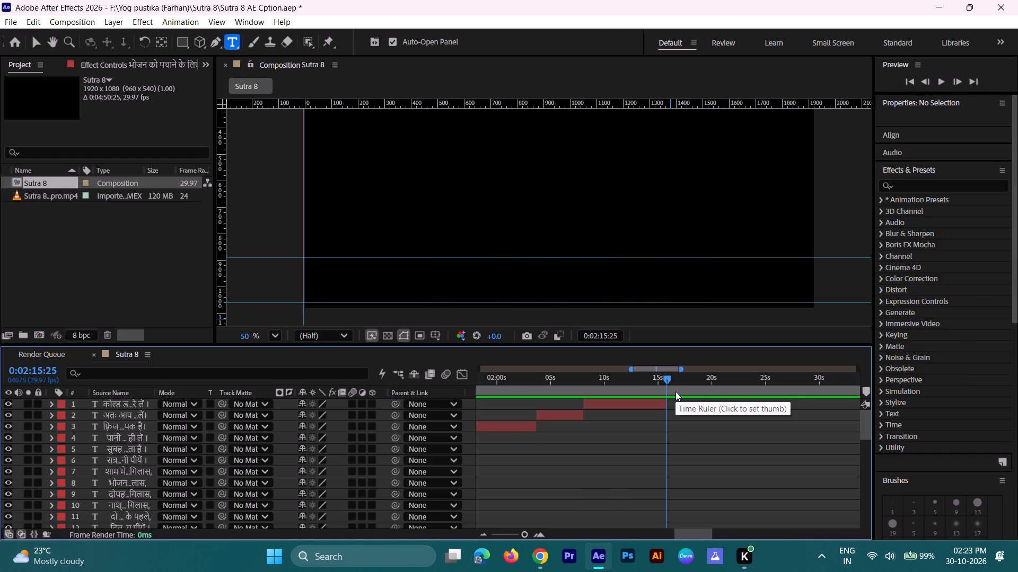
# End the work area at 0:02:15:25 and trim the composition to the work area.
pyautogui.press('n')
pyautogui.rightClick(674, 388)
pyautogui.rightClick(650, 391)
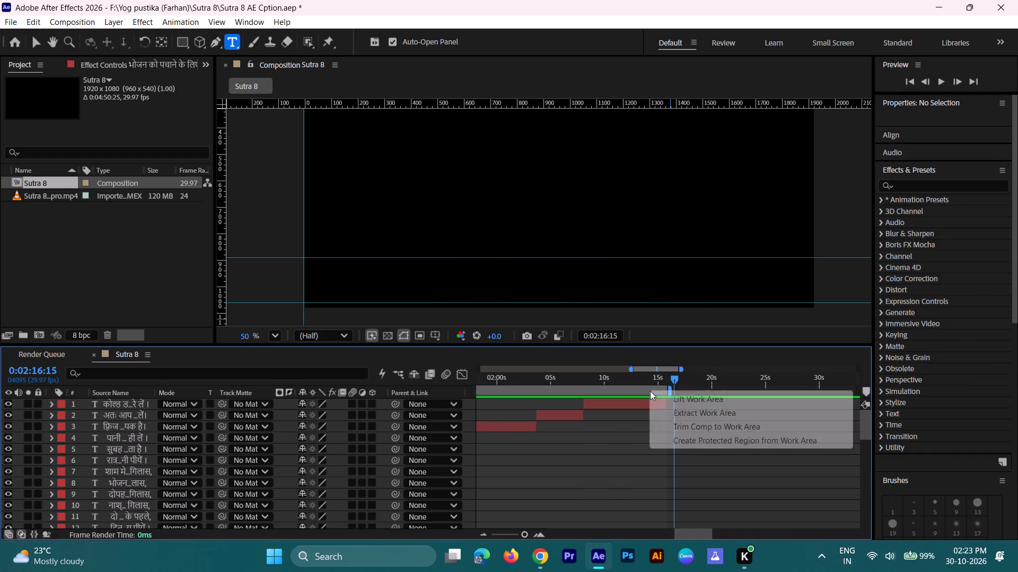
pyautogui.click(685, 423)
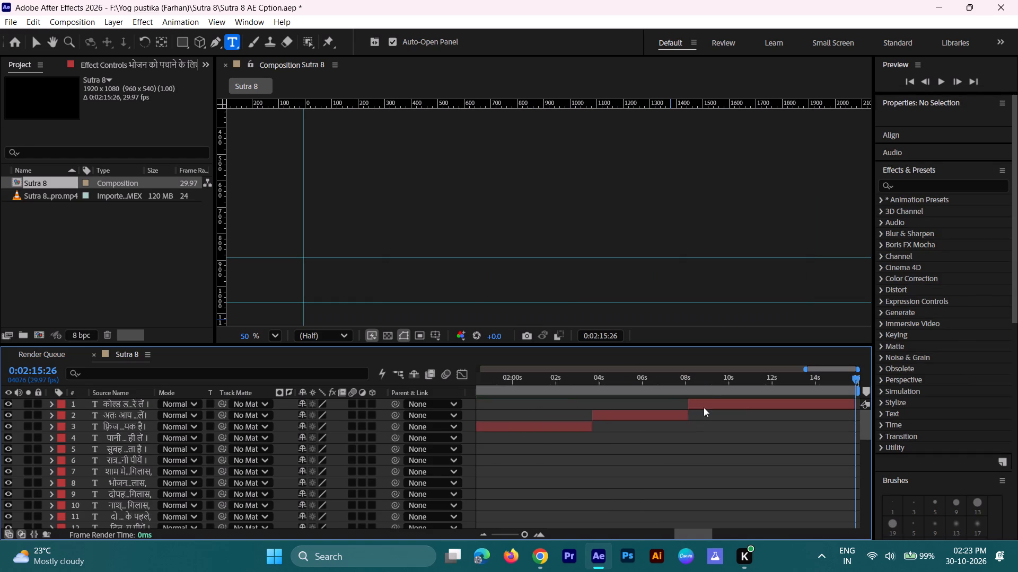
# Park the playhead at 0:02:15:20, search the effects for "out" and apply the Fade Out preset to the last caption.
pyautogui.moveTo(702, 385); pyautogui.dragTo(842, 387)
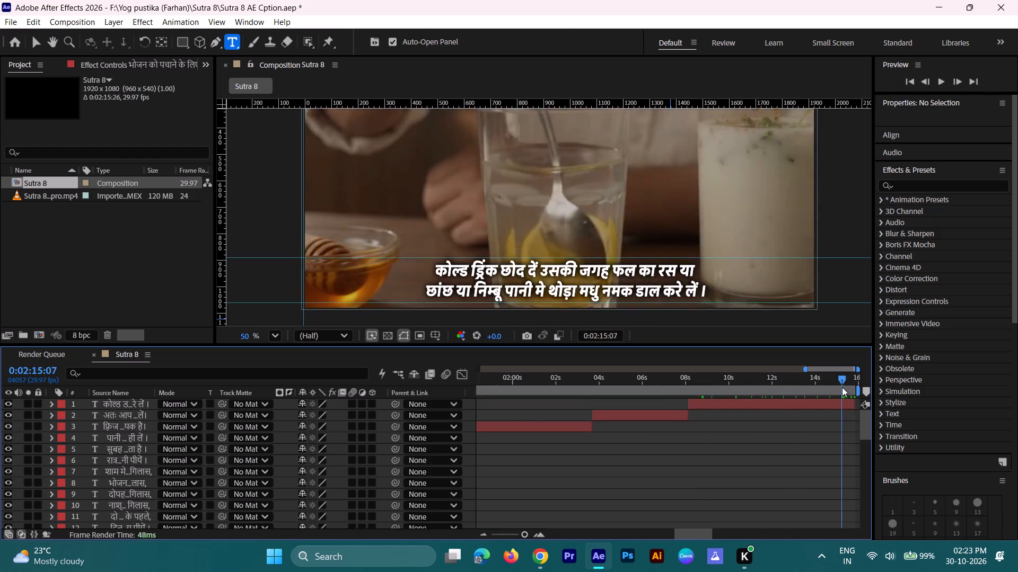
pyautogui.moveTo(842, 387); pyautogui.dragTo(856, 390)
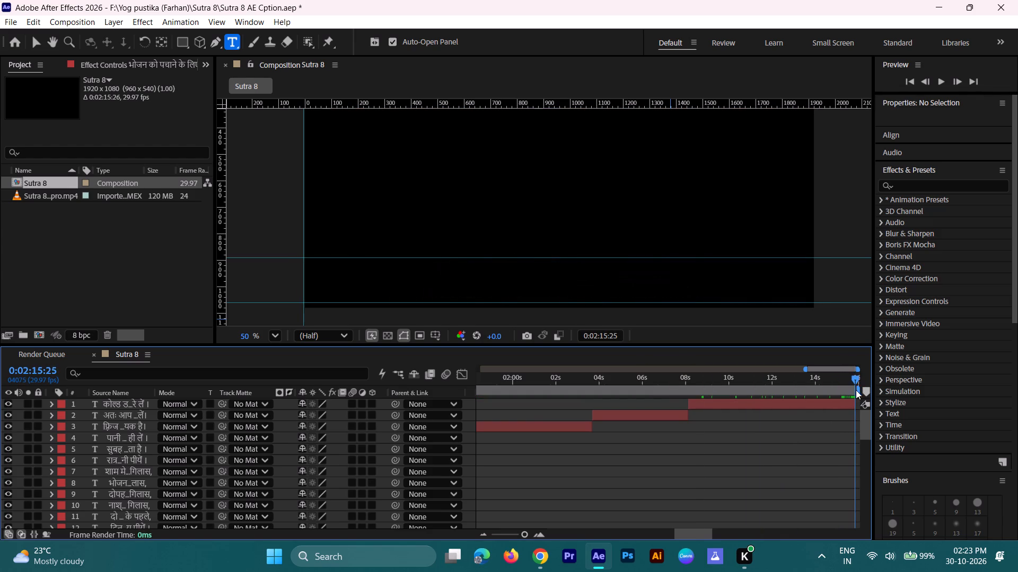
pyautogui.moveTo(856, 390); pyautogui.dragTo(848, 392)
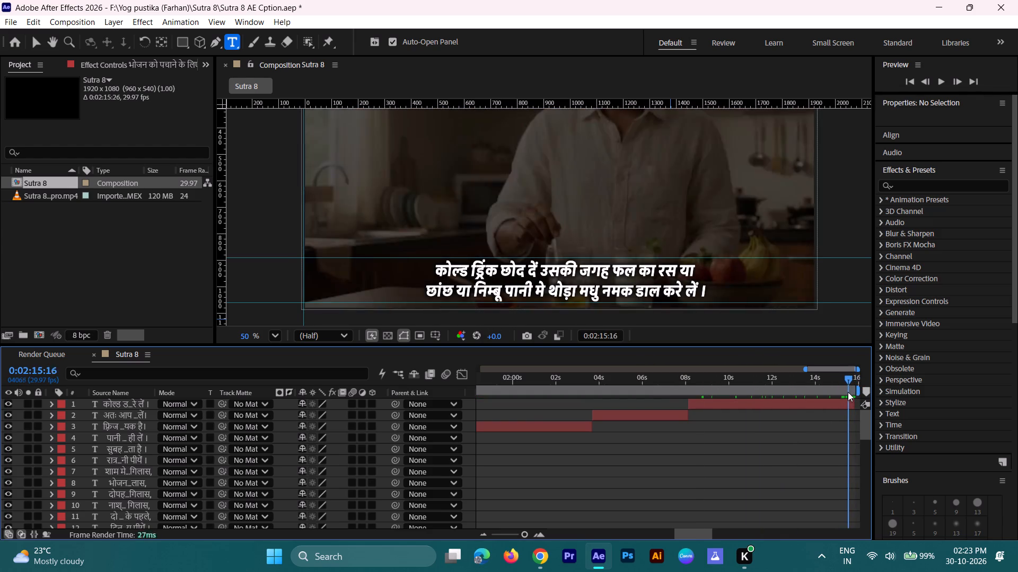
pyautogui.moveTo(848, 392); pyautogui.dragTo(851, 392)
pyautogui.click(905, 187)
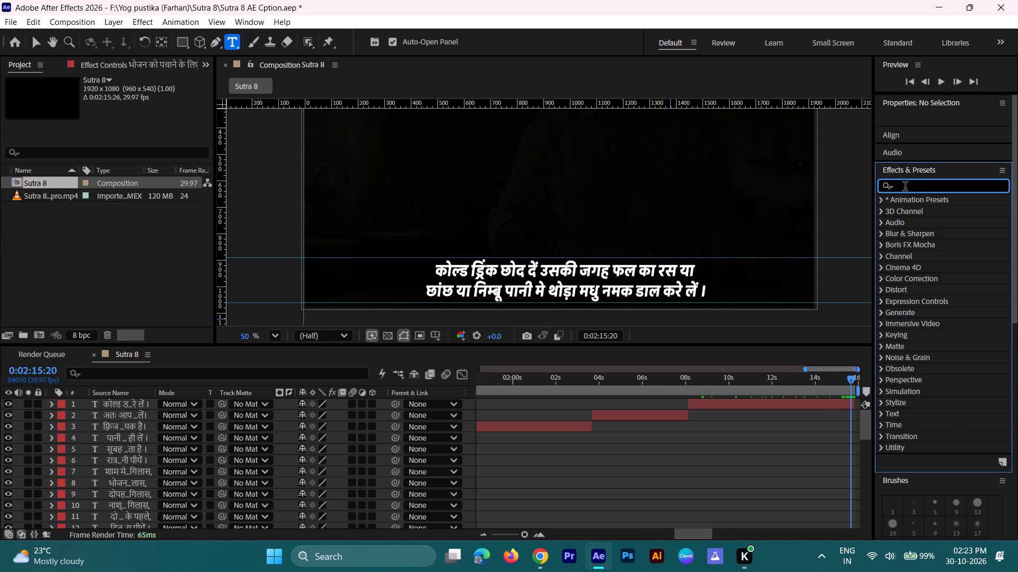
pyautogui.write('out')
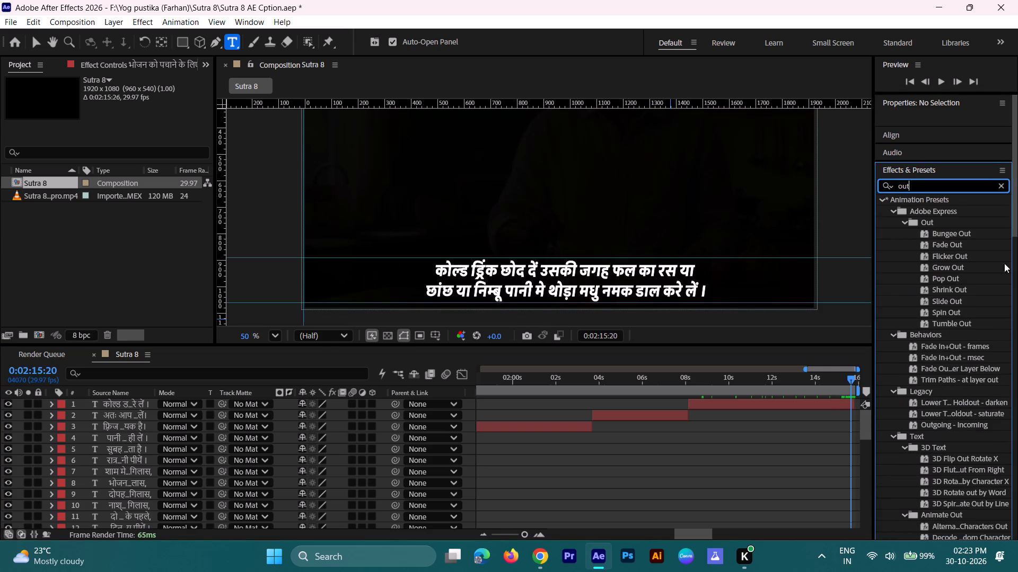
pyautogui.moveTo(948, 246); pyautogui.dragTo(844, 404)
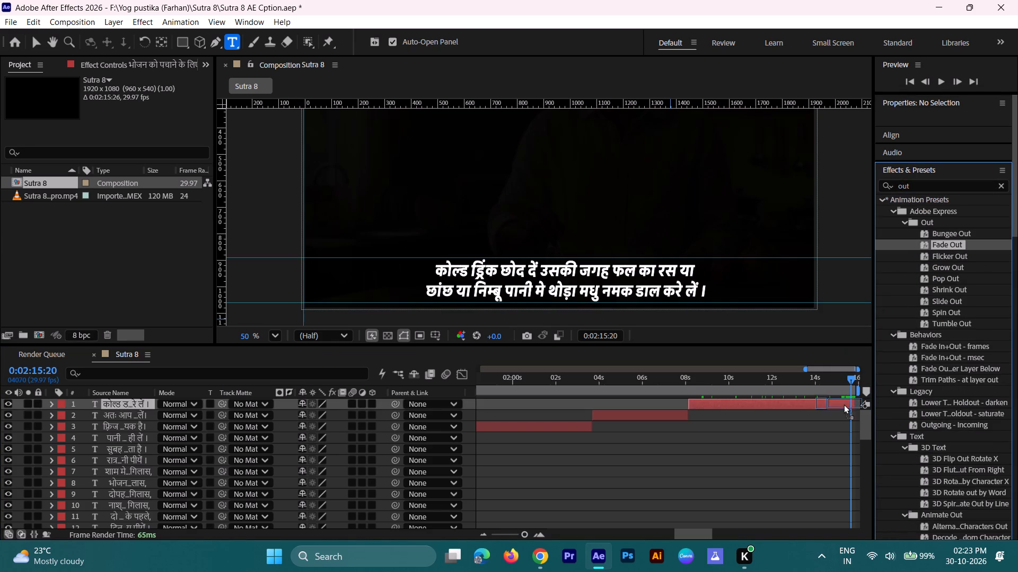
pyautogui.moveTo(844, 404); pyautogui.dragTo(839, 405)
# Preview the last caption's fade-out near the end of the composition.
pyautogui.moveTo(848, 382); pyautogui.dragTo(847, 381)
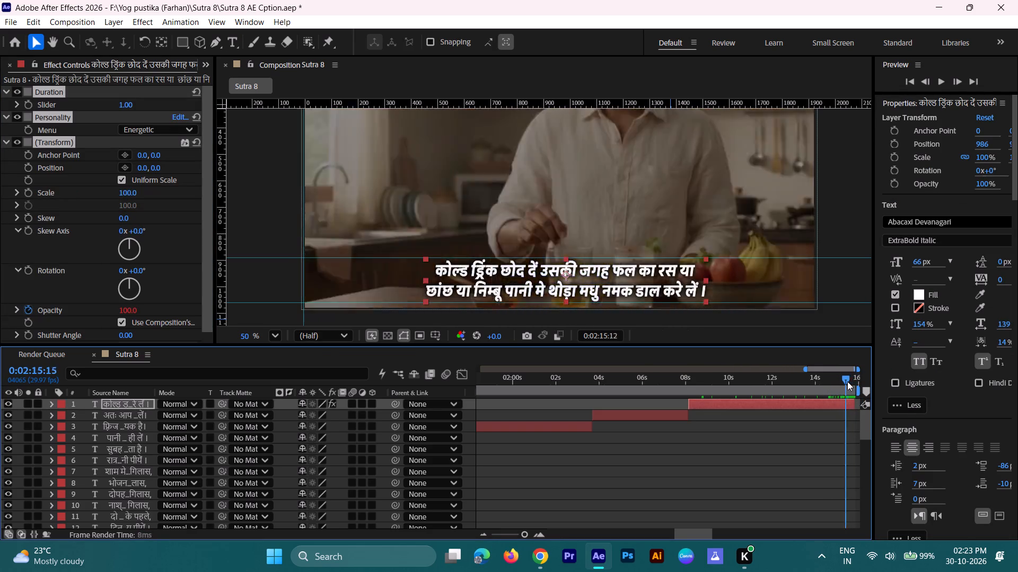
pyautogui.moveTo(847, 381); pyautogui.dragTo(854, 385)
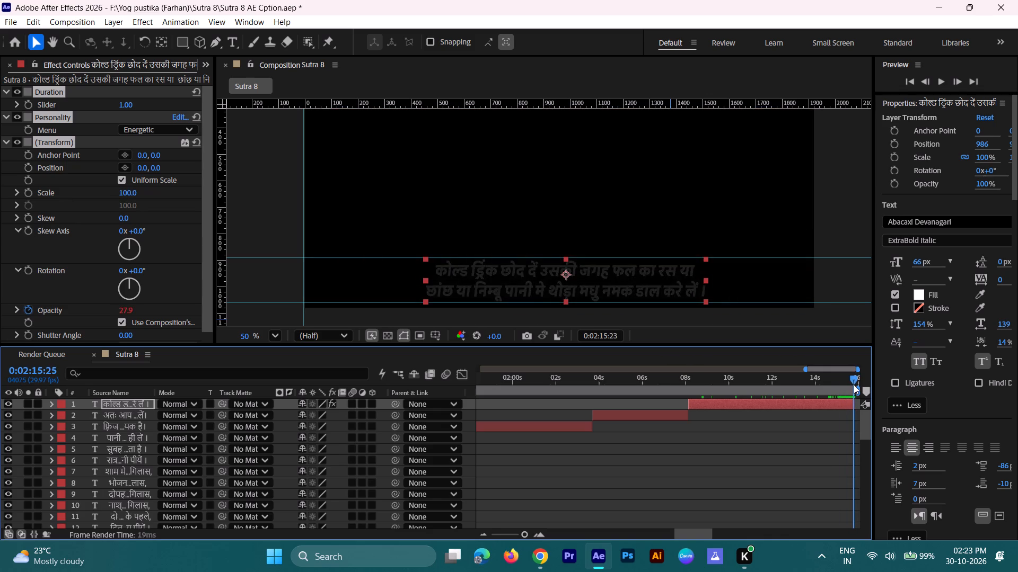
pyautogui.moveTo(854, 385); pyautogui.dragTo(816, 382)
pyautogui.press('space')
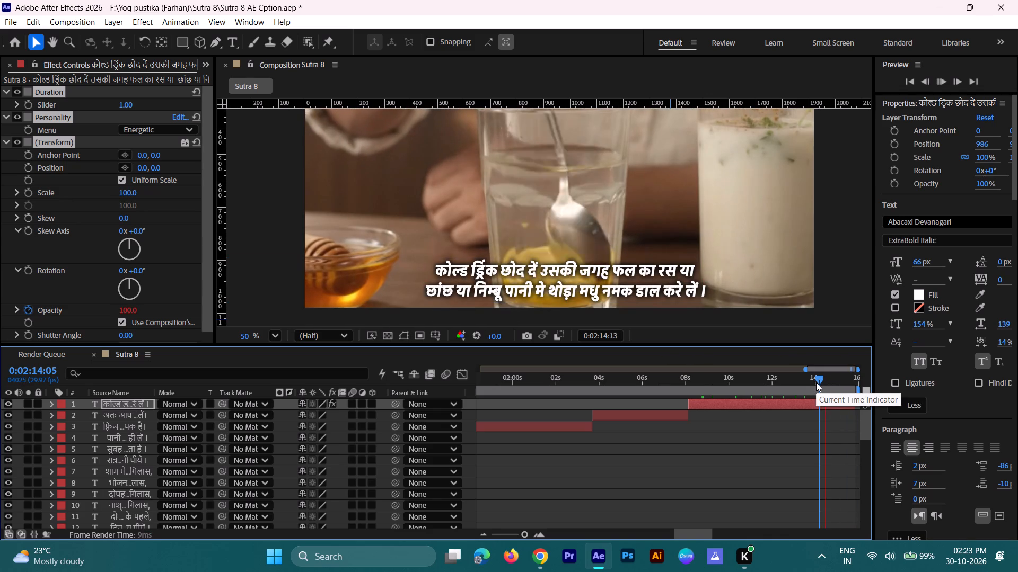
pyautogui.press('space')
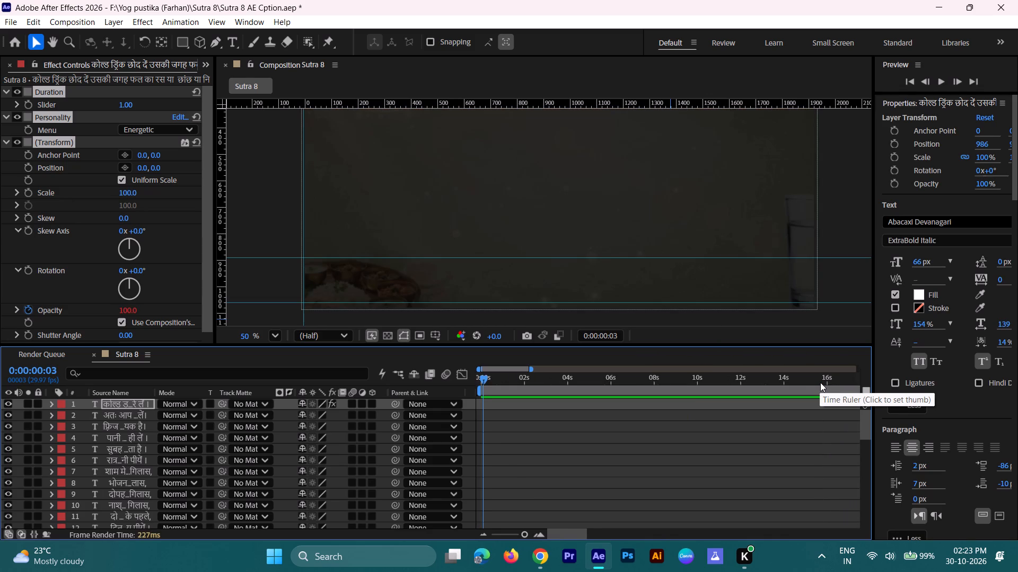
pyautogui.press('space')
pyautogui.press('space')
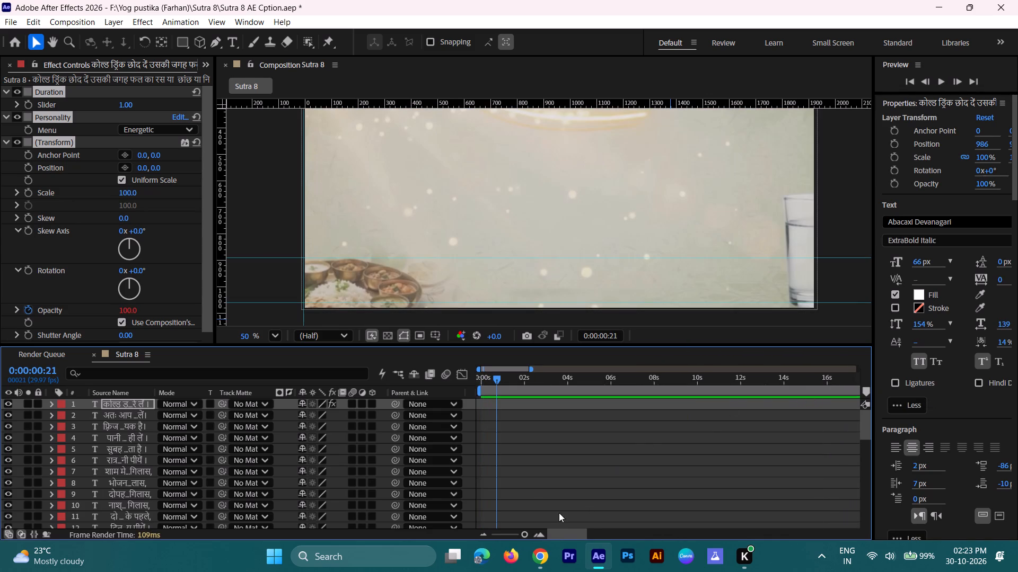
# Deselect the last caption and spot-check the captions between 0:01:00:04 and 0:00:53:04 against the video.
pyautogui.moveTo(525, 534); pyautogui.dragTo(481, 535)
pyautogui.scroll(-7, 565, 474)
pyautogui.scroll(4, 565, 473)
pyautogui.scroll(-1, 372, 474)
pyautogui.click(50, 480)
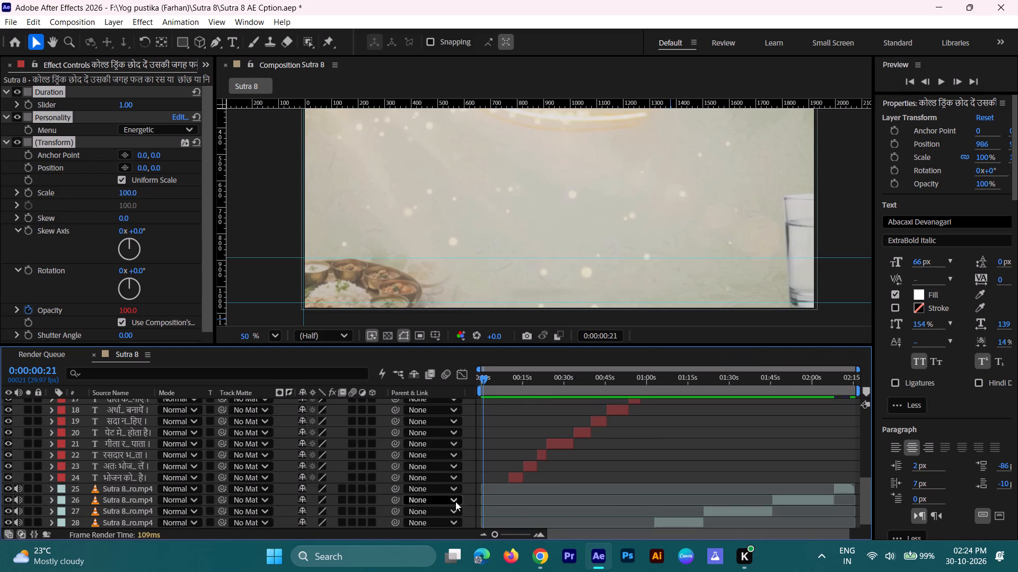
pyautogui.scroll(-4, 603, 503)
pyautogui.click(601, 470)
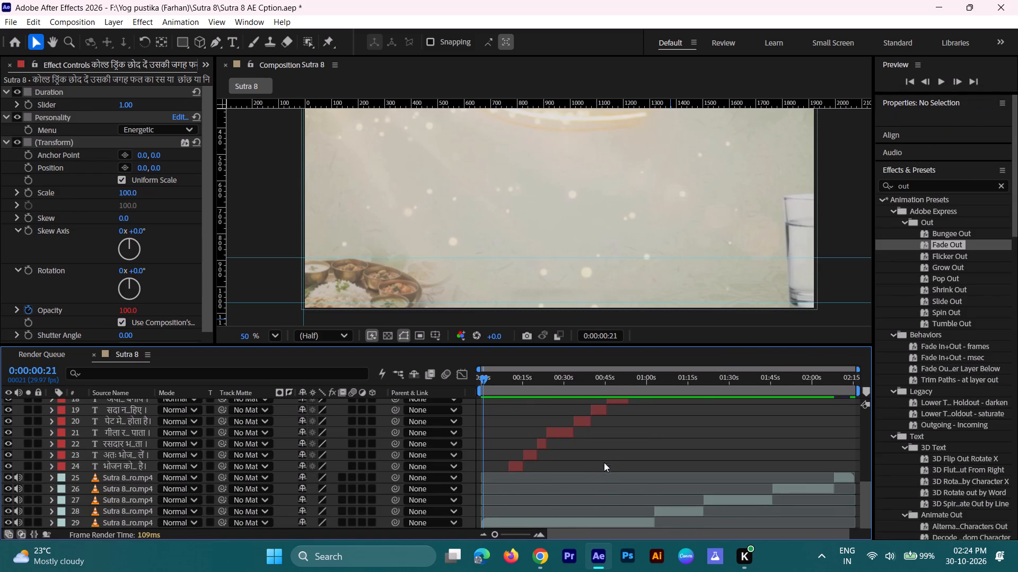
pyautogui.moveTo(700, 379); pyautogui.dragTo(647, 379)
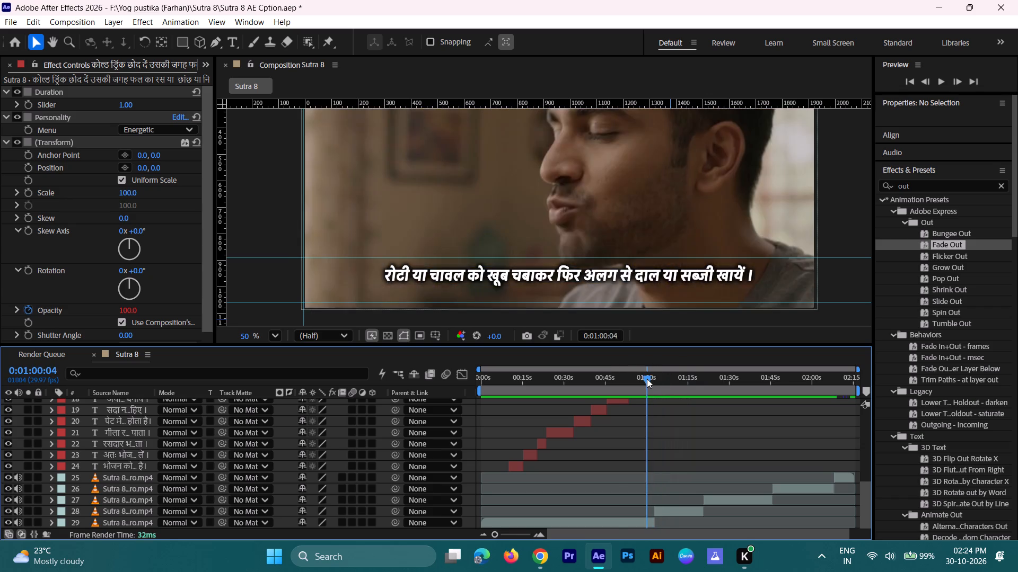
pyautogui.moveTo(647, 379); pyautogui.dragTo(628, 378)
pyautogui.press('space')
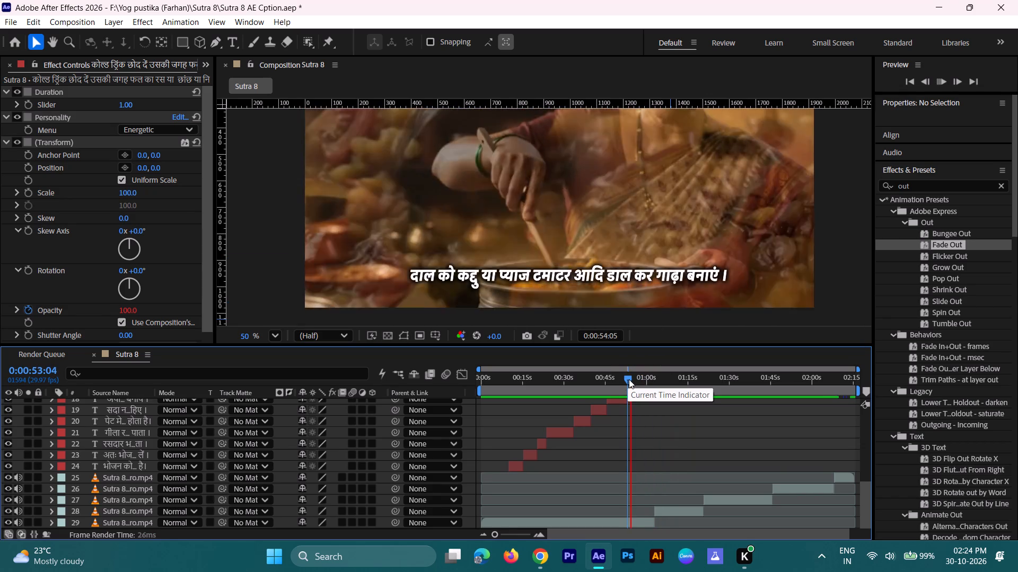
pyautogui.press('space')
# Park the playhead at the start of the first caption, 0:00:10:03.
pyautogui.moveTo(626, 381); pyautogui.dragTo(502, 409)
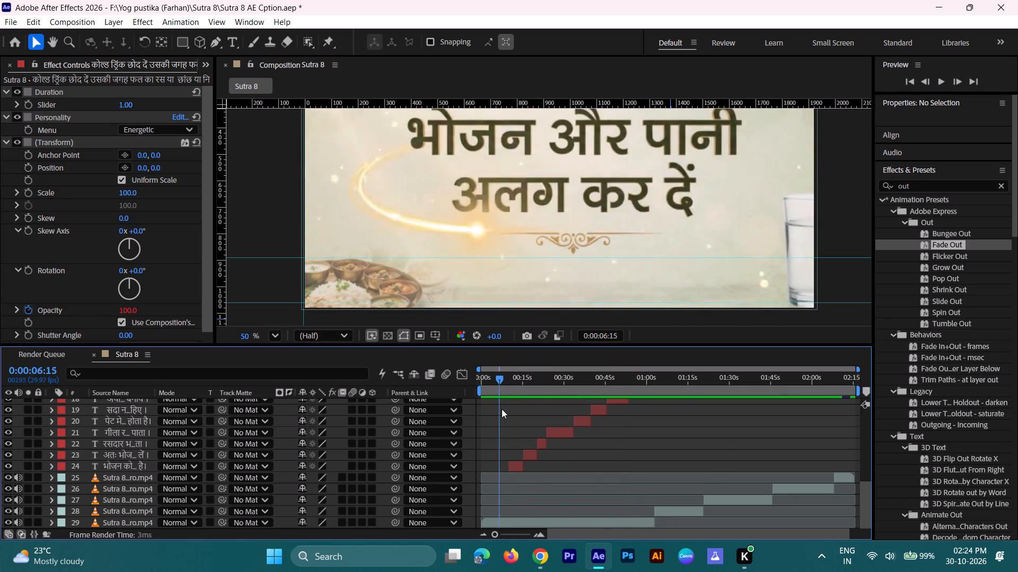
pyautogui.moveTo(502, 409); pyautogui.dragTo(503, 409)
pyautogui.moveTo(503, 410); pyautogui.dragTo(513, 411)
pyautogui.moveTo(502, 382); pyautogui.dragTo(503, 382)
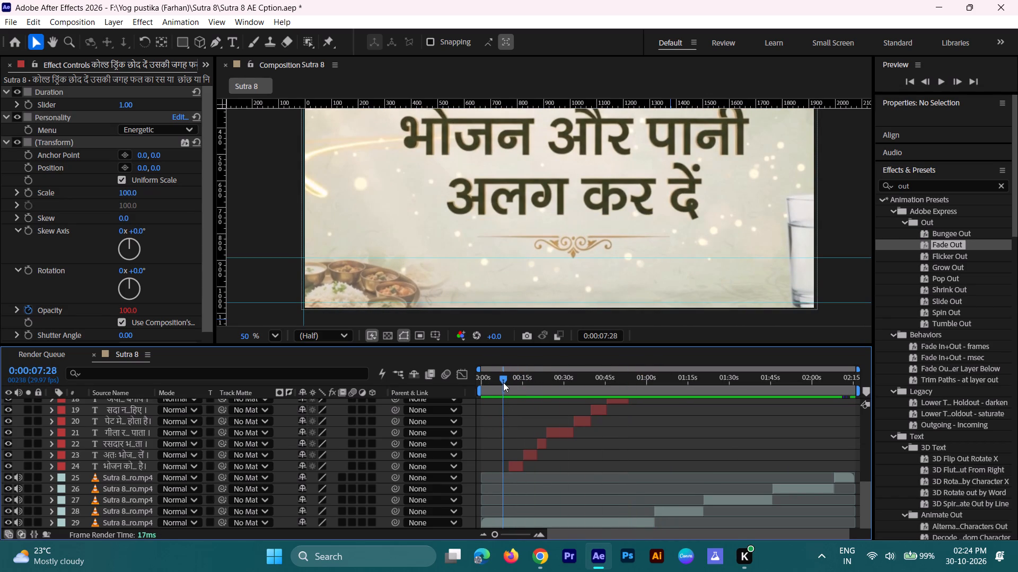
pyautogui.moveTo(503, 382); pyautogui.dragTo(508, 382)
pyautogui.moveTo(496, 535); pyautogui.dragTo(504, 535)
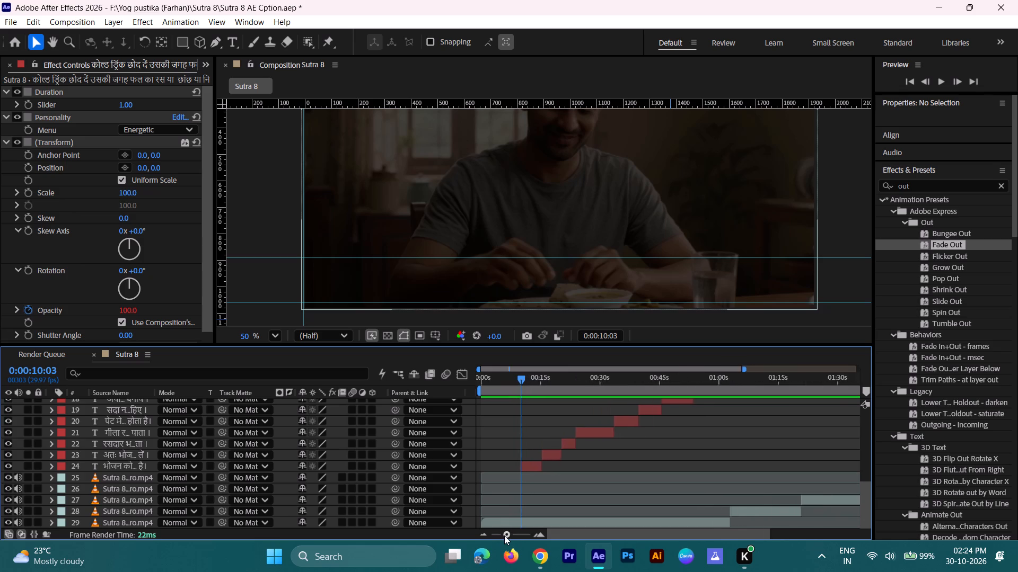
pyautogui.moveTo(504, 535); pyautogui.dragTo(525, 535)
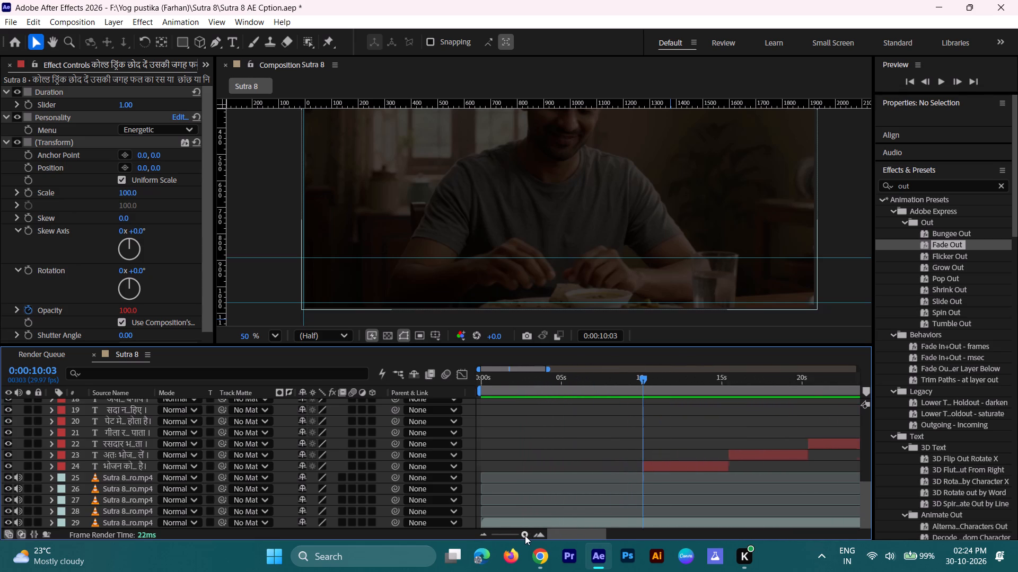
pyautogui.moveTo(525, 535); pyautogui.dragTo(521, 535)
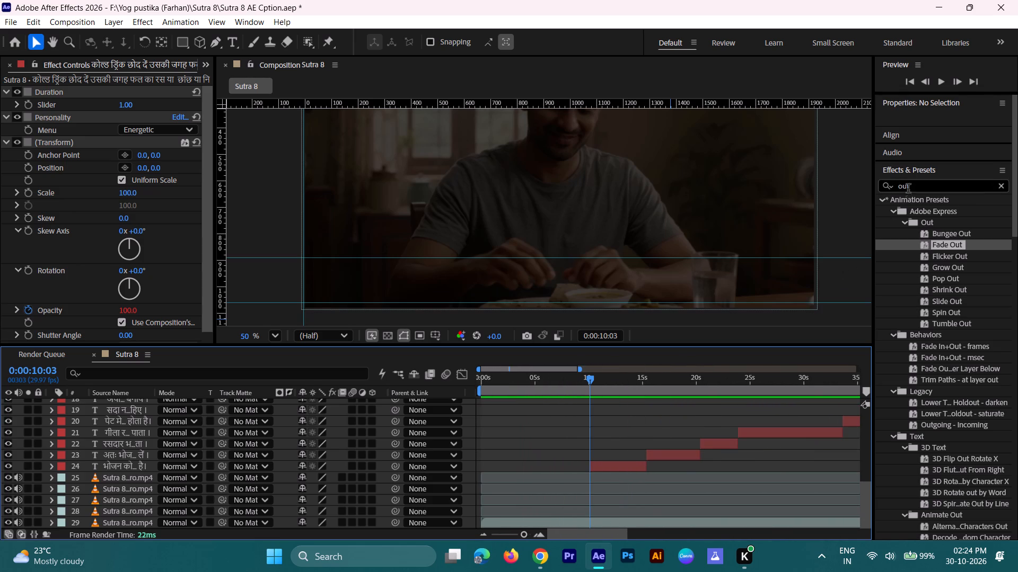
# Search the effects and presets for "in" and look through the Behaviors presets.
pyautogui.moveTo(908, 187); pyautogui.dragTo(899, 187)
pyautogui.write('ij')
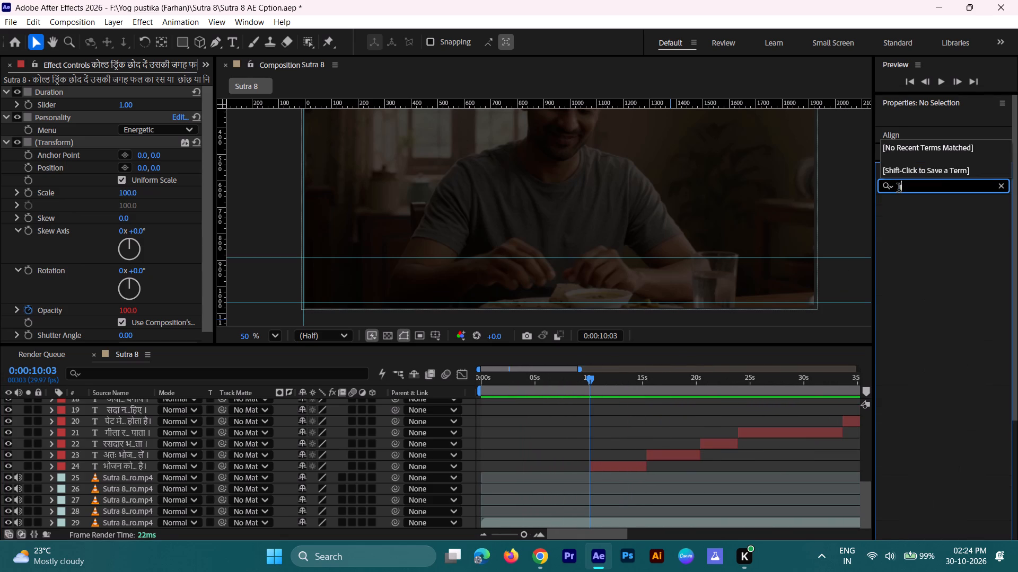
pyautogui.press('n')
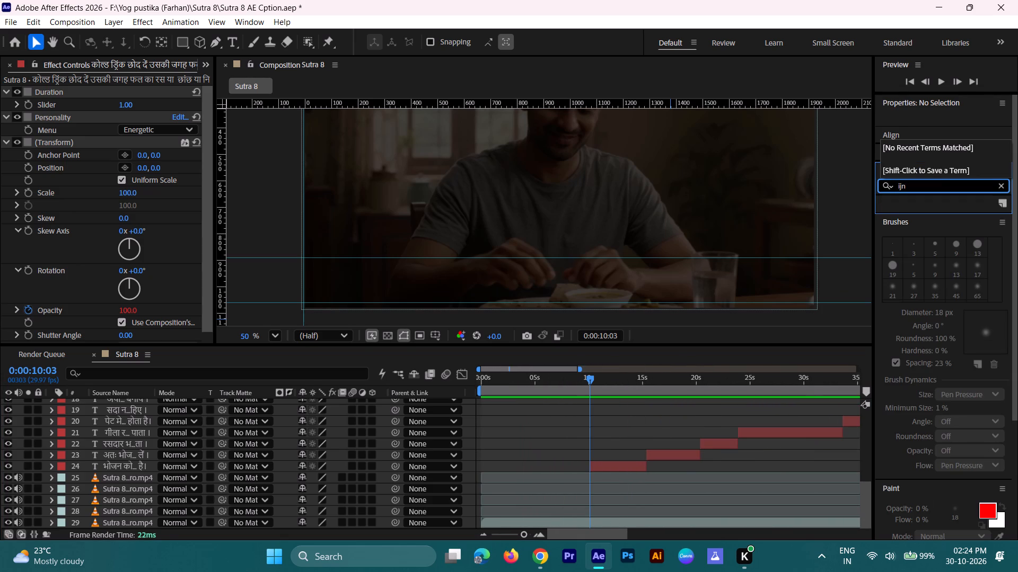
pyautogui.press('BackSpace')
pyautogui.press('BackSpace')
pyautogui.press('BackSpace')
pyautogui.press('BackSpace')
pyautogui.write('in')
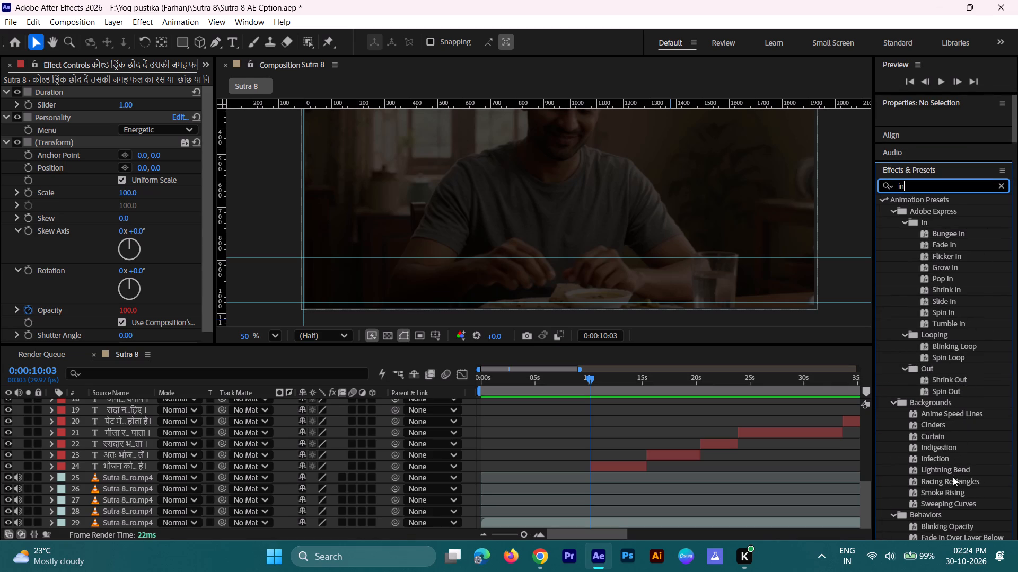
pyautogui.scroll(-2, 945, 491)
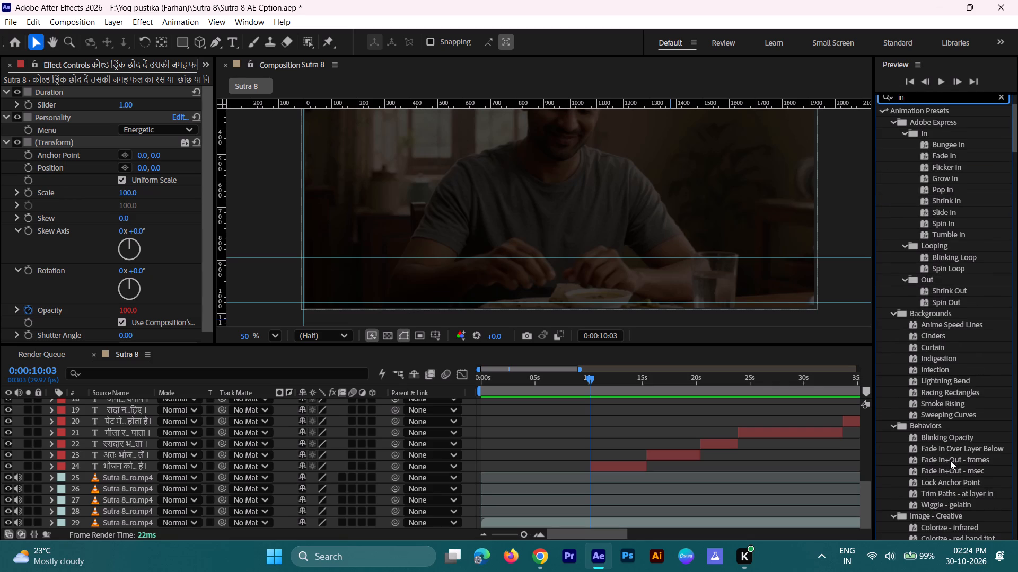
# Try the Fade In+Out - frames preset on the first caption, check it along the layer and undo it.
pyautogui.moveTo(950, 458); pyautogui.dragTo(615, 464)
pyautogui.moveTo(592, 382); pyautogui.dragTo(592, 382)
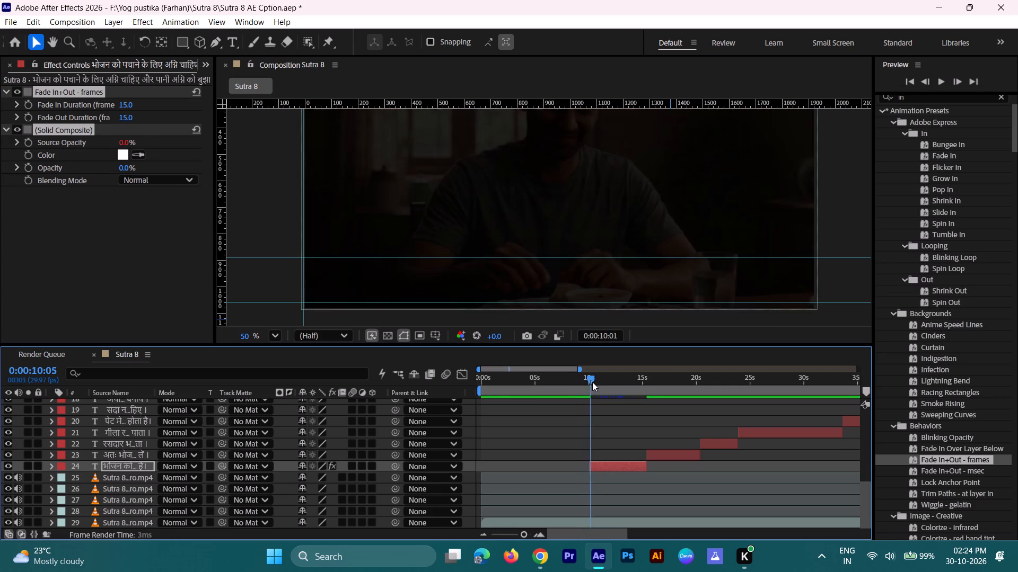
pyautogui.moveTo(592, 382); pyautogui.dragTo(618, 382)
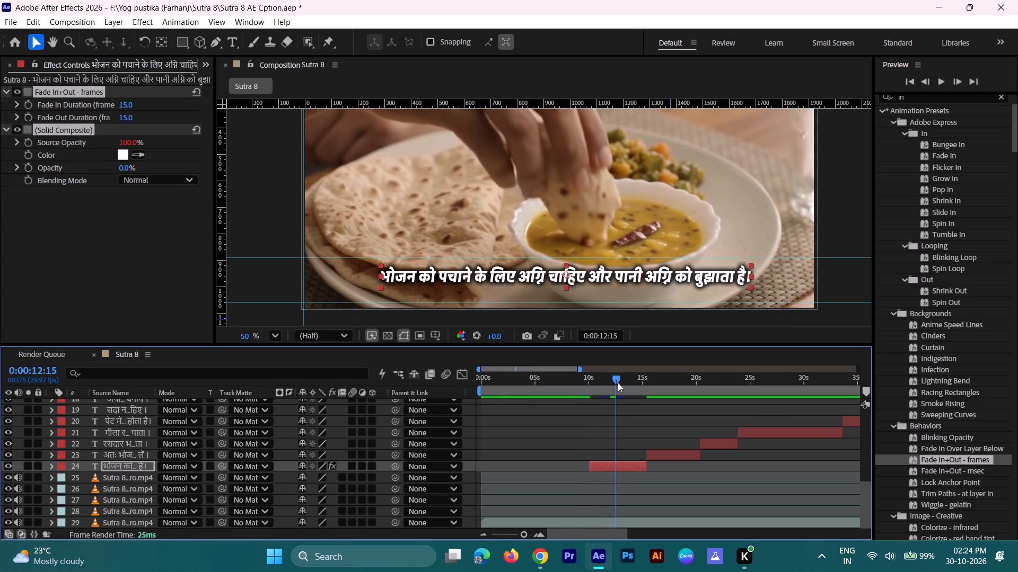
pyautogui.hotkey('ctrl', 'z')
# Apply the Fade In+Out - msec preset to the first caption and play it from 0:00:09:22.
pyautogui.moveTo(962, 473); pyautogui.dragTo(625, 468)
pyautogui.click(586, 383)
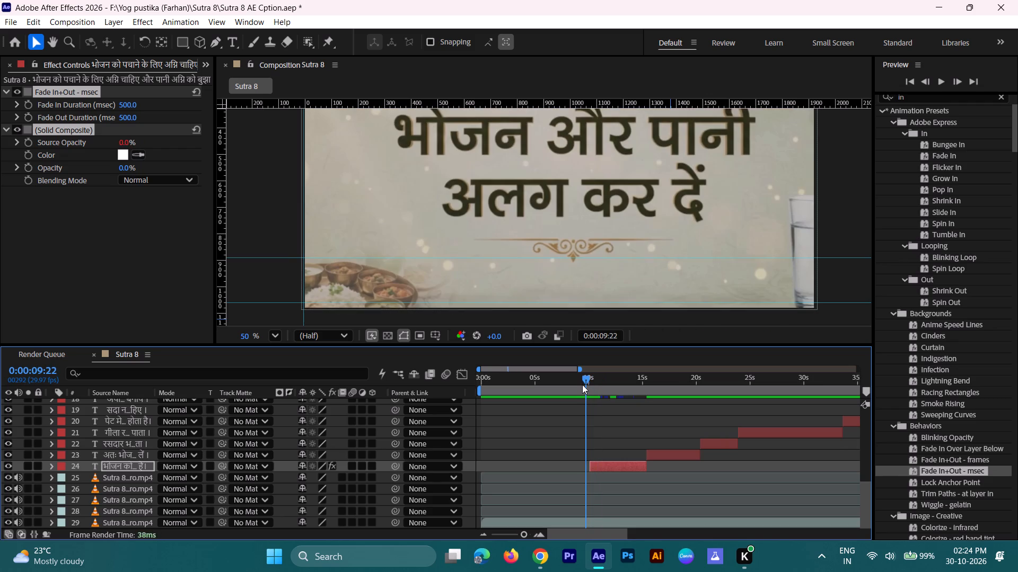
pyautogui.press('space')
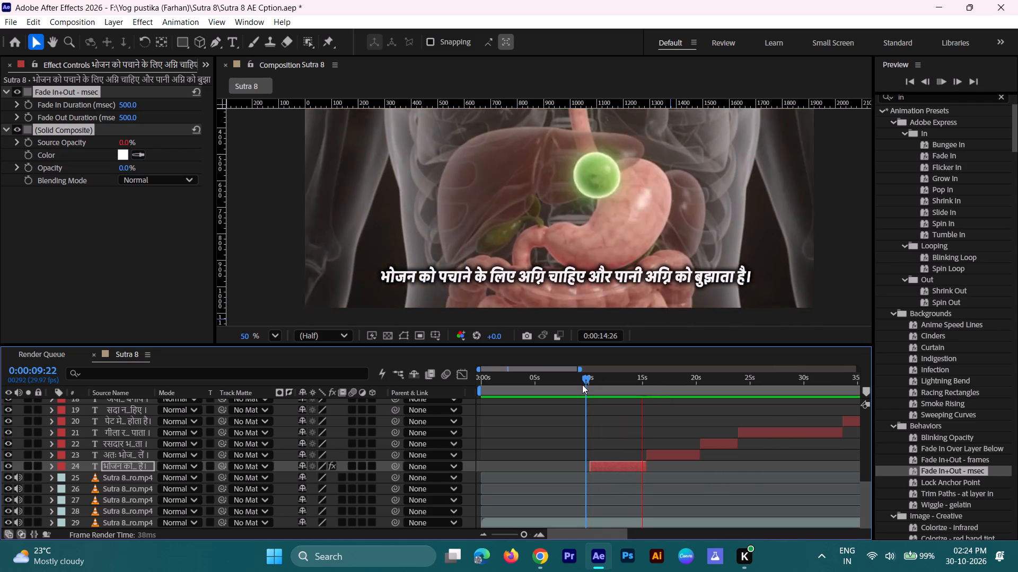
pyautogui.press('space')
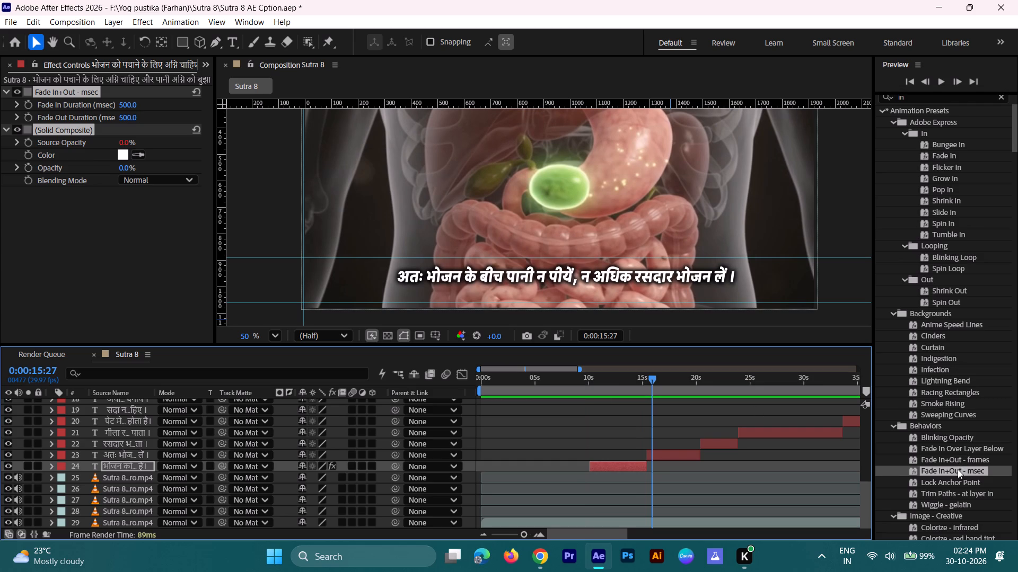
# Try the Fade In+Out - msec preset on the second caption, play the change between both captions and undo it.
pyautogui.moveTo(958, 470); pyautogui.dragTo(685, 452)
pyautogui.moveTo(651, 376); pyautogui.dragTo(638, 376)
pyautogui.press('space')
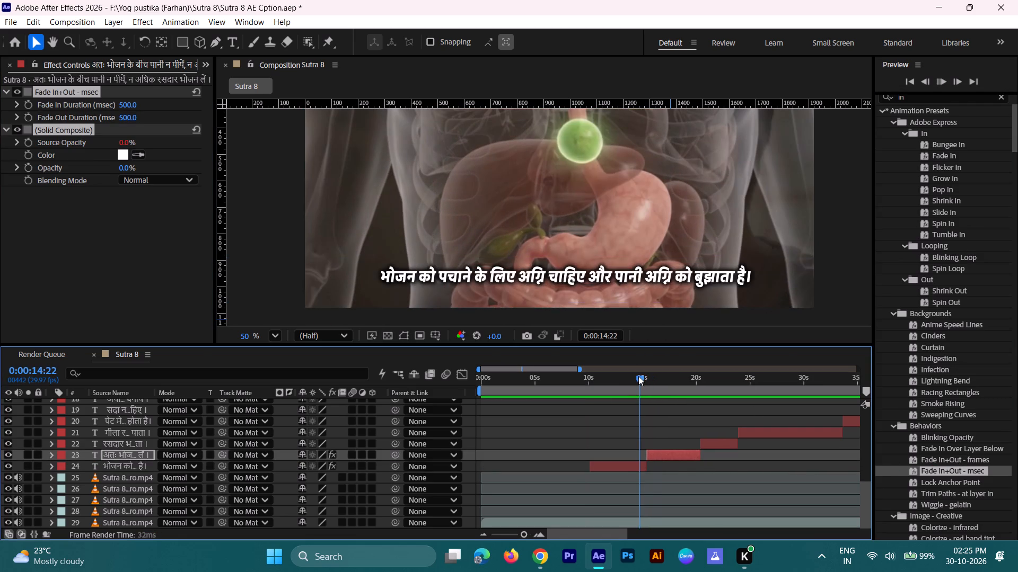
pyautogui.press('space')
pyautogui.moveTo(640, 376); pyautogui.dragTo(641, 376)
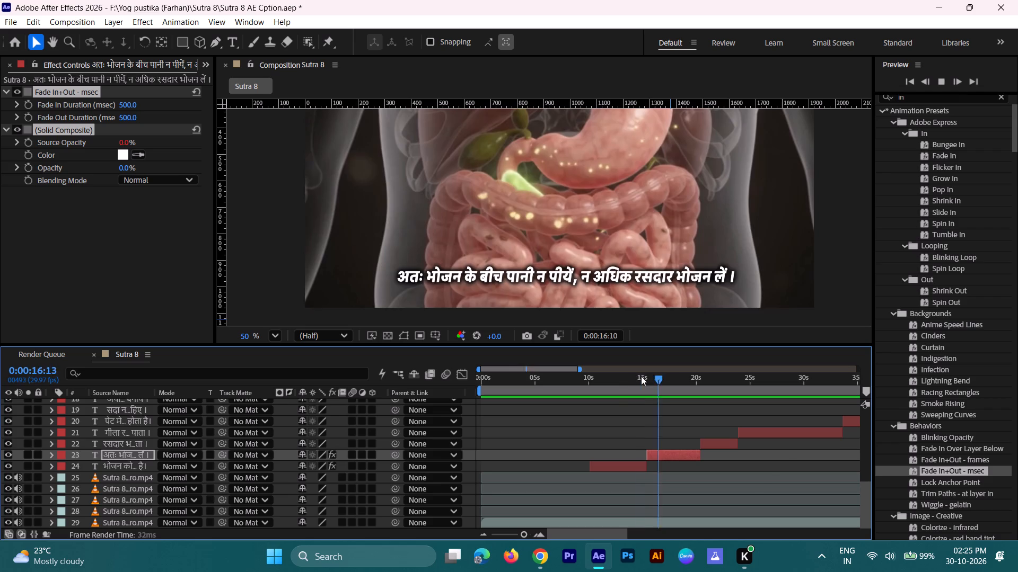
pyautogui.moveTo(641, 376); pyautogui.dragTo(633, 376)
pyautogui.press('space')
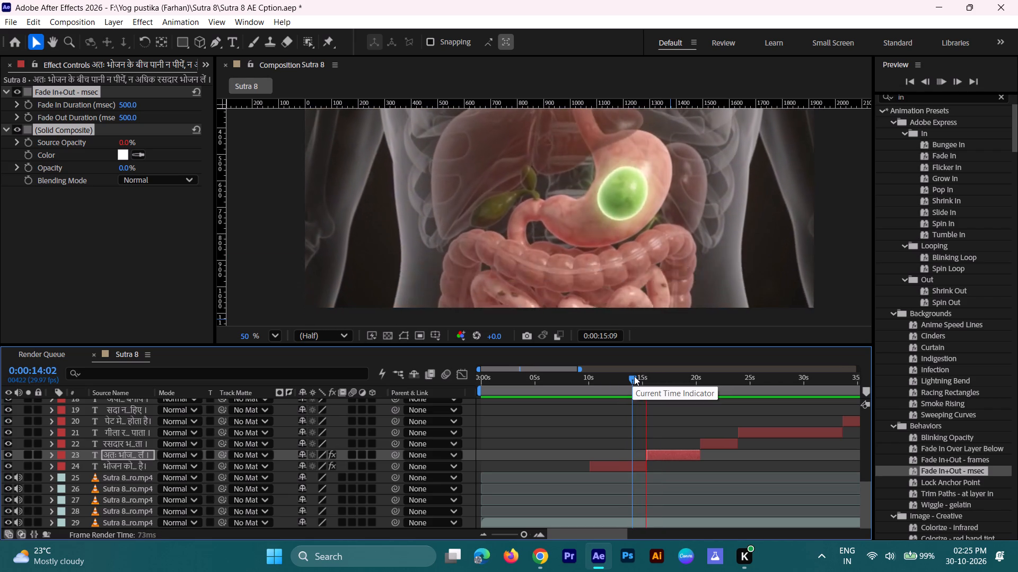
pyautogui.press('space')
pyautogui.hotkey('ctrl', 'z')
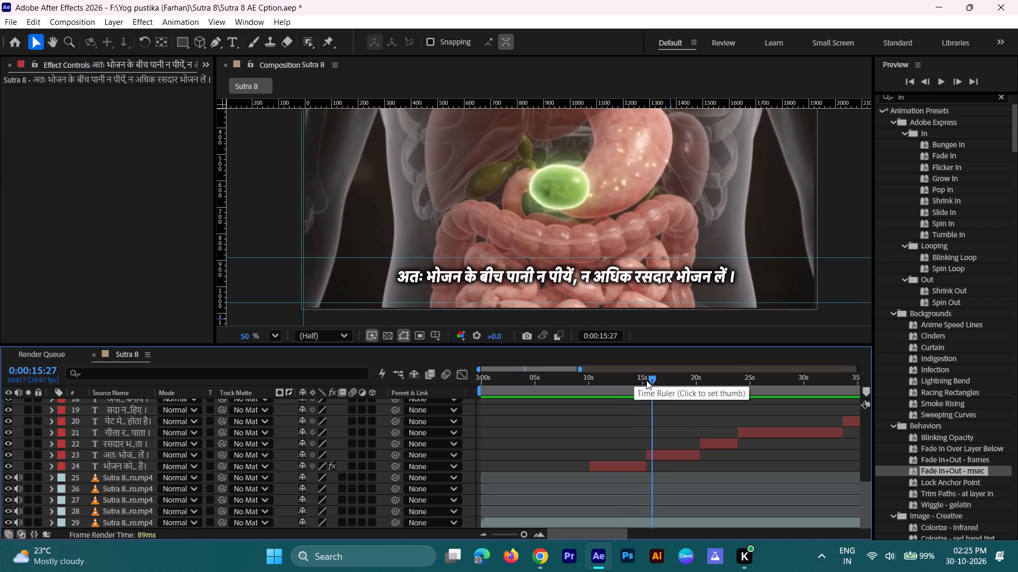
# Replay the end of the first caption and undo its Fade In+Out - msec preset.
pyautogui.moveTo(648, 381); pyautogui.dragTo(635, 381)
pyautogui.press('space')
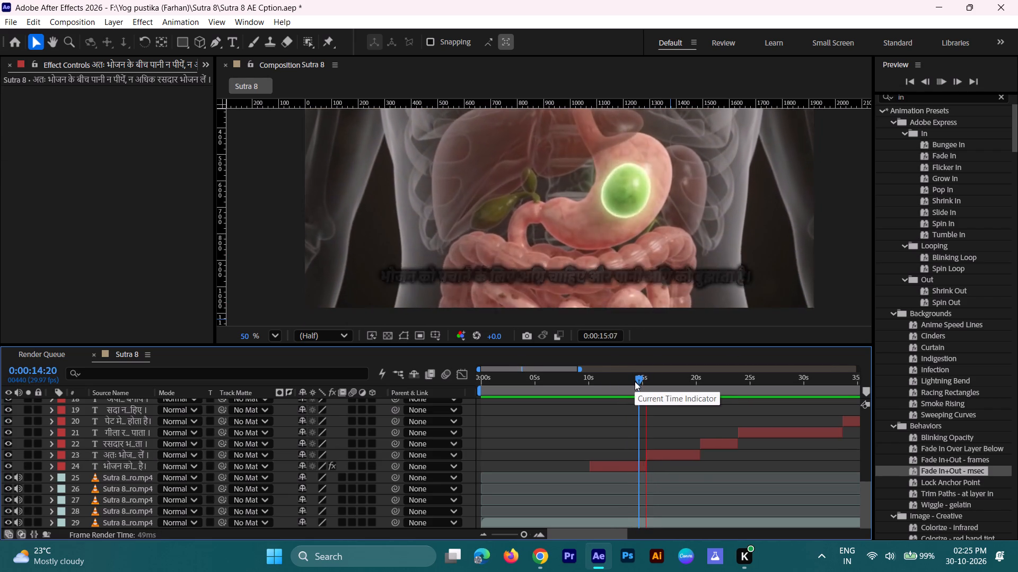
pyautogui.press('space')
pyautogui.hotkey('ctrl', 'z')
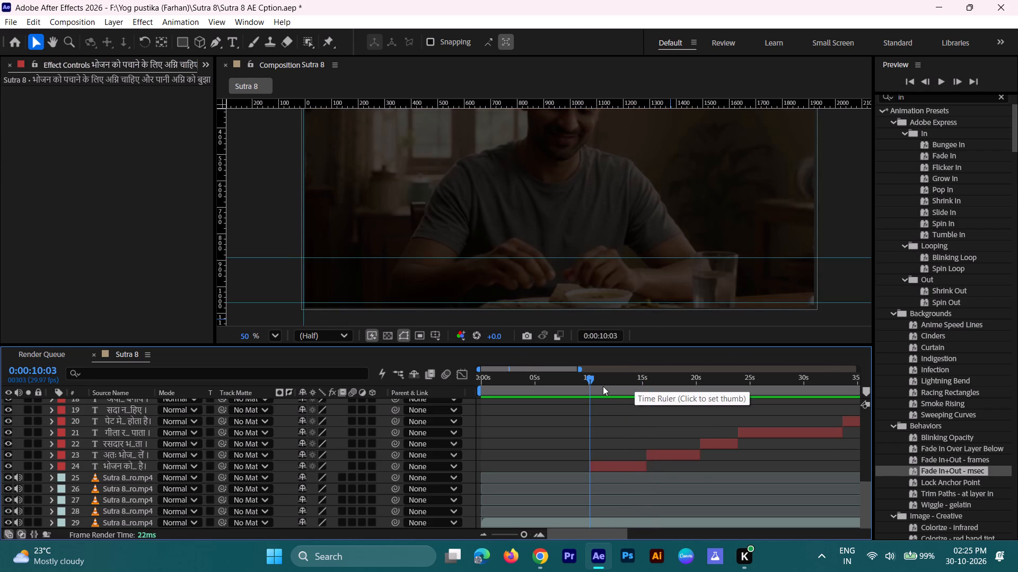
# Play the first caption from 0:00:10:03 into the second one without any fade preset.
pyautogui.press('space')
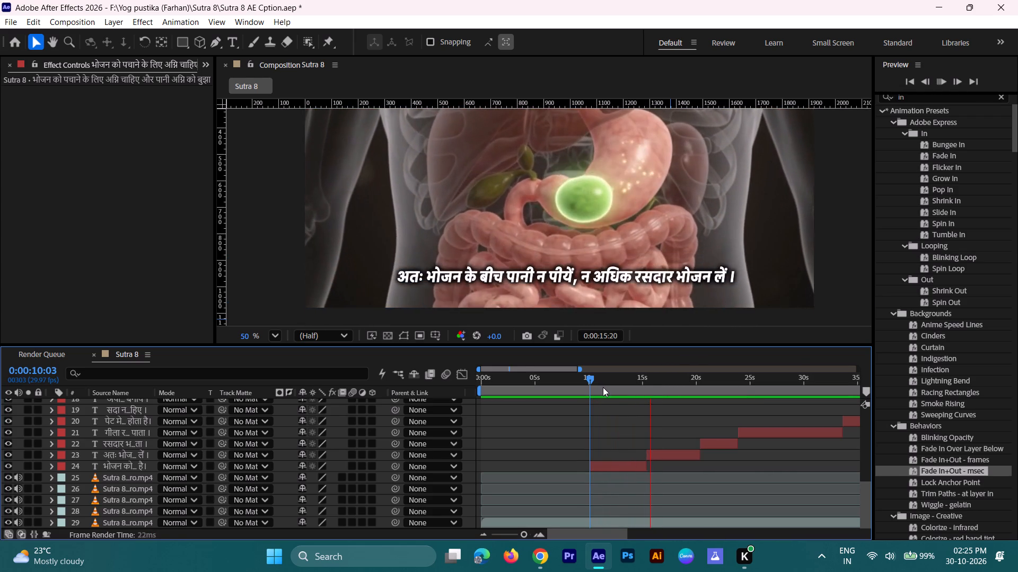
pyautogui.press('space')
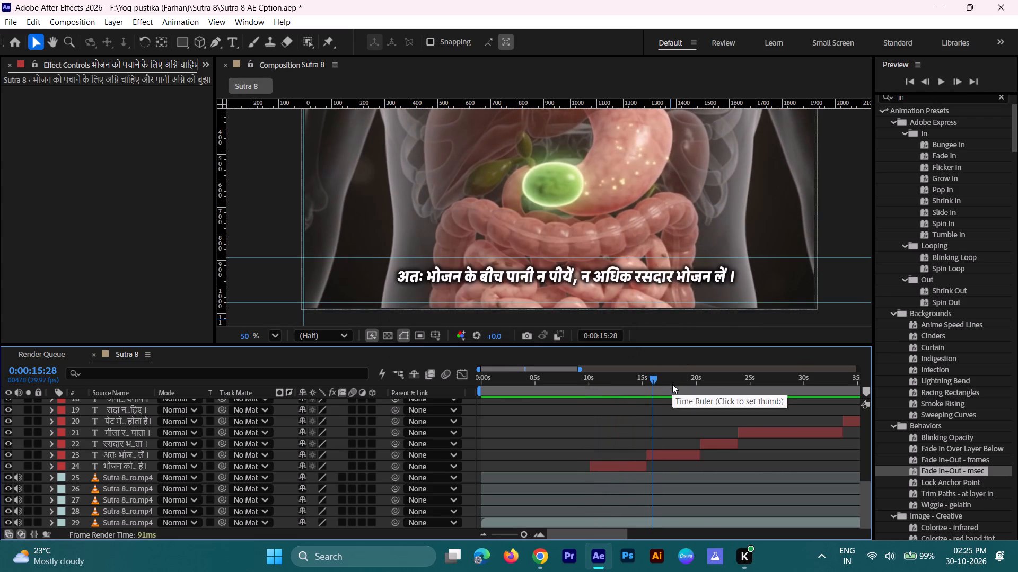
# Save the project.
pyautogui.hotkey('ctrl', 's')
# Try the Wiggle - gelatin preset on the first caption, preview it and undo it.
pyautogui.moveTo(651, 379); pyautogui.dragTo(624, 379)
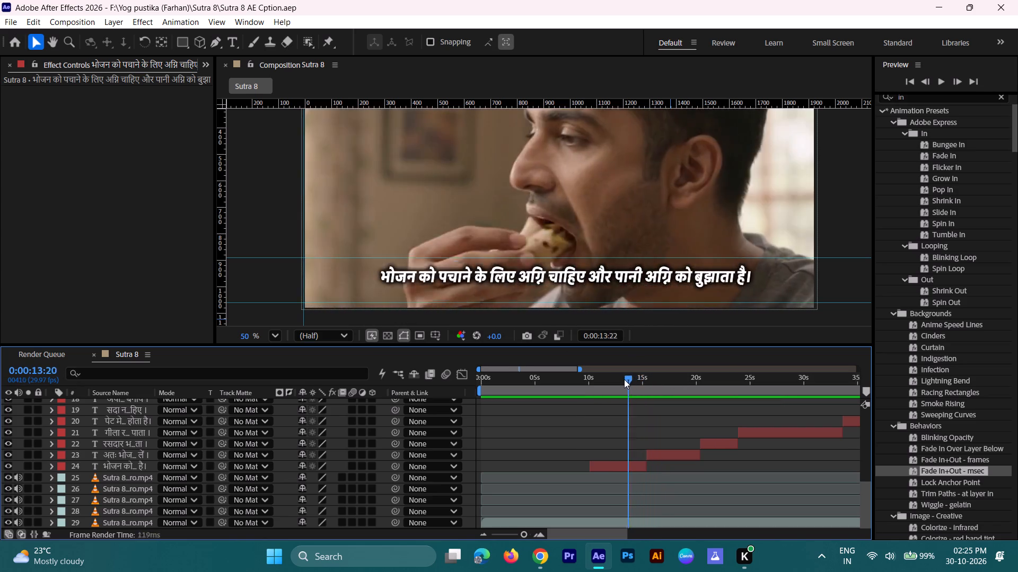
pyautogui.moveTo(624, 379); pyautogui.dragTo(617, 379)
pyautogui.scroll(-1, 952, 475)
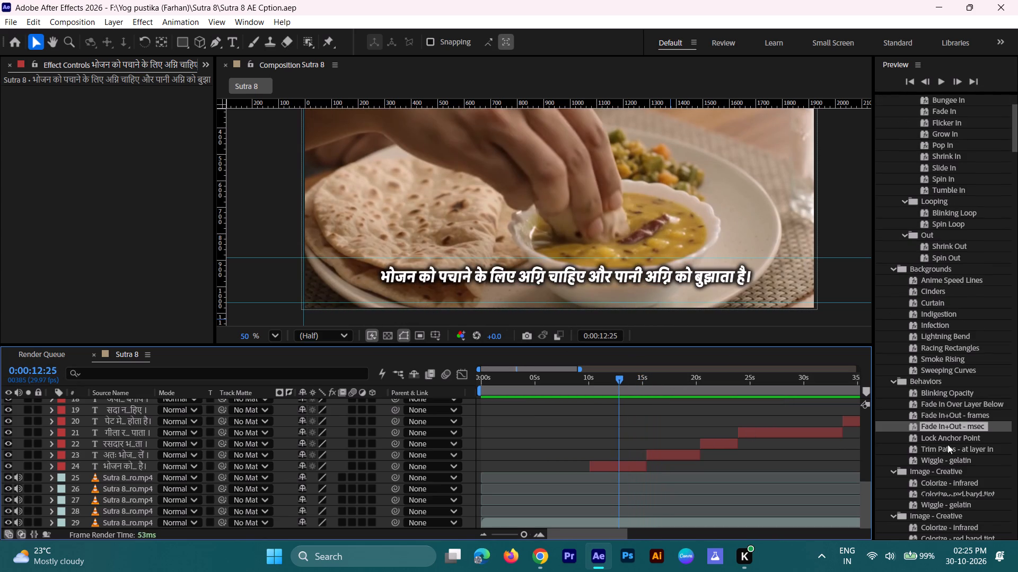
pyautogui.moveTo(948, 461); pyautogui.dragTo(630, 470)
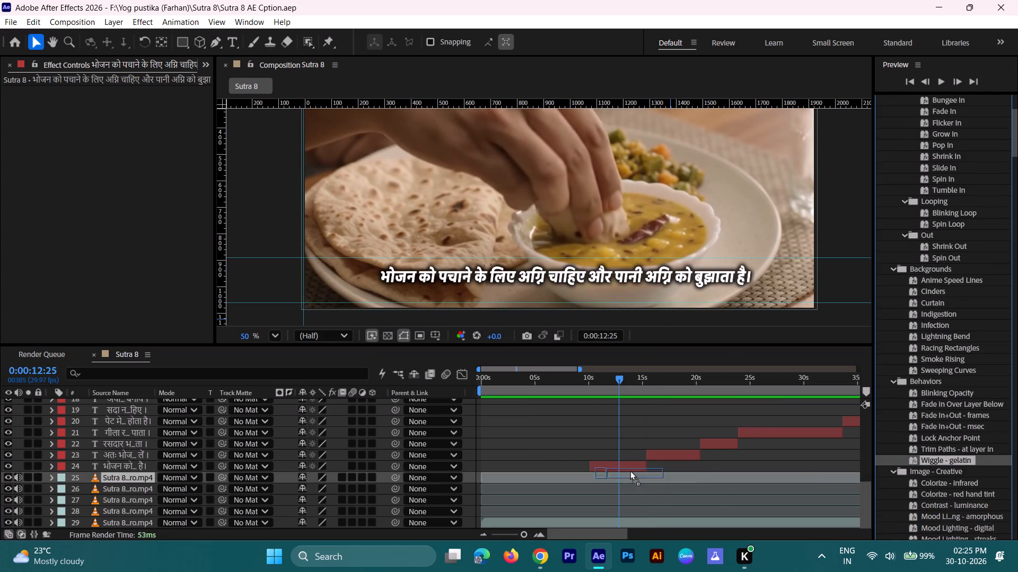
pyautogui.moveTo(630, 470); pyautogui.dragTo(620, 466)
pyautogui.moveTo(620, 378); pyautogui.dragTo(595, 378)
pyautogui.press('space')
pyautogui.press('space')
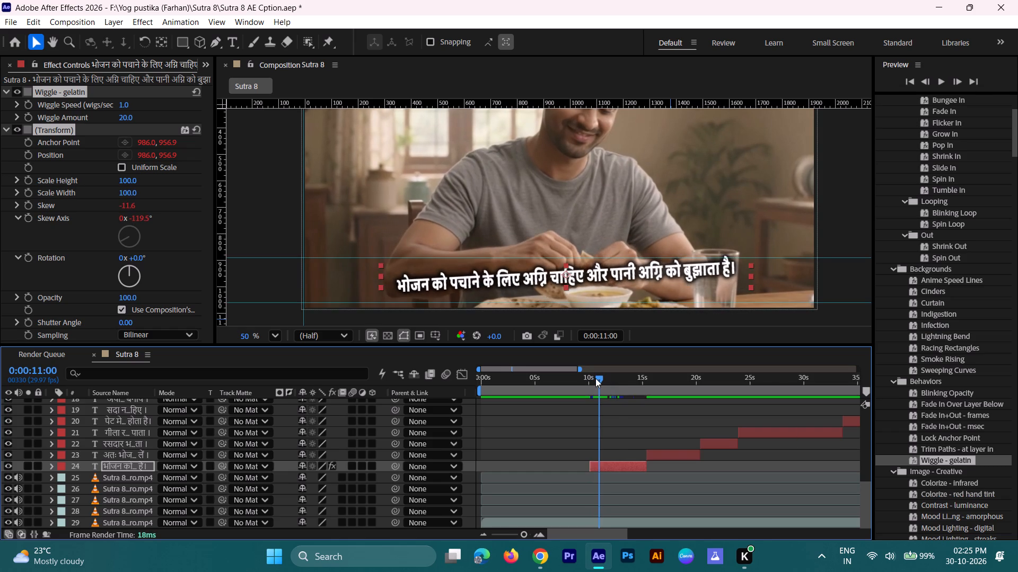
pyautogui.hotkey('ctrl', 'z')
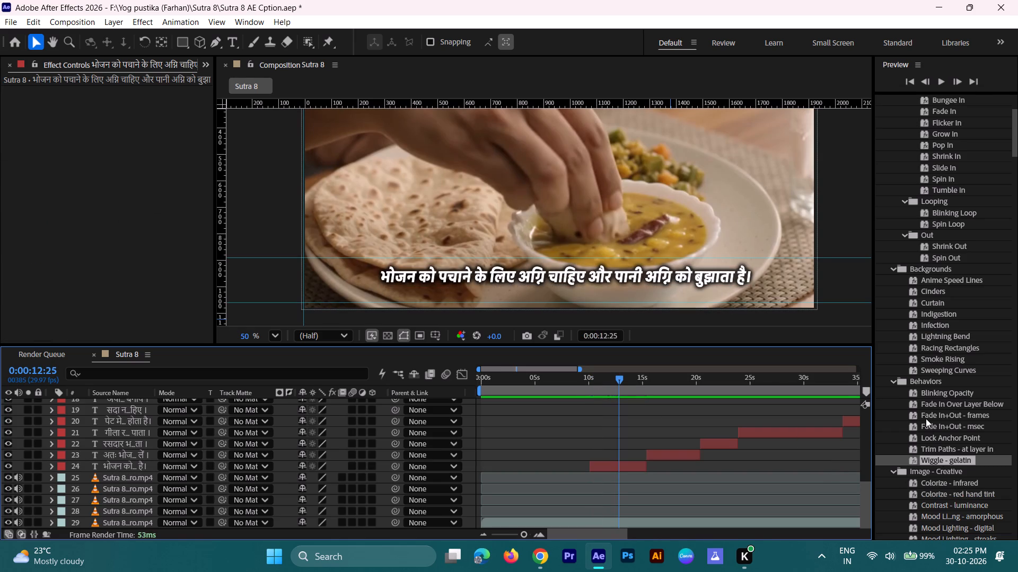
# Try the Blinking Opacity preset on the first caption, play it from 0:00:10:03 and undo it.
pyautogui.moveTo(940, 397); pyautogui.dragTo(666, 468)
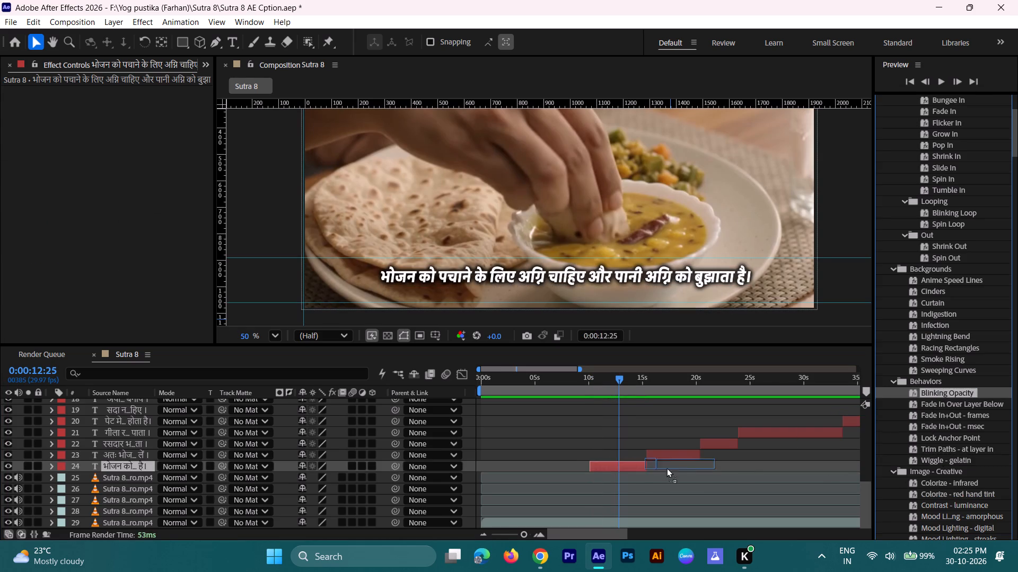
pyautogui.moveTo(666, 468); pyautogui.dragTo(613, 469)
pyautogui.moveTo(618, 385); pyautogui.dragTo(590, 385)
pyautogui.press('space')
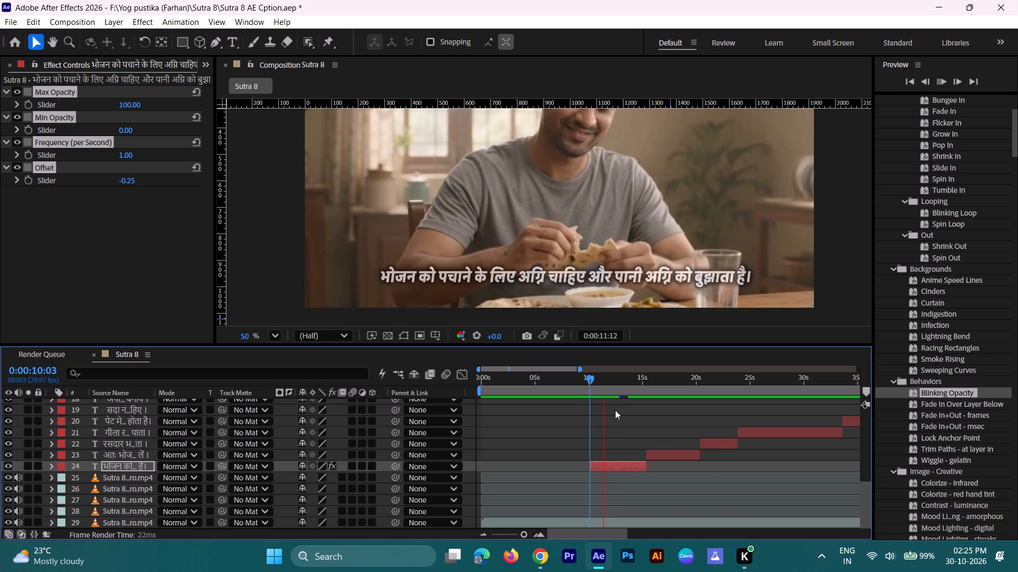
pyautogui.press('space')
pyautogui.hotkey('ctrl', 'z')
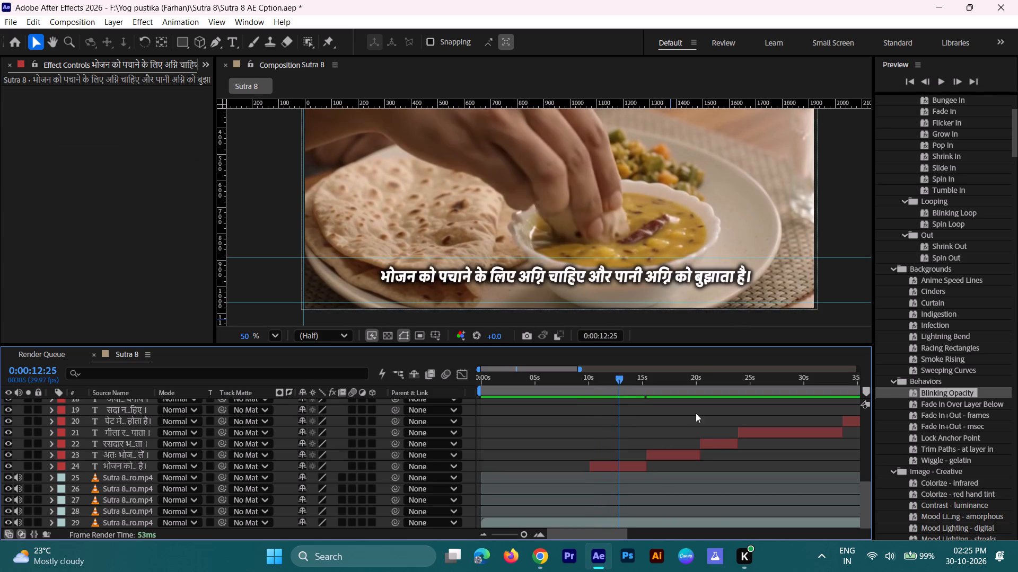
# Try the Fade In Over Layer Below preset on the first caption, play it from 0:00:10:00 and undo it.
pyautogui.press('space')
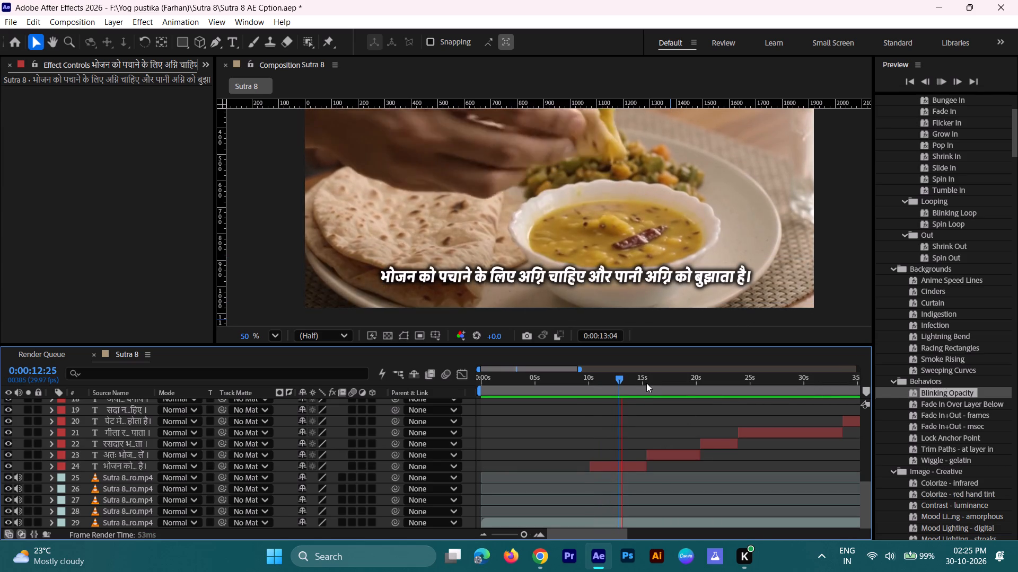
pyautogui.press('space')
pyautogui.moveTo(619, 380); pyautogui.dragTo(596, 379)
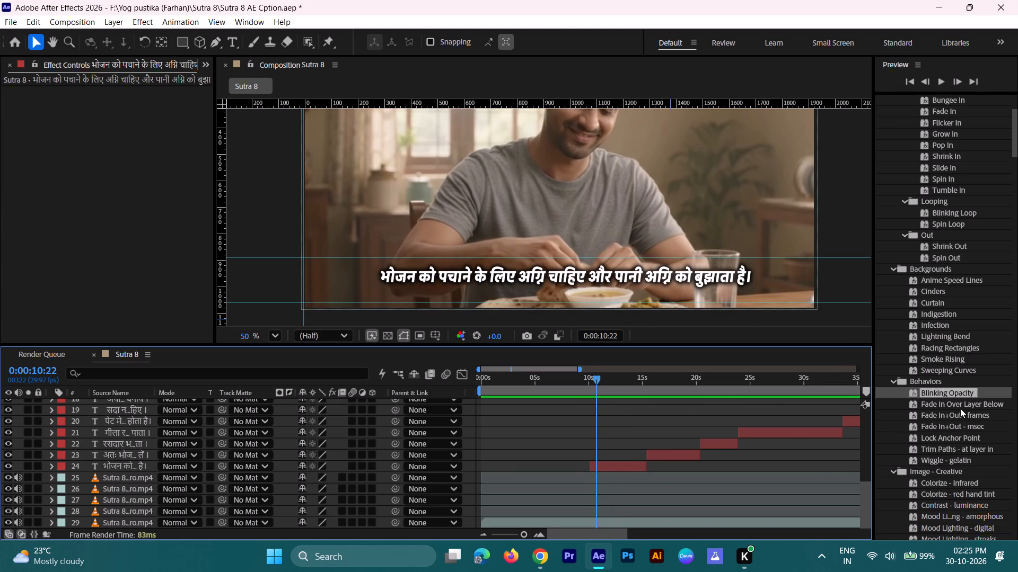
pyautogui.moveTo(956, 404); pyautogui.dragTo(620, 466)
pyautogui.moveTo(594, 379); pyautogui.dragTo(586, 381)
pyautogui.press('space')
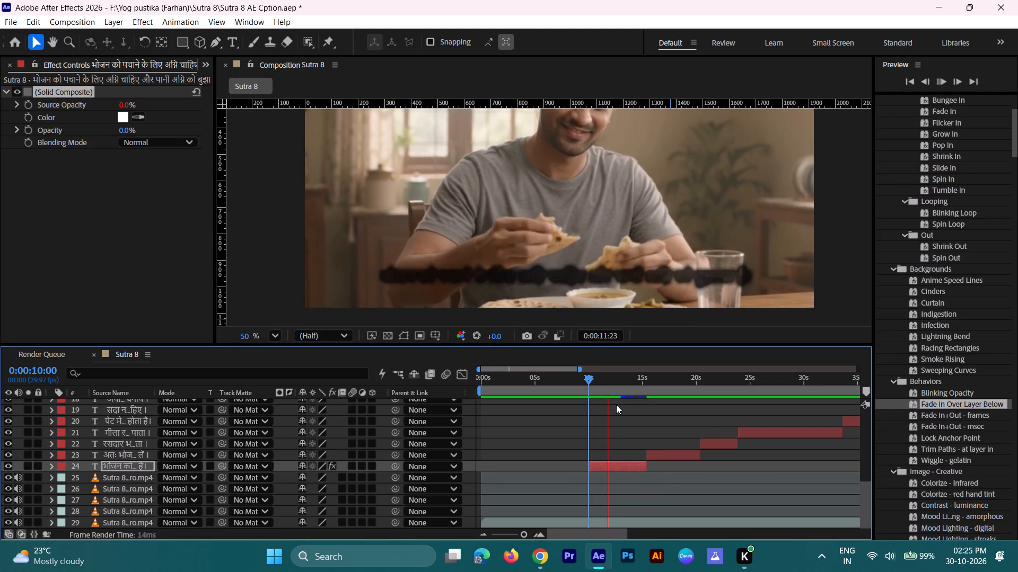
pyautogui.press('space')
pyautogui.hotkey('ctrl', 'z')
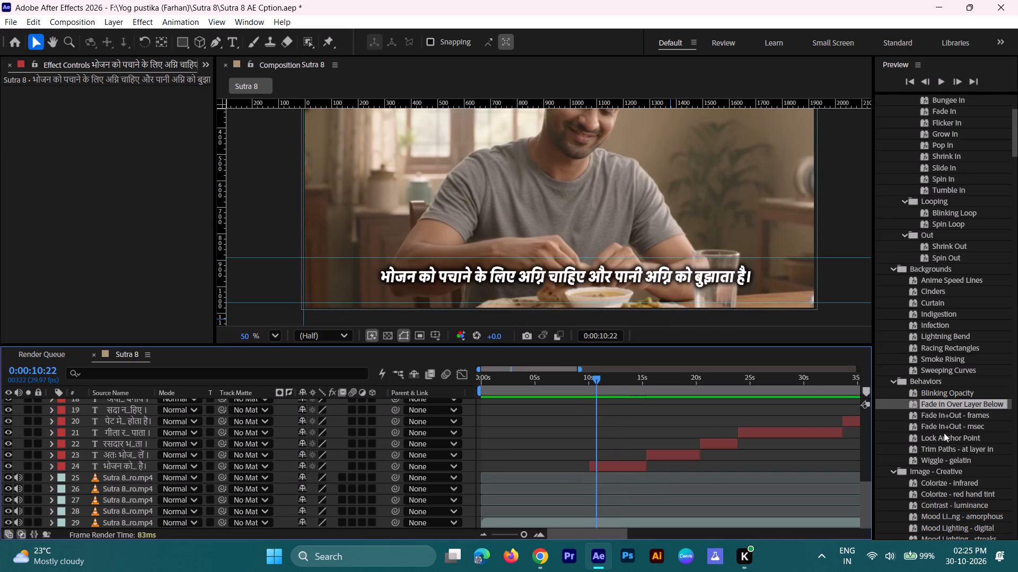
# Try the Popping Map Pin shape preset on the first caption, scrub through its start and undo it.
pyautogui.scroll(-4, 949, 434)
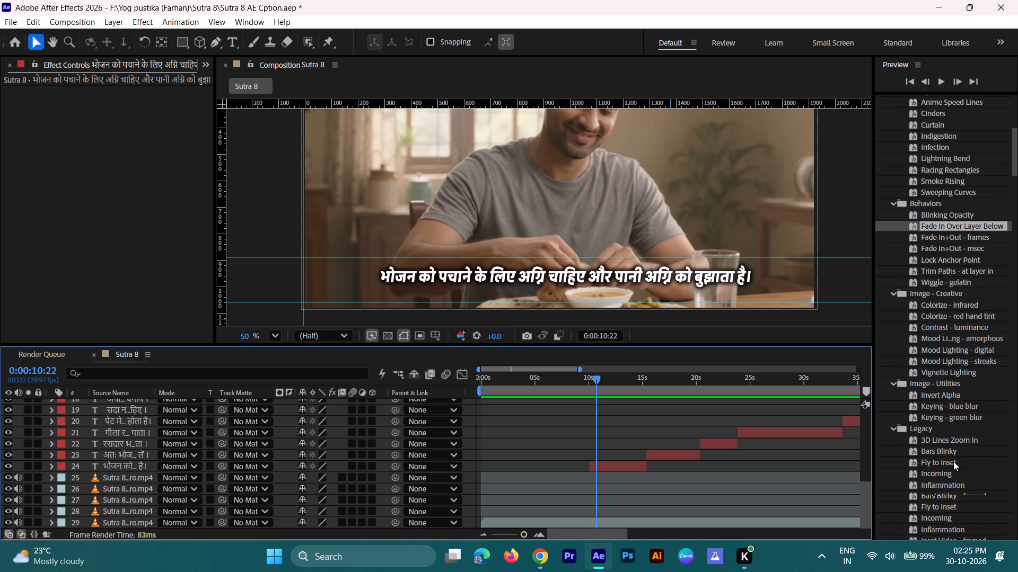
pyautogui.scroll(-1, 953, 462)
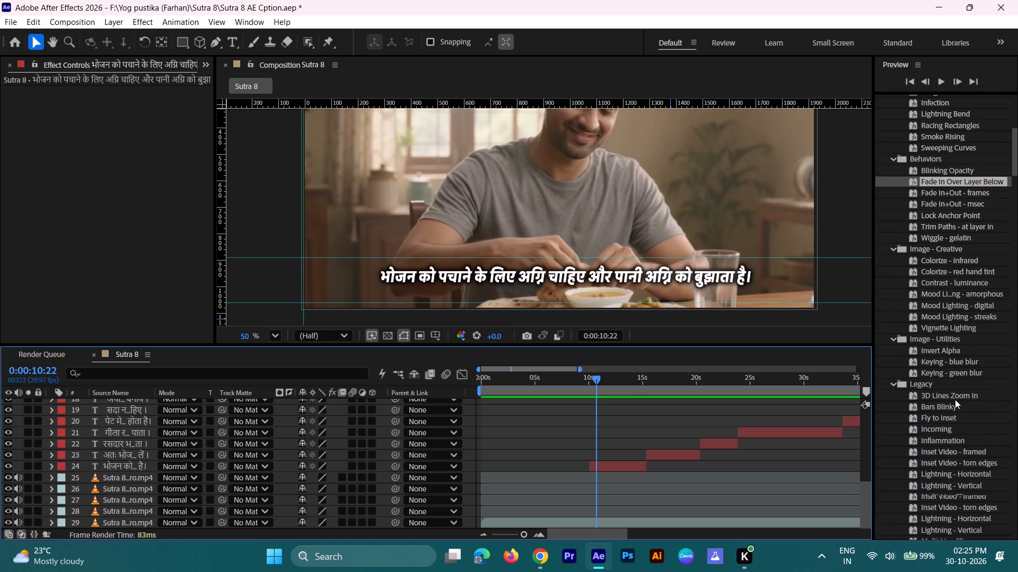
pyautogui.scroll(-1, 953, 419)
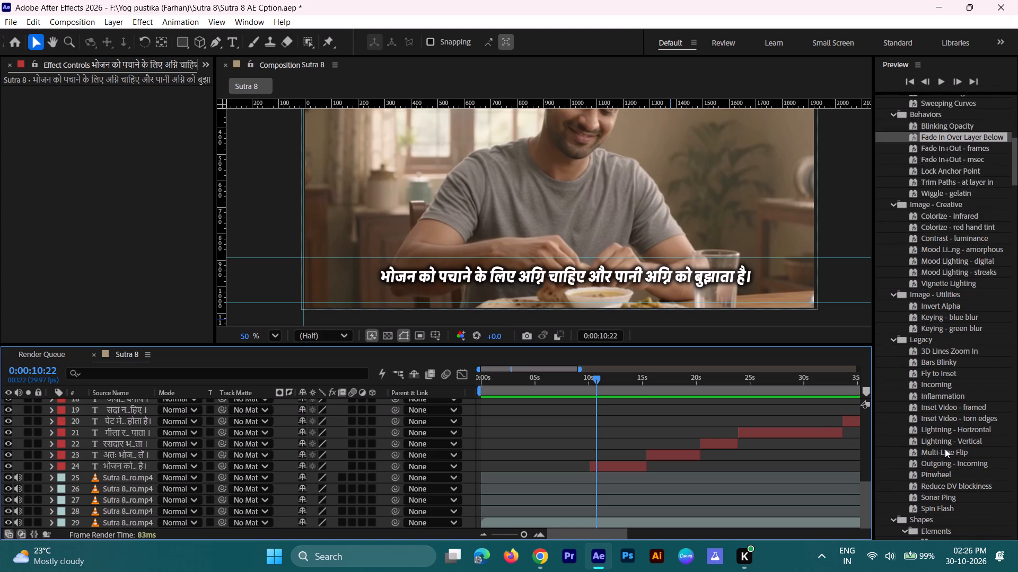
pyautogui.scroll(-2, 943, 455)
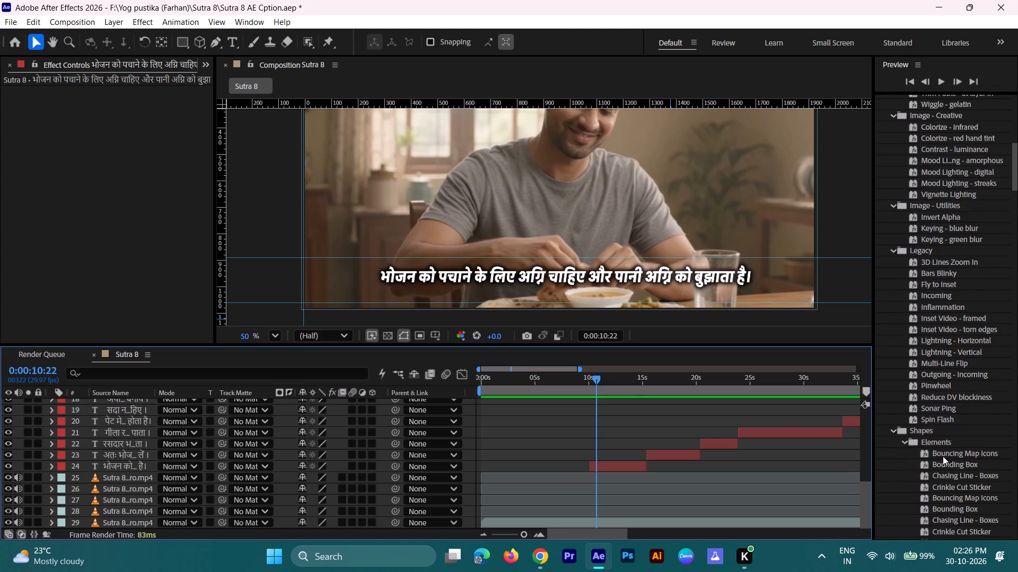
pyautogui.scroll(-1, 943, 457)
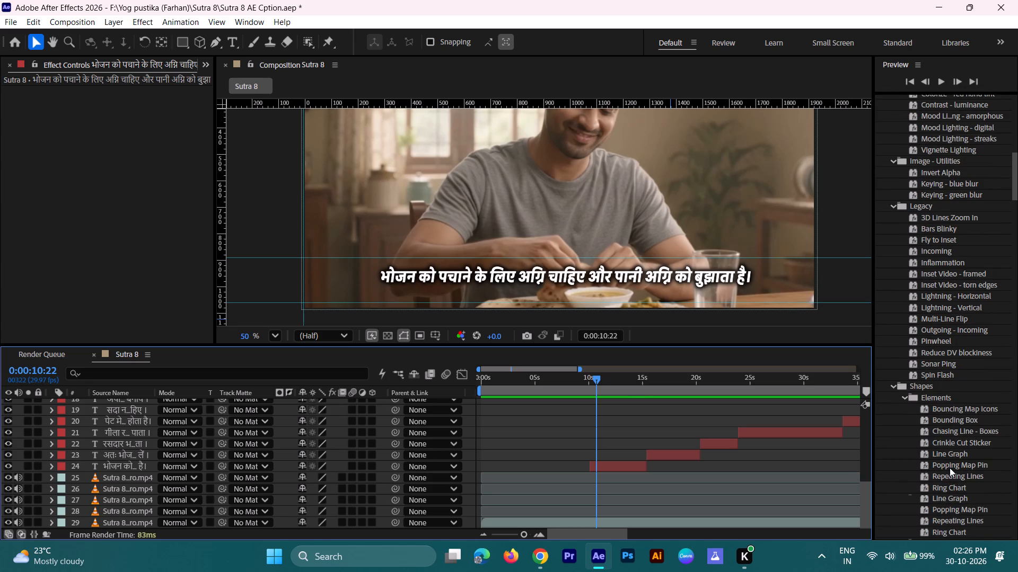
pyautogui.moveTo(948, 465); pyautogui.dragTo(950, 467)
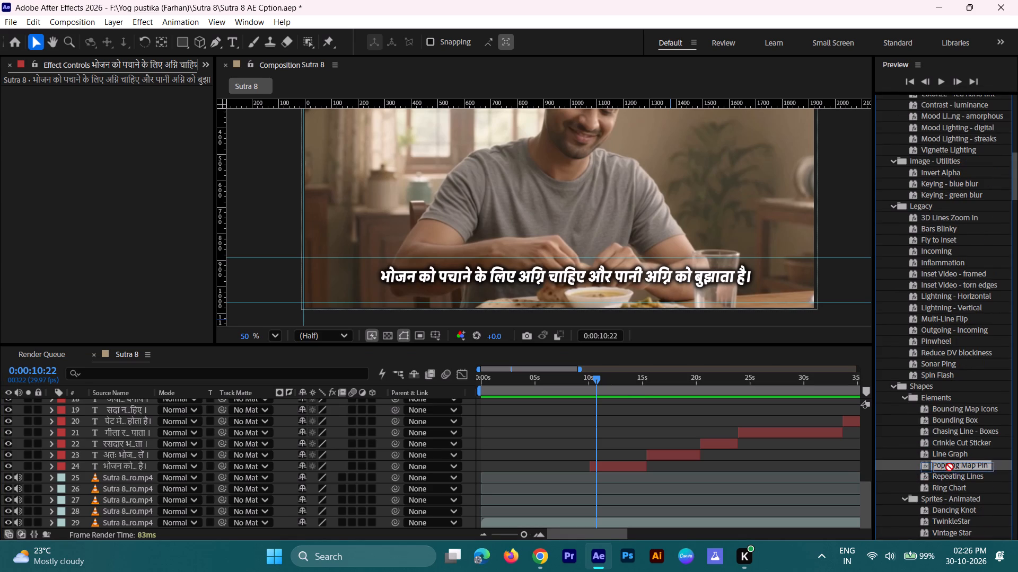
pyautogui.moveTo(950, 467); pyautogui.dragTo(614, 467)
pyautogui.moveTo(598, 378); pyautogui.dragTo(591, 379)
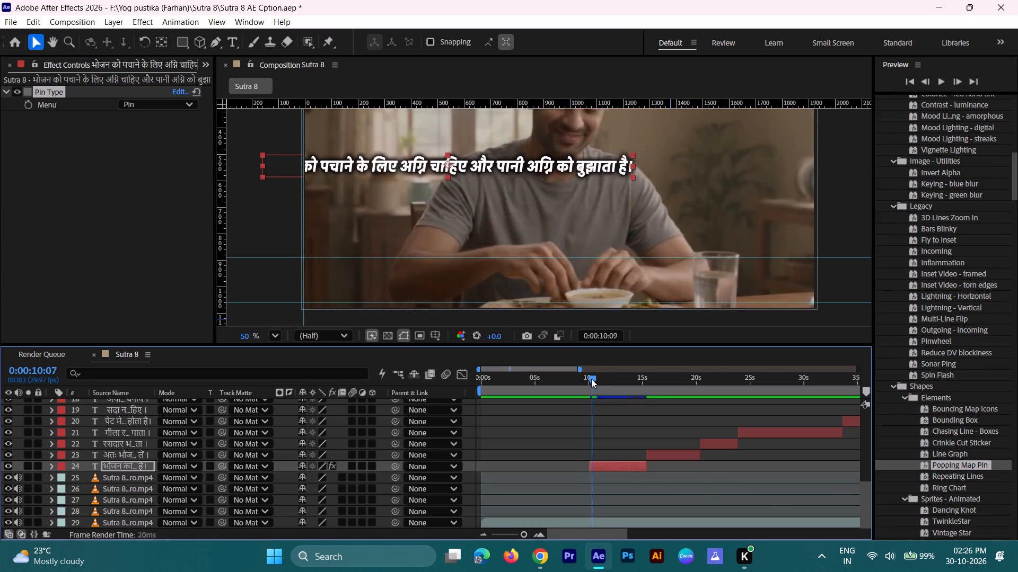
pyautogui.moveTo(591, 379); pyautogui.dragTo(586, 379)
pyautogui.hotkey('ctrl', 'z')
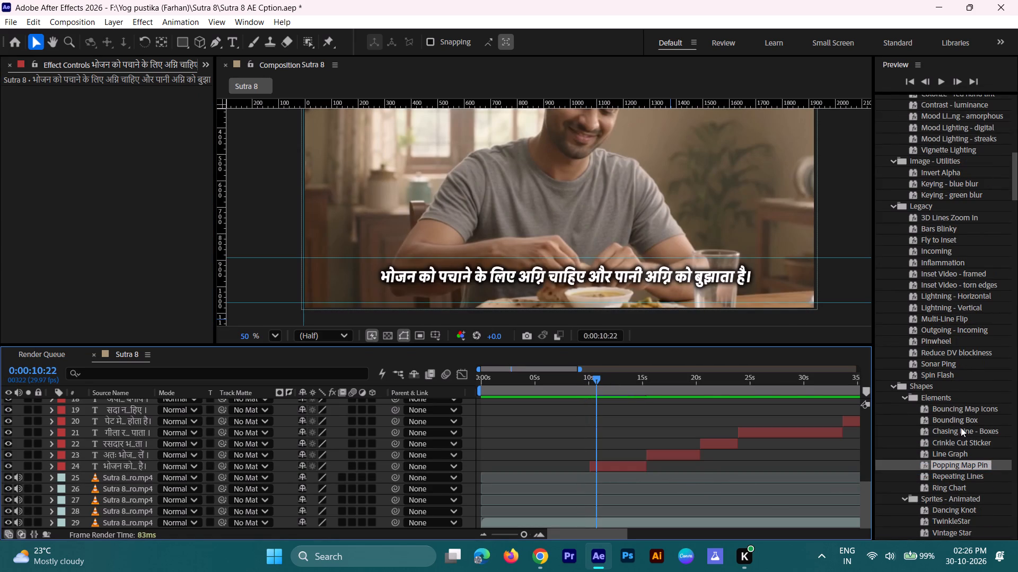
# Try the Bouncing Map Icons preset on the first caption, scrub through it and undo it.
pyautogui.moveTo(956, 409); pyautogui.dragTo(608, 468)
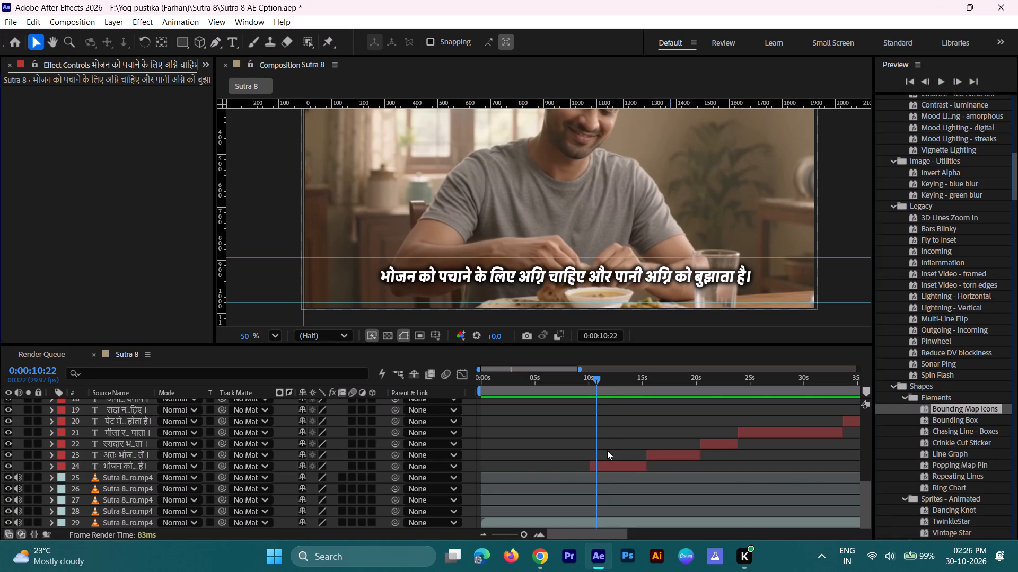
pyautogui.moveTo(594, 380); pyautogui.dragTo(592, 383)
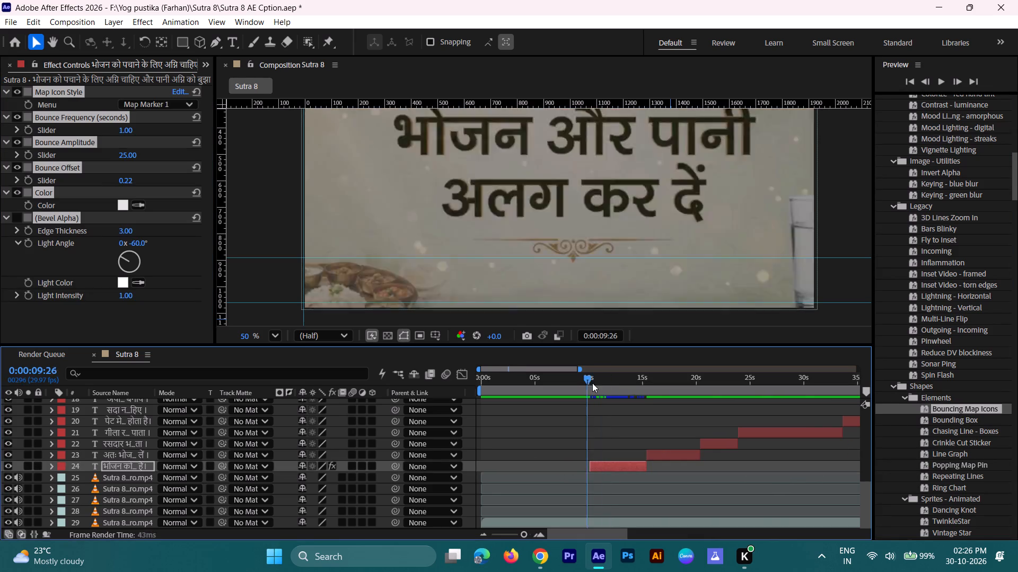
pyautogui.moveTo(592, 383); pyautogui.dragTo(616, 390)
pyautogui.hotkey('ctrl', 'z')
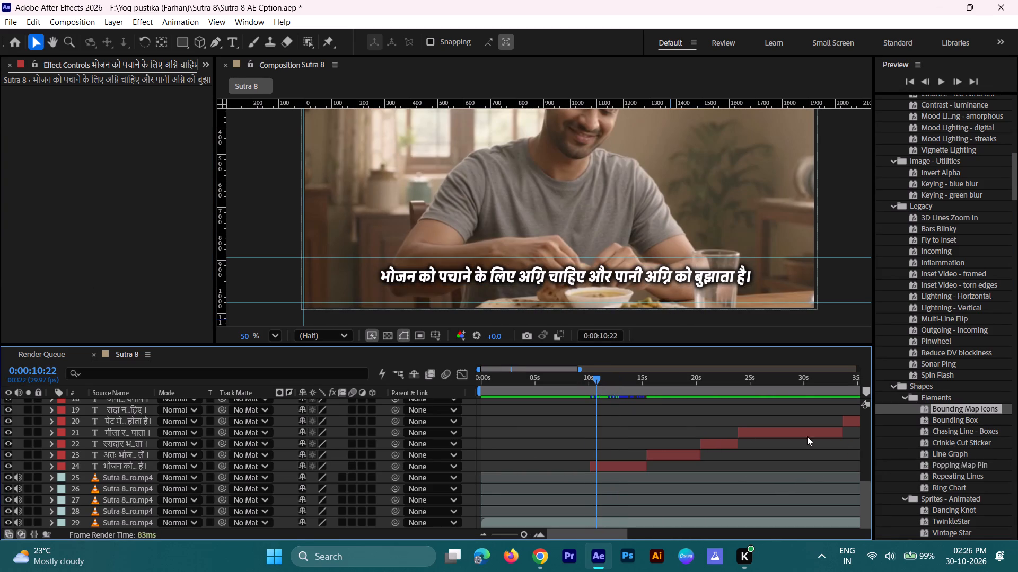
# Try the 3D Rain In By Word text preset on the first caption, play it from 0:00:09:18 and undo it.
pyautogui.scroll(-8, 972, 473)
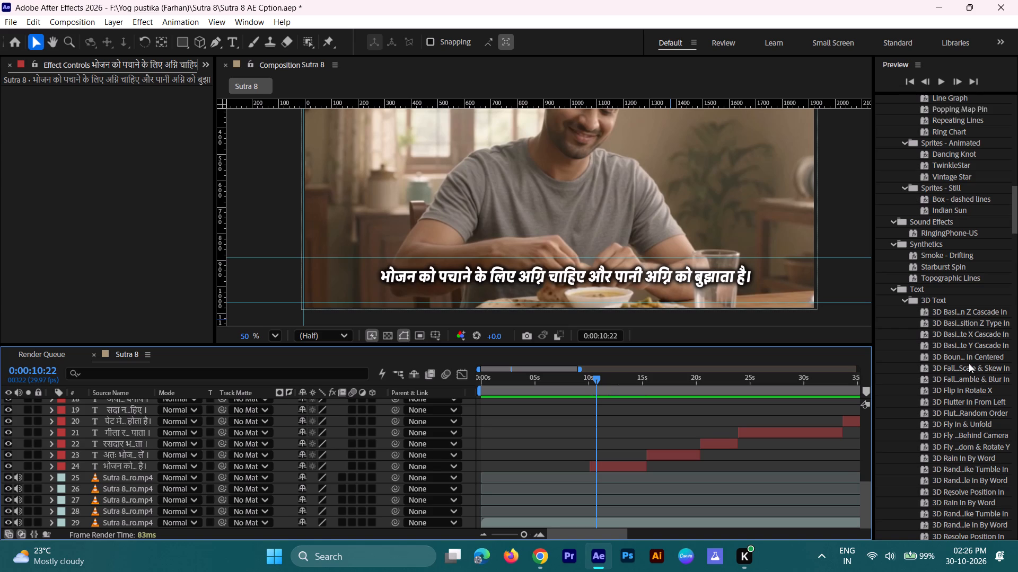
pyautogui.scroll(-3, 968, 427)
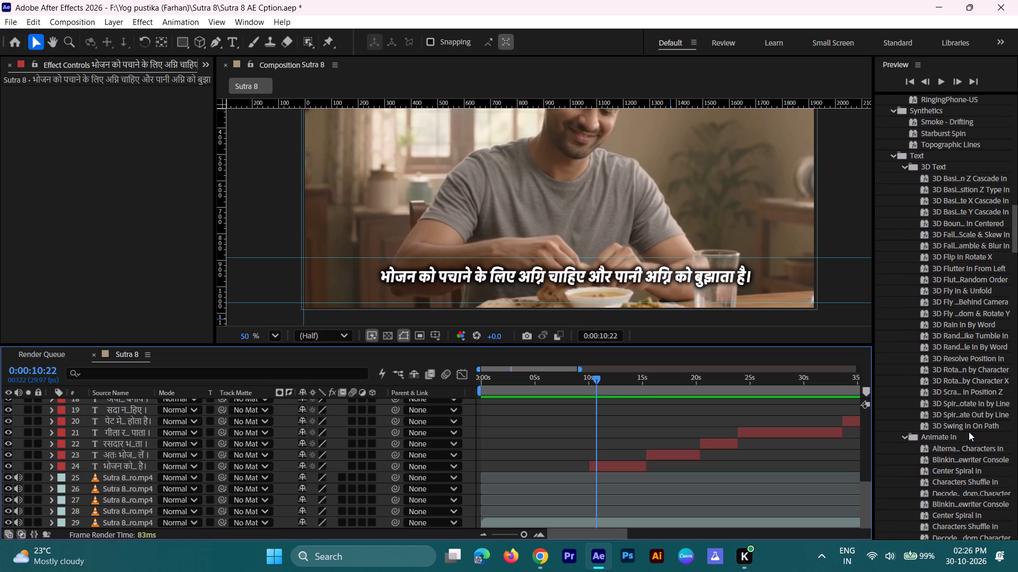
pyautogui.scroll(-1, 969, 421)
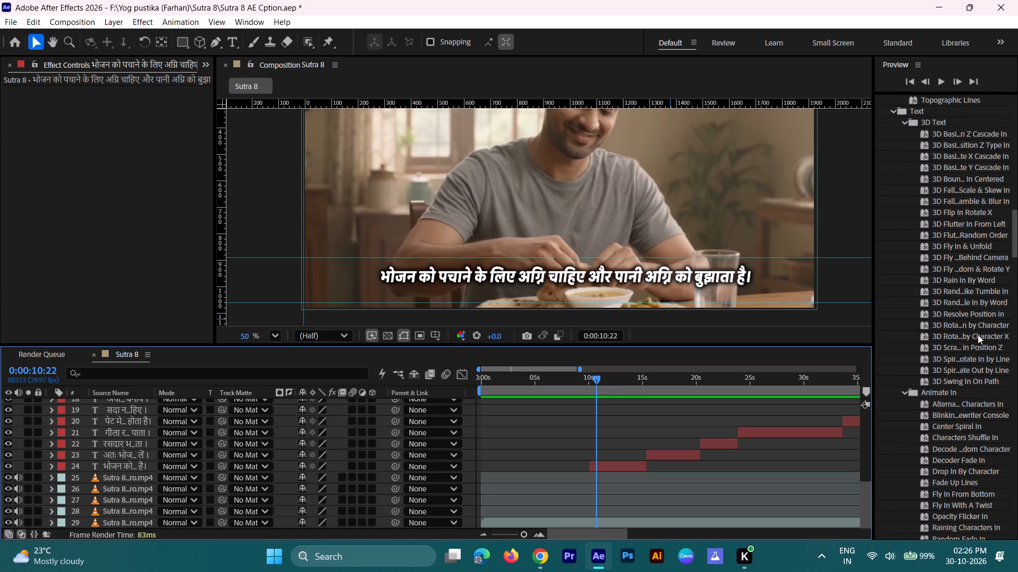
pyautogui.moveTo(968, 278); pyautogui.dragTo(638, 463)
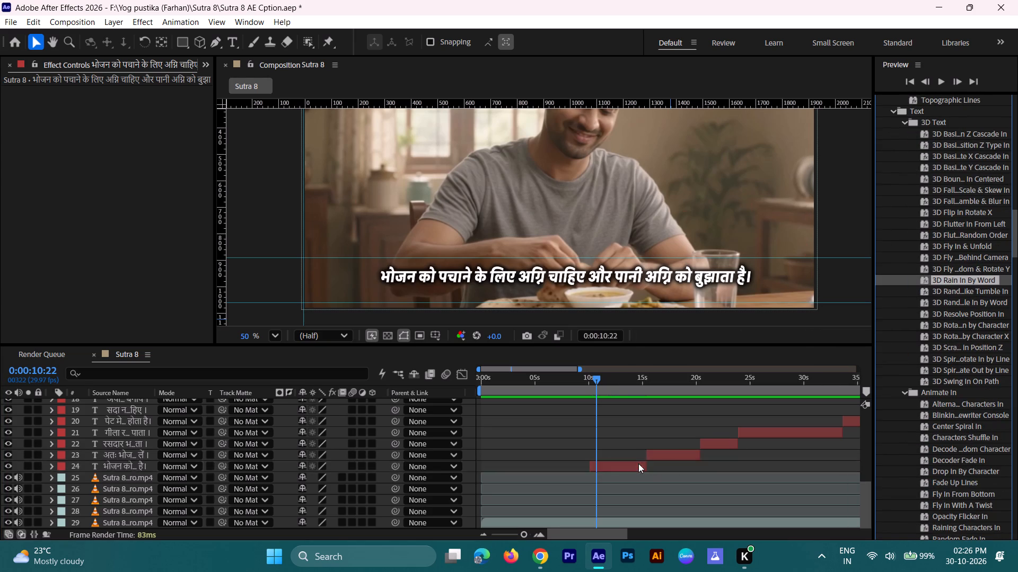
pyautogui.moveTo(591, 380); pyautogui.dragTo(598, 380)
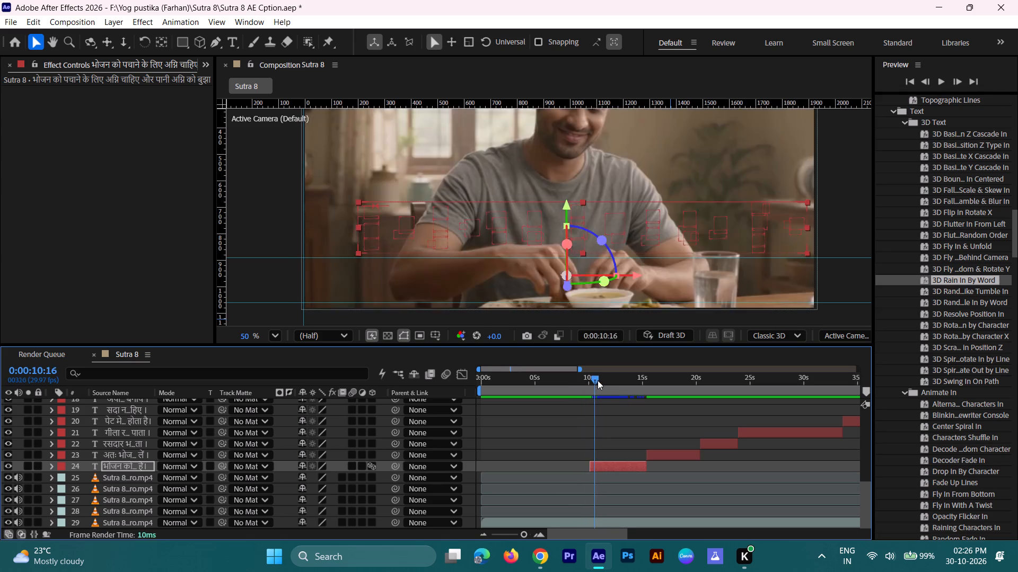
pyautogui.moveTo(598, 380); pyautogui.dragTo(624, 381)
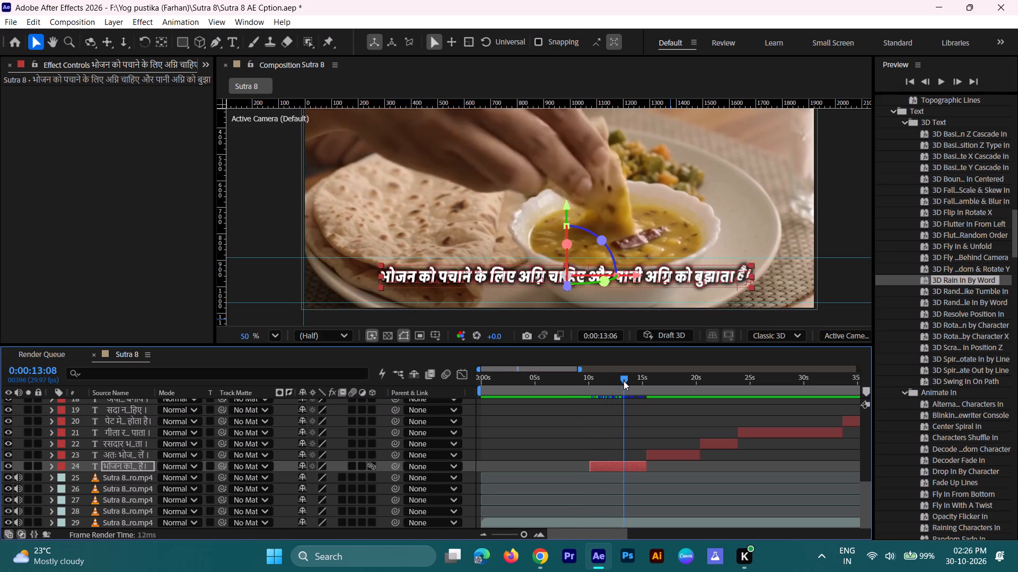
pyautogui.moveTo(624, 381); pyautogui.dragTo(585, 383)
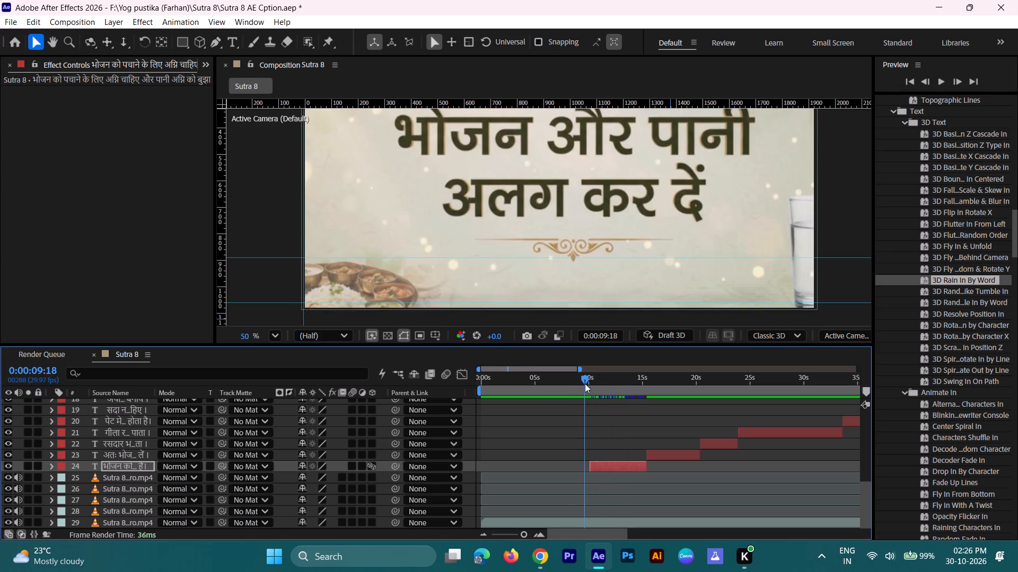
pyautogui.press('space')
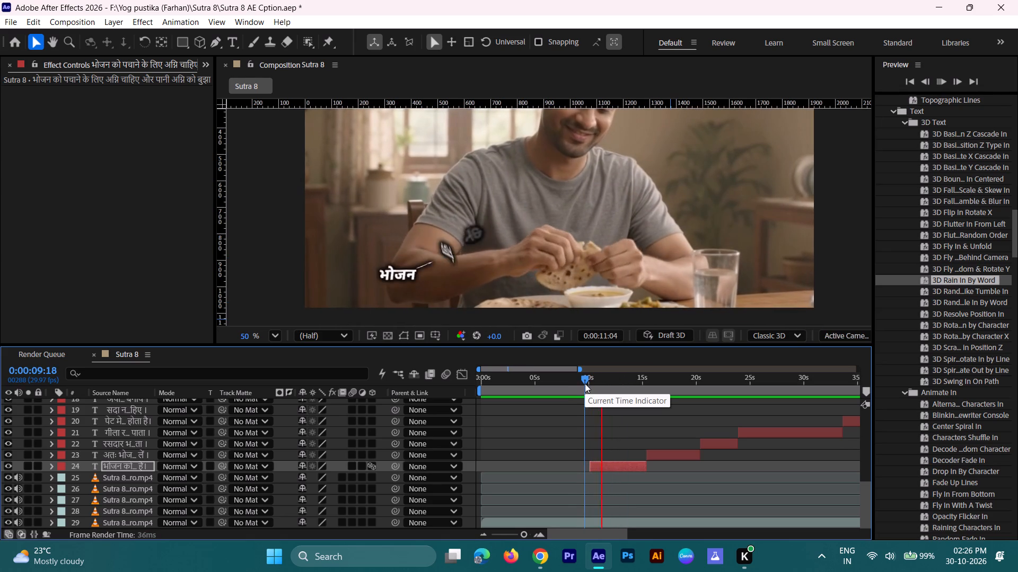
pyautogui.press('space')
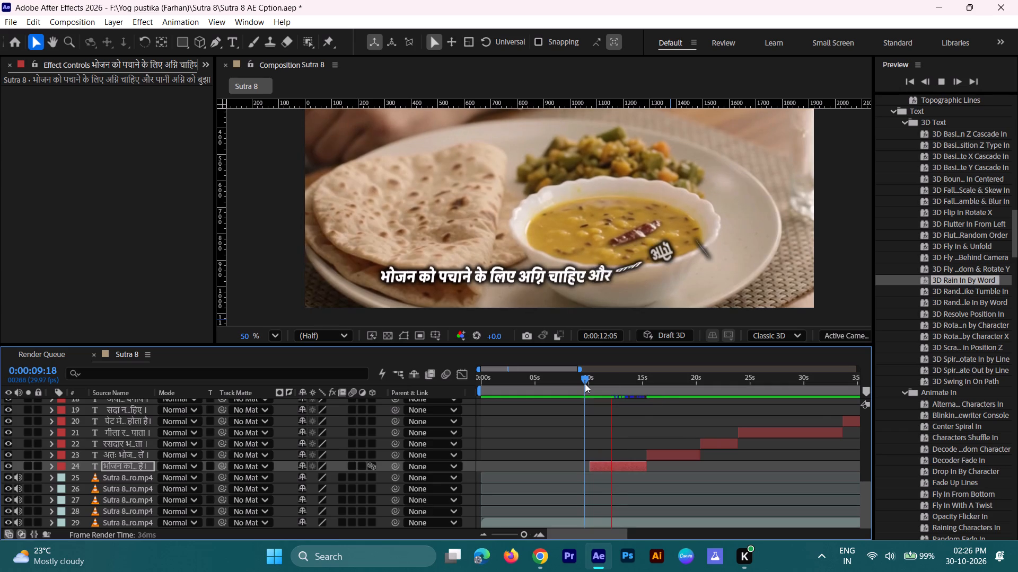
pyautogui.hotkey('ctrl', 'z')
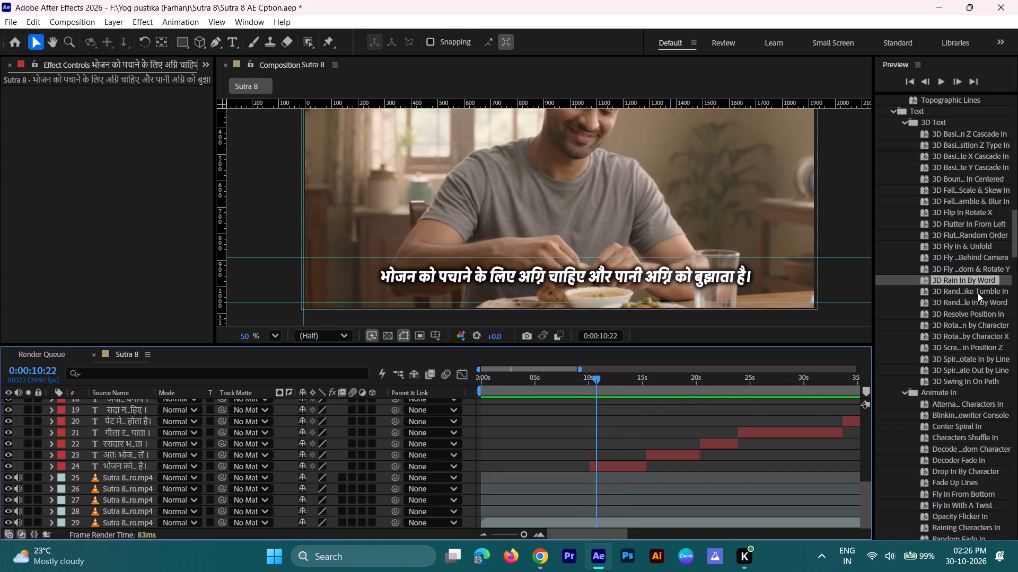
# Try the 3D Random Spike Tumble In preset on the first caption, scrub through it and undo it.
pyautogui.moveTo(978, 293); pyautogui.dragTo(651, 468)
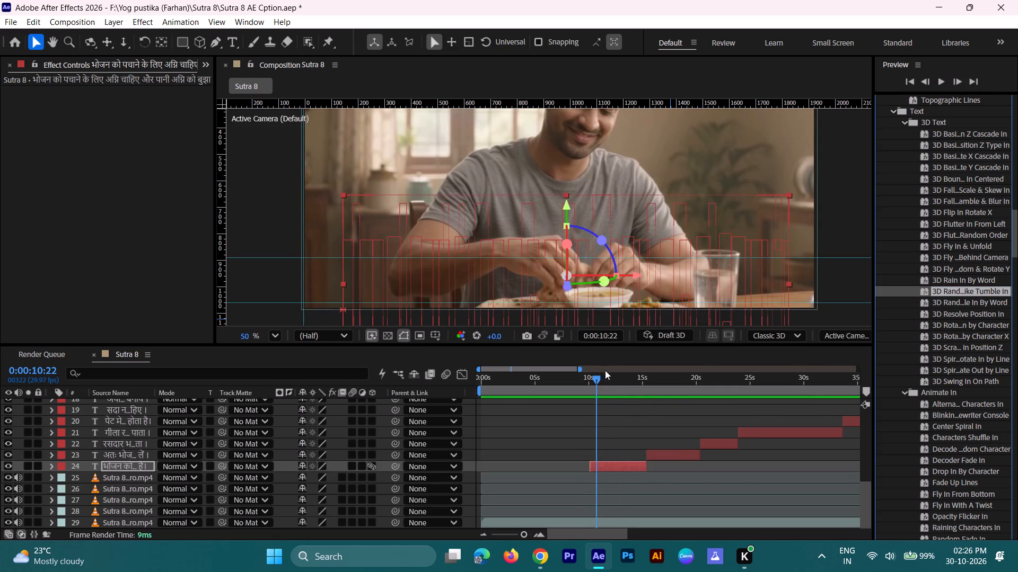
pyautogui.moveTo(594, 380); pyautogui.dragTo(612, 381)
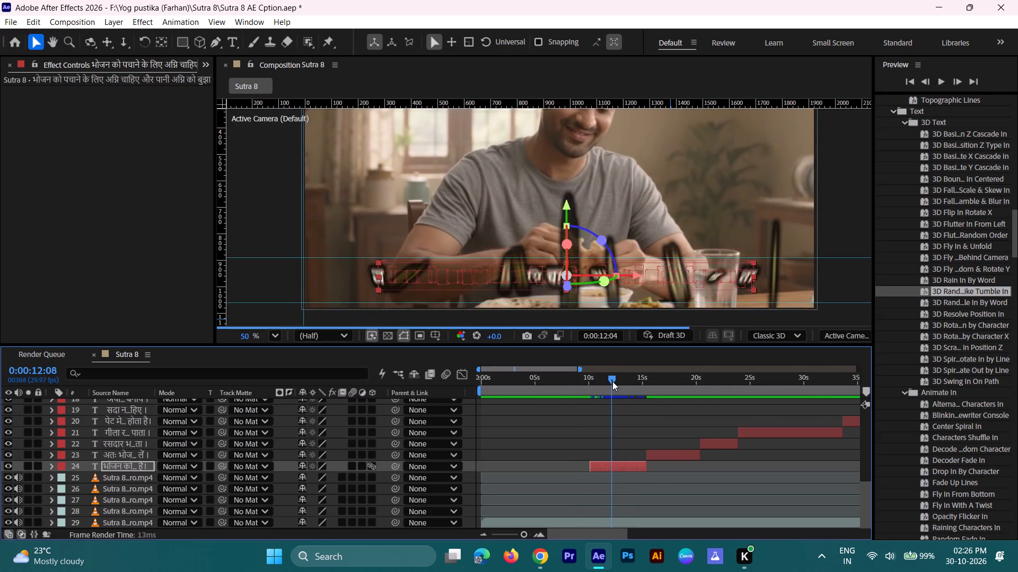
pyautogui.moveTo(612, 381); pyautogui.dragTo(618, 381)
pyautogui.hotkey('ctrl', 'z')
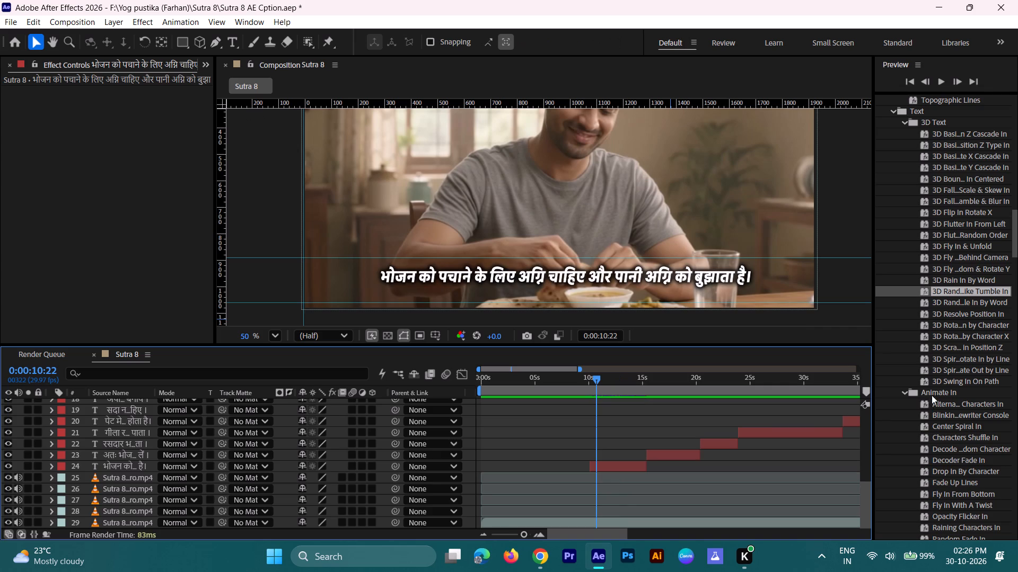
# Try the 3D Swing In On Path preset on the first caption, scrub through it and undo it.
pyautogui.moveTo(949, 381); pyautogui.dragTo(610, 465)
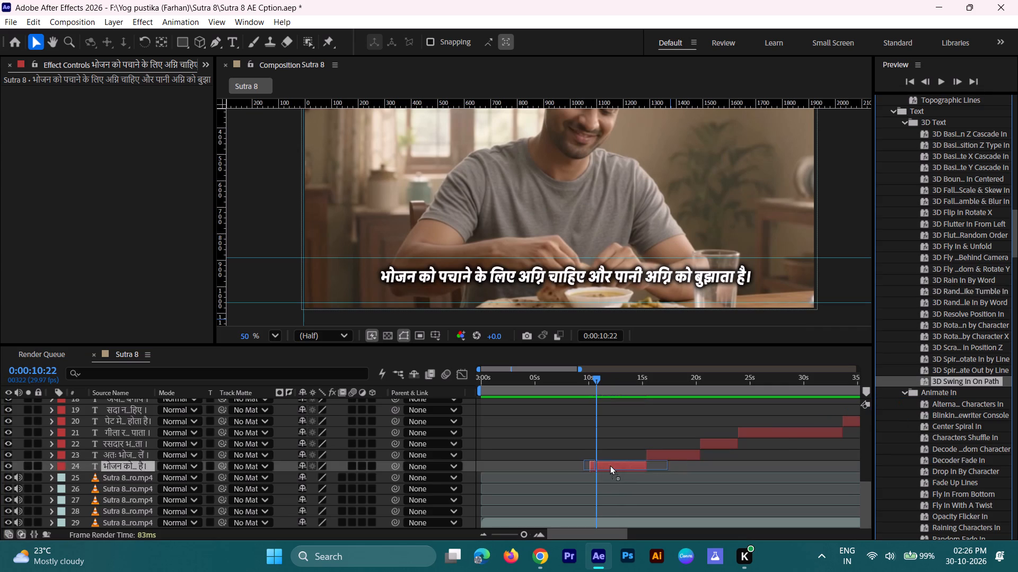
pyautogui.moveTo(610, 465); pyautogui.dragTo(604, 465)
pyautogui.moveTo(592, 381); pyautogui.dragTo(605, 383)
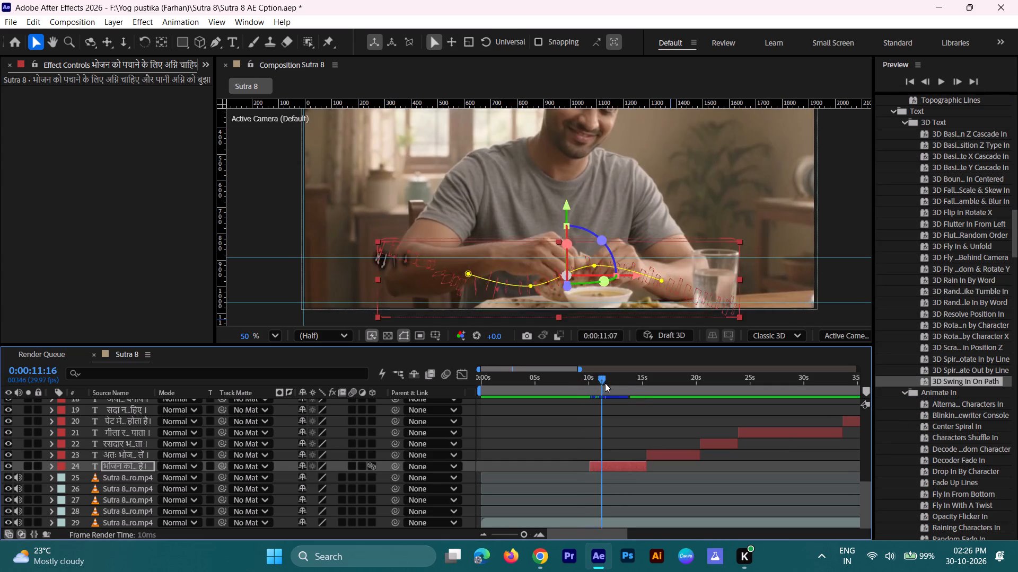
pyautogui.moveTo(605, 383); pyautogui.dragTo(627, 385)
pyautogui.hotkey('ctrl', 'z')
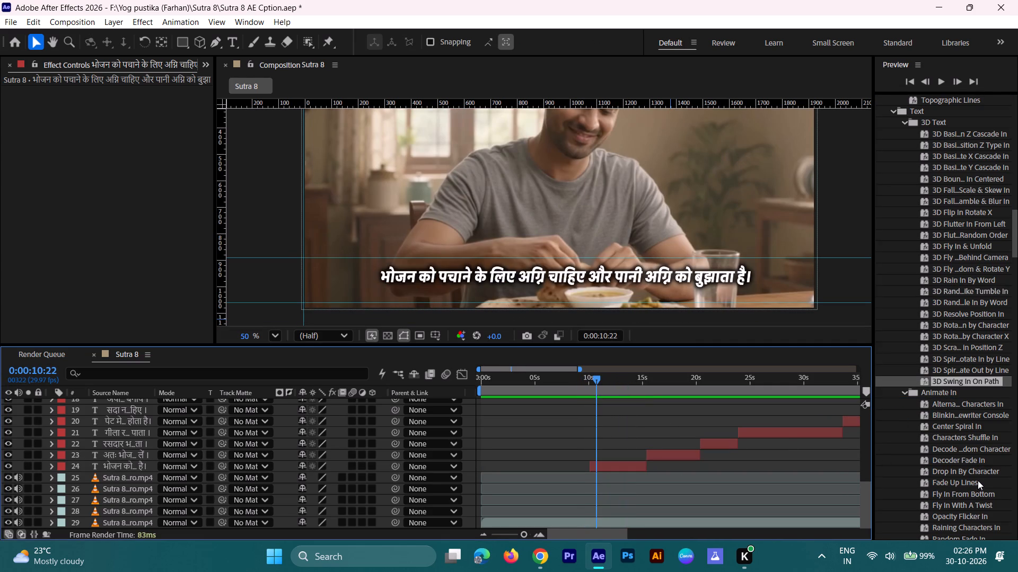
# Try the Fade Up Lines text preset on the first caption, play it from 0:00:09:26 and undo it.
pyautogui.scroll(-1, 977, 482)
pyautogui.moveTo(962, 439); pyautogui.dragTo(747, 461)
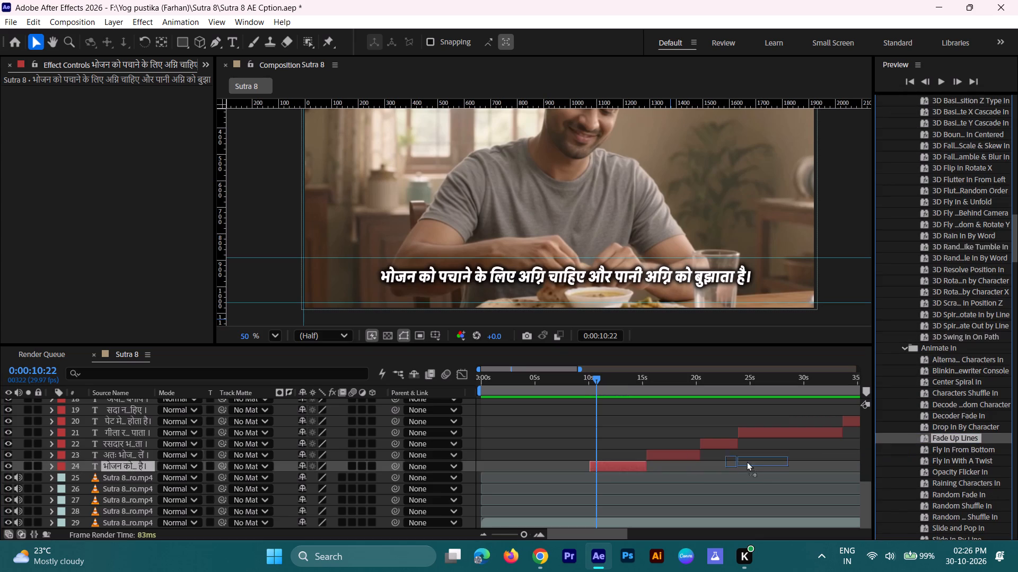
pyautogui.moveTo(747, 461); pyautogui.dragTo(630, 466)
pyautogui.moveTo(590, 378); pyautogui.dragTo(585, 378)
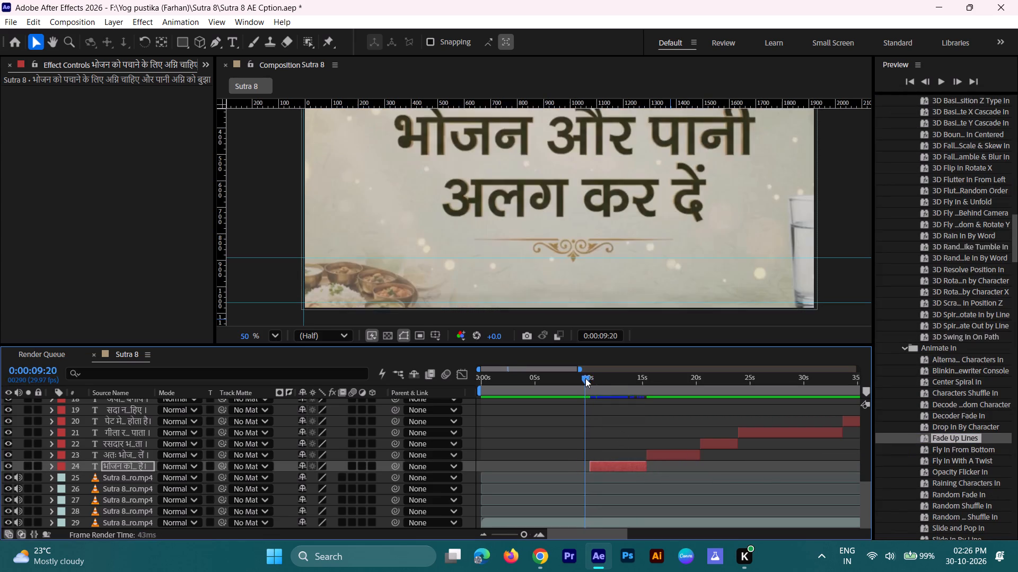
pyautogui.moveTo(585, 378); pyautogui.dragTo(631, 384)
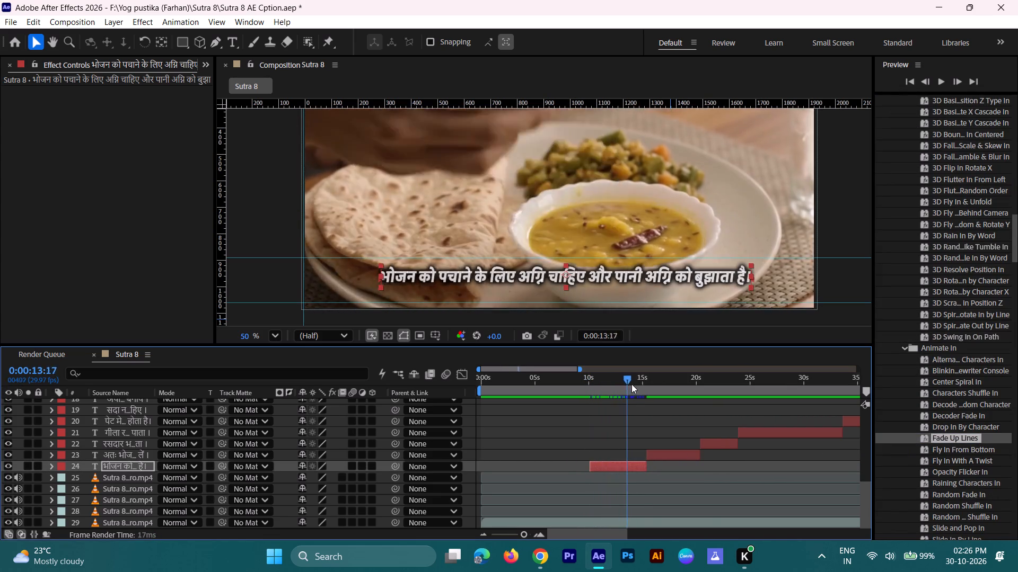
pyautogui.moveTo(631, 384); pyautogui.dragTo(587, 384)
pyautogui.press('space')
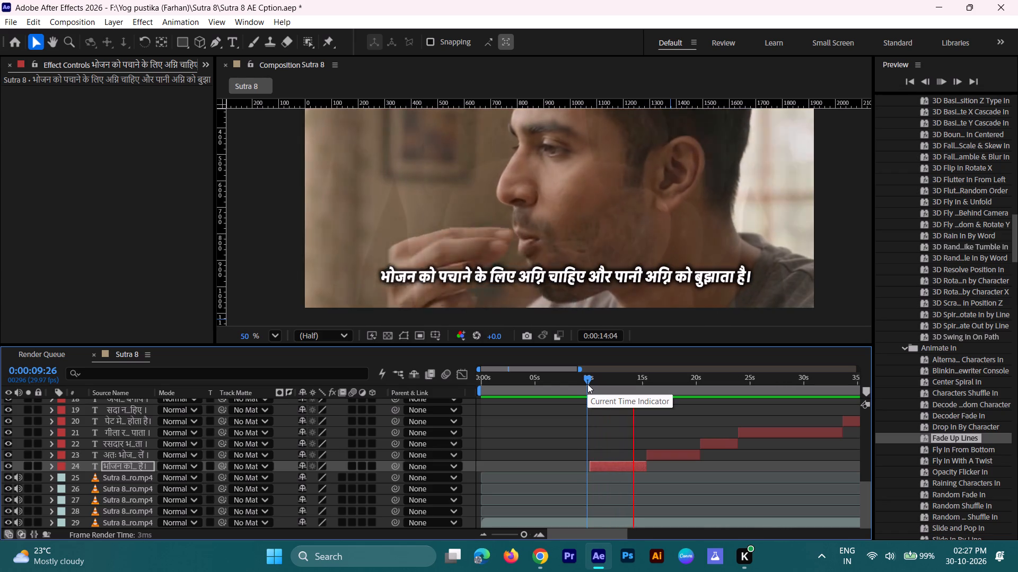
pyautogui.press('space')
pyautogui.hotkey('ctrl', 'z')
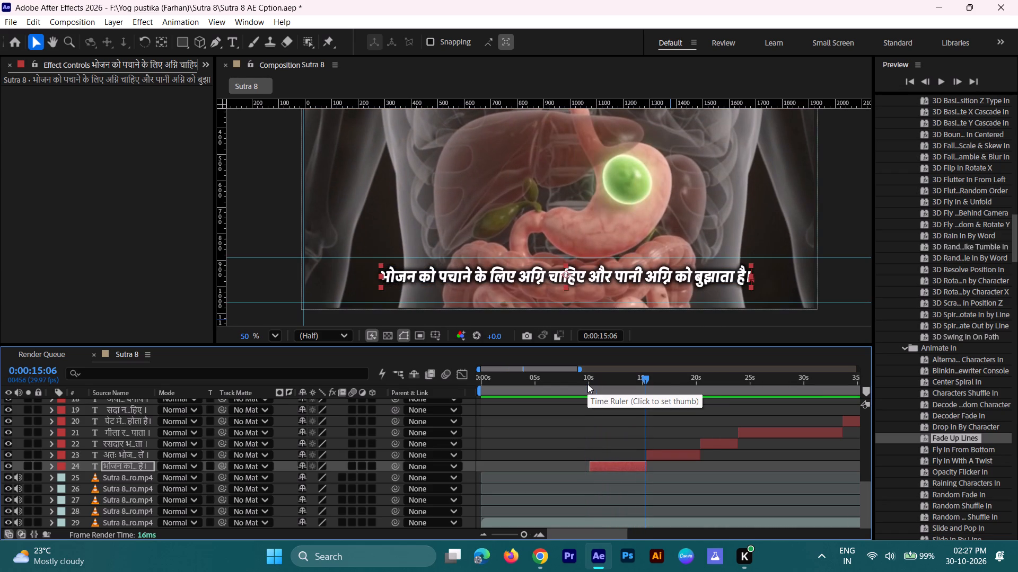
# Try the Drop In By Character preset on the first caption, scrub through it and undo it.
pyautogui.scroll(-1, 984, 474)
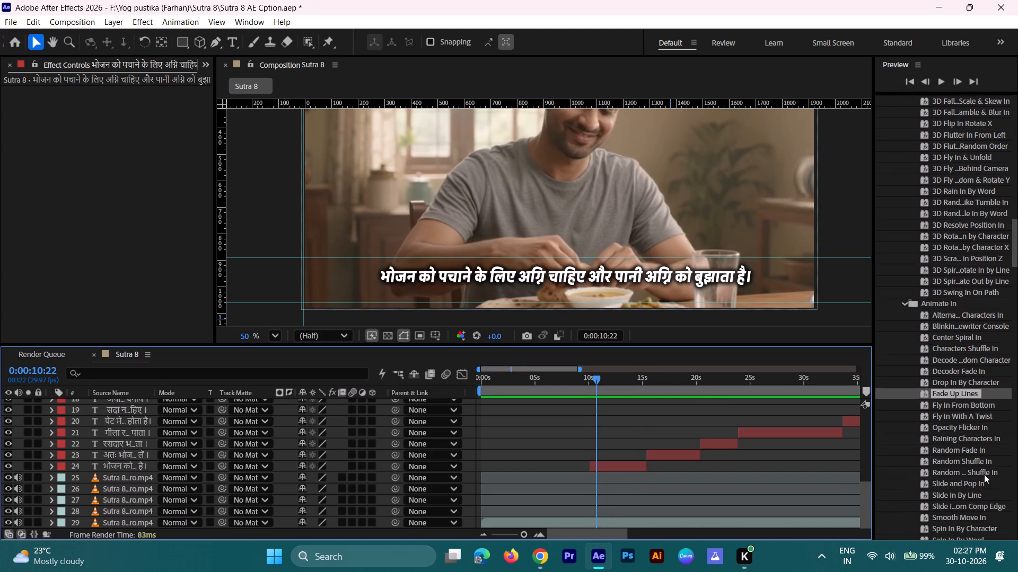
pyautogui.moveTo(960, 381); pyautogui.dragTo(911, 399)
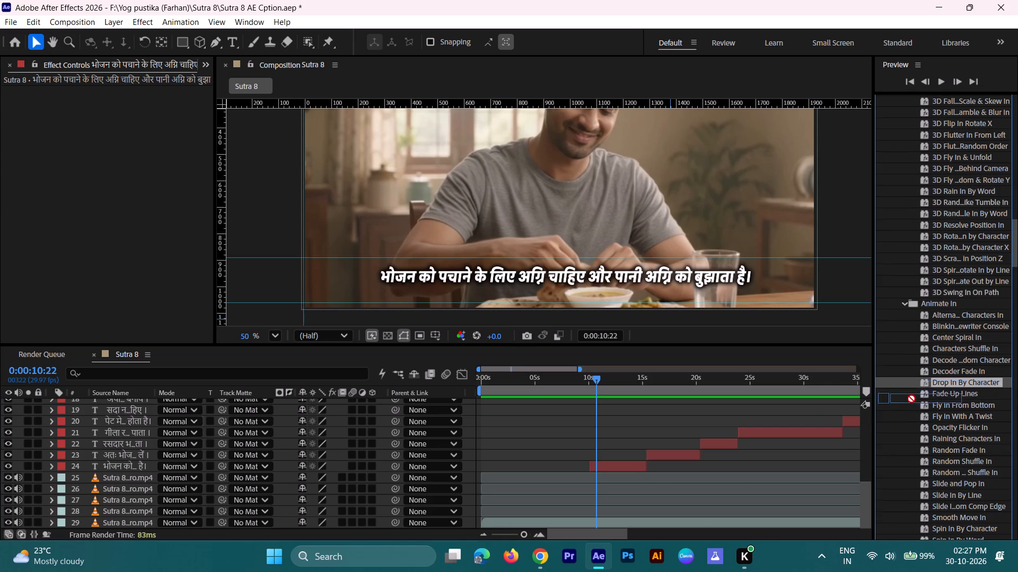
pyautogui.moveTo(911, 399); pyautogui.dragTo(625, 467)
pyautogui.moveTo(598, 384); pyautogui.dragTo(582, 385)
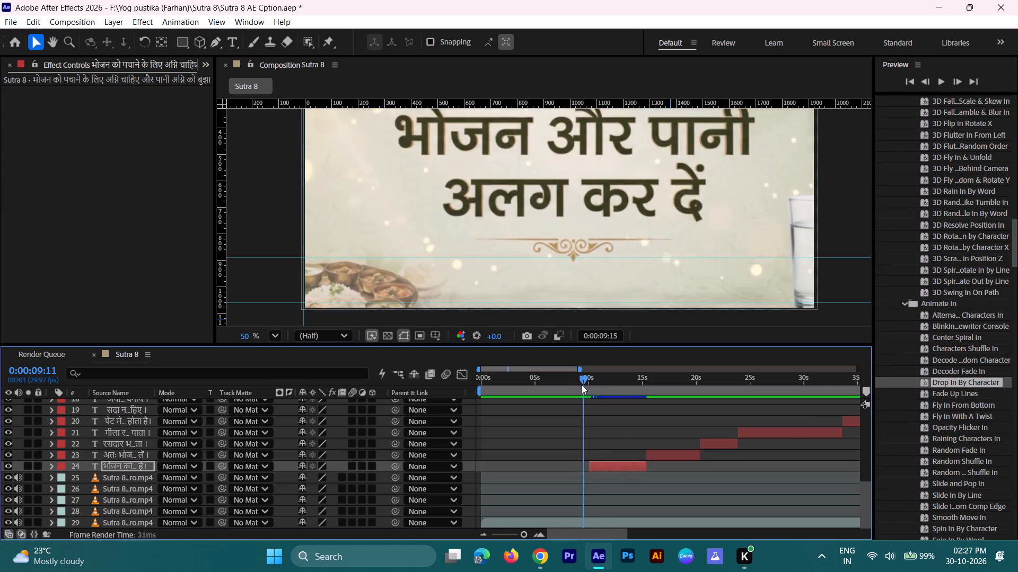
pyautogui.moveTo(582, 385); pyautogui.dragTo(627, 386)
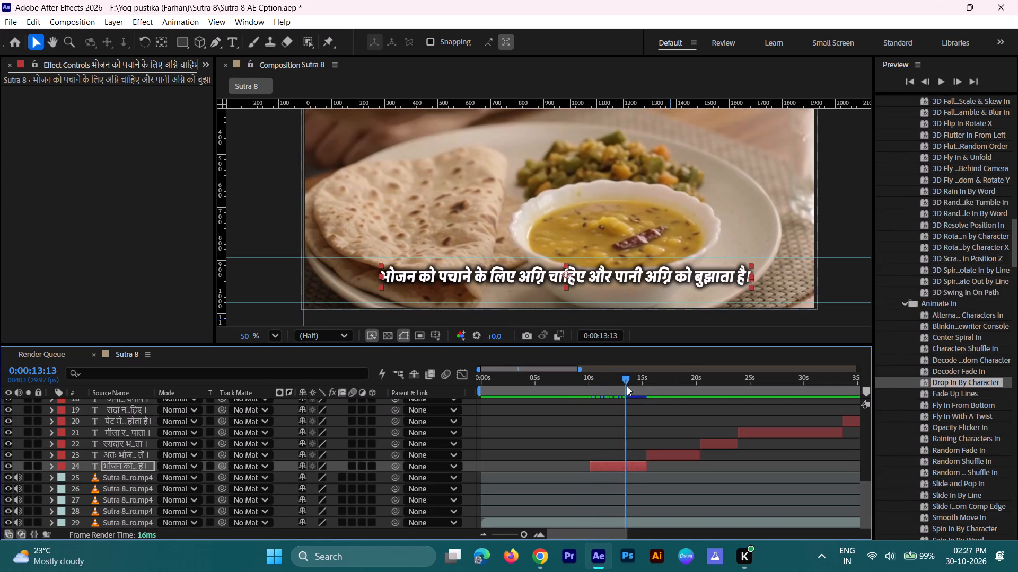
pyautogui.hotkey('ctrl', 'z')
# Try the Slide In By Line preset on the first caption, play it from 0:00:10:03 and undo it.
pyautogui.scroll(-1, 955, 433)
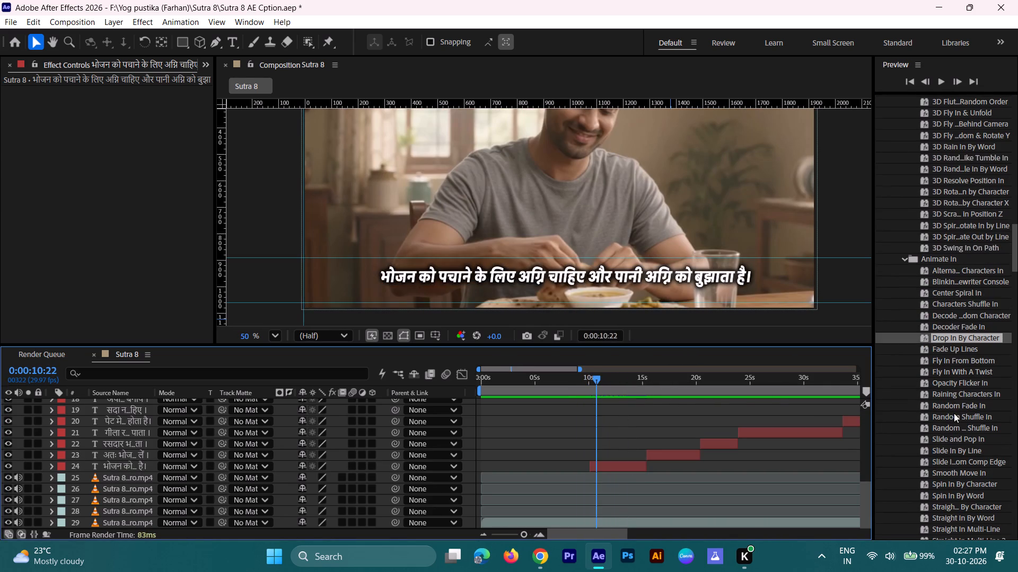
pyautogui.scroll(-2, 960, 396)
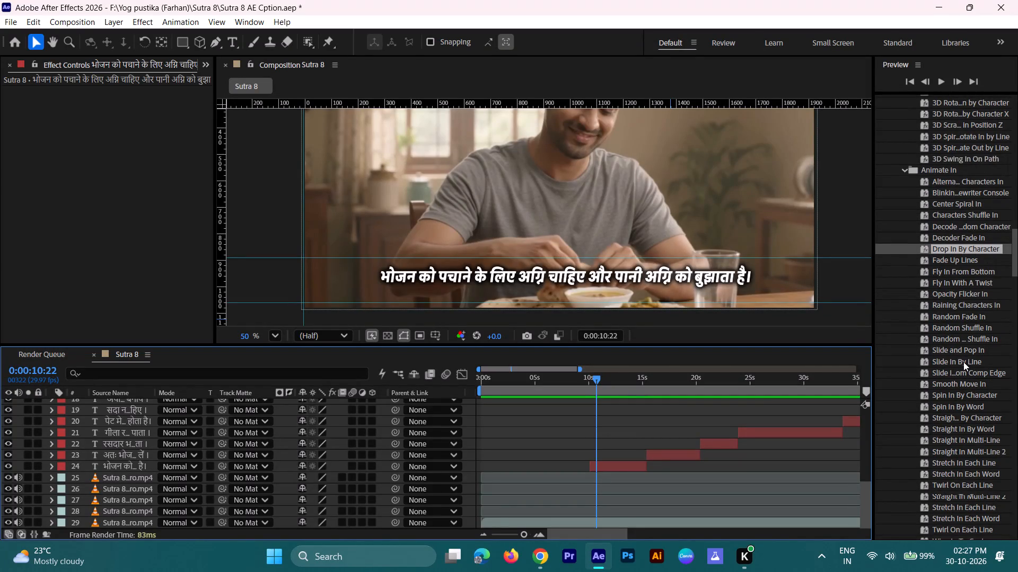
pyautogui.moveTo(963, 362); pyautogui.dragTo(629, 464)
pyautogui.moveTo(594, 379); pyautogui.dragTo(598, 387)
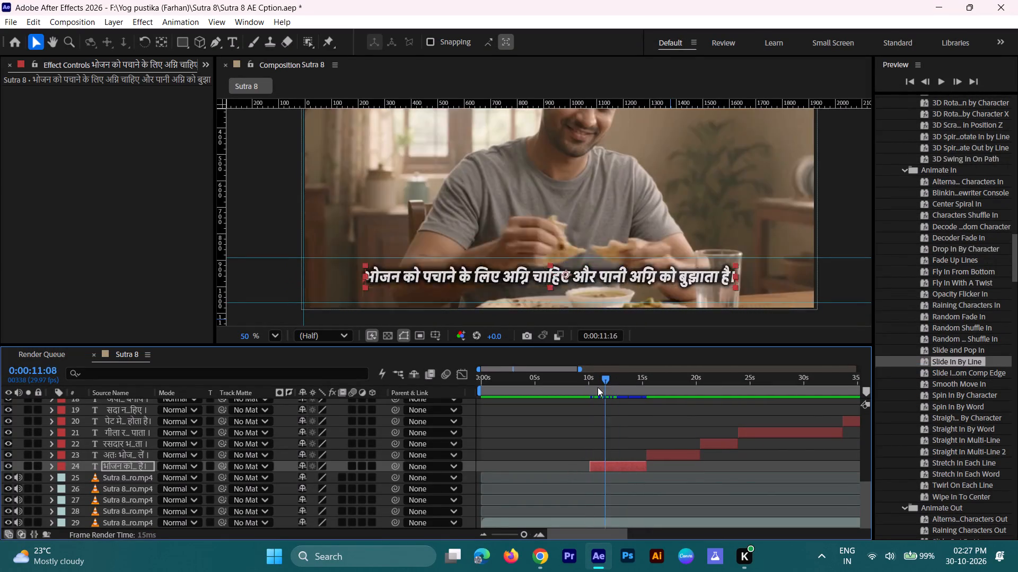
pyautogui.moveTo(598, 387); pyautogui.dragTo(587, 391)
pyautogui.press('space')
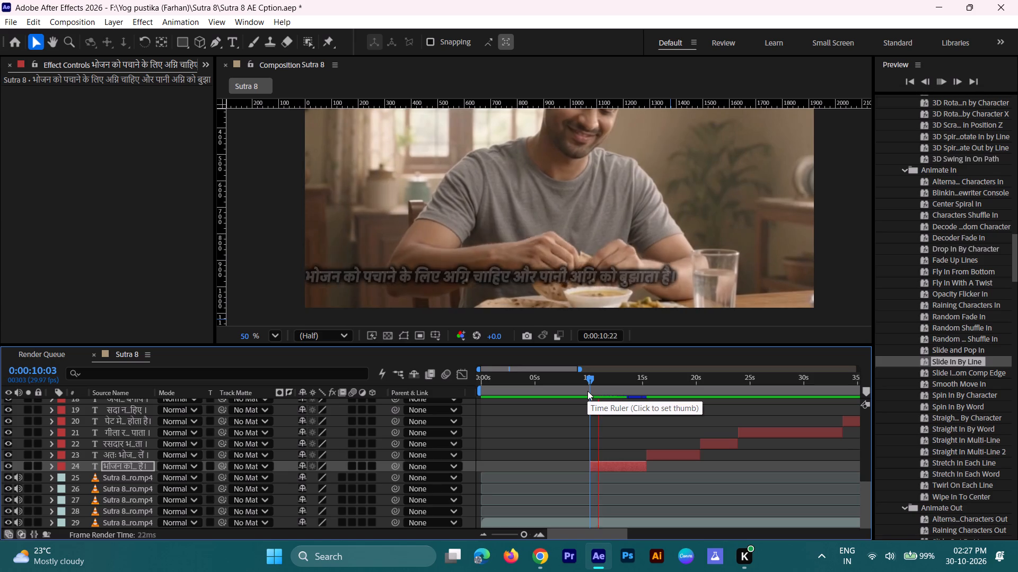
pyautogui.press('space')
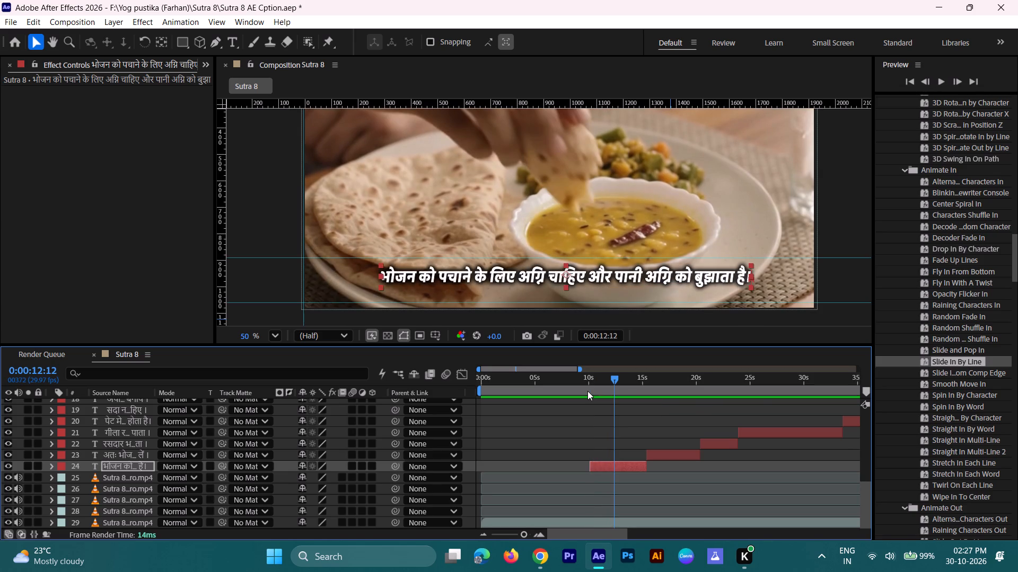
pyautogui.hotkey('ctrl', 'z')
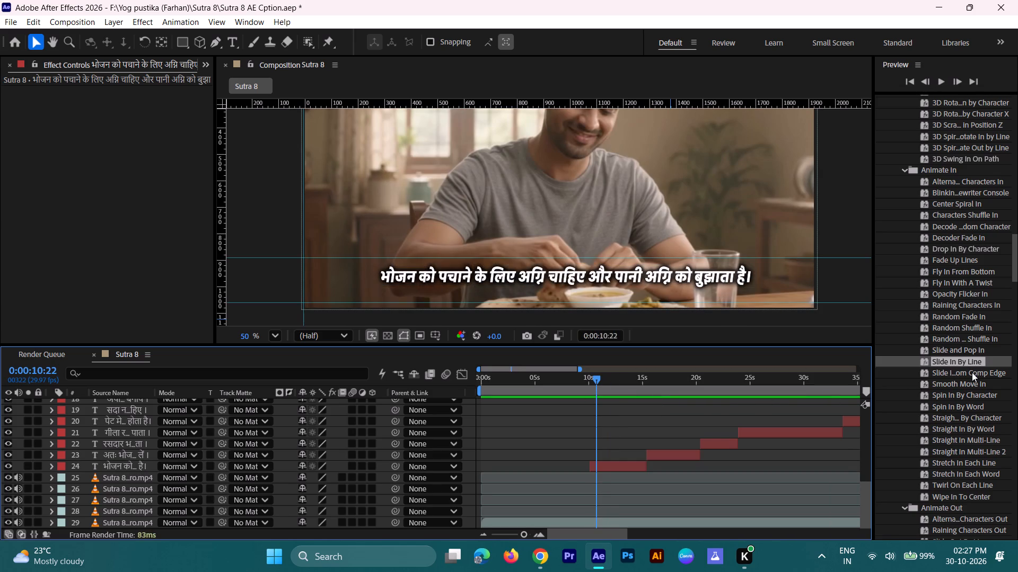
# Apply the Slide and Pop In preset to the first caption at 0:00:10:22 and play it from just before the caption starts.
pyautogui.moveTo(966, 350); pyautogui.dragTo(626, 461)
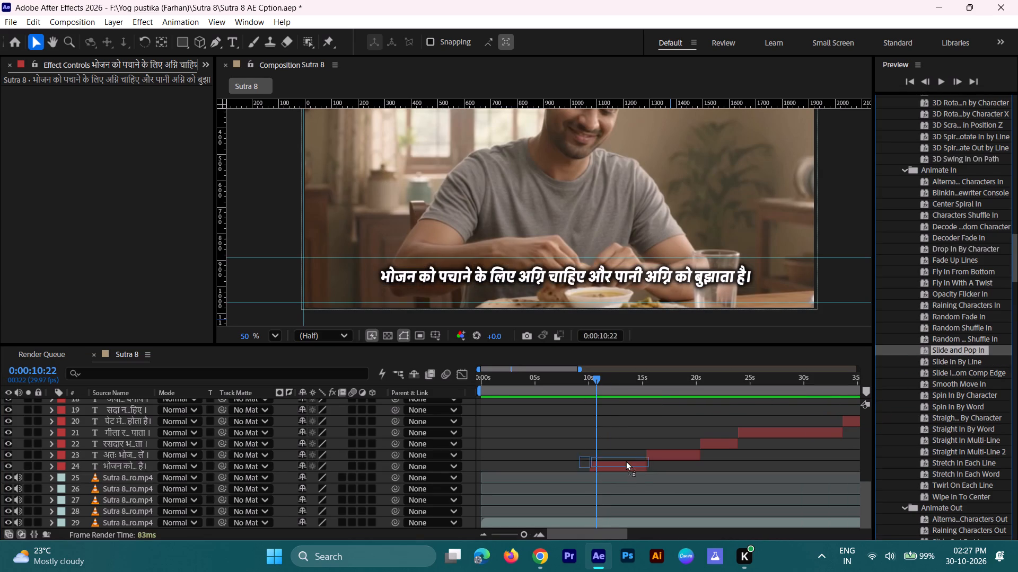
pyautogui.moveTo(626, 461); pyautogui.dragTo(631, 465)
pyautogui.moveTo(594, 387); pyautogui.dragTo(592, 387)
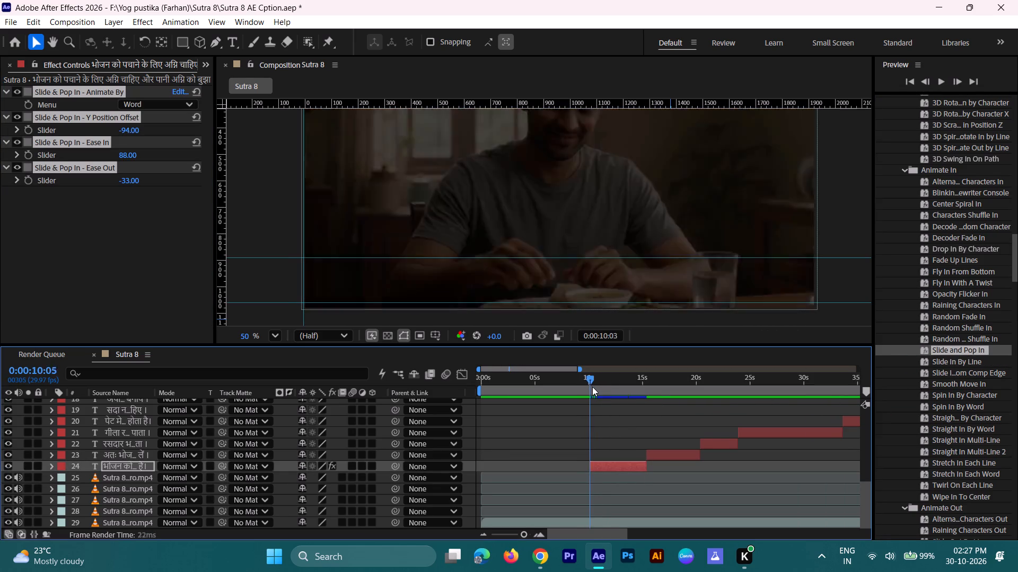
pyautogui.moveTo(592, 387); pyautogui.dragTo(586, 395)
pyautogui.press('space')
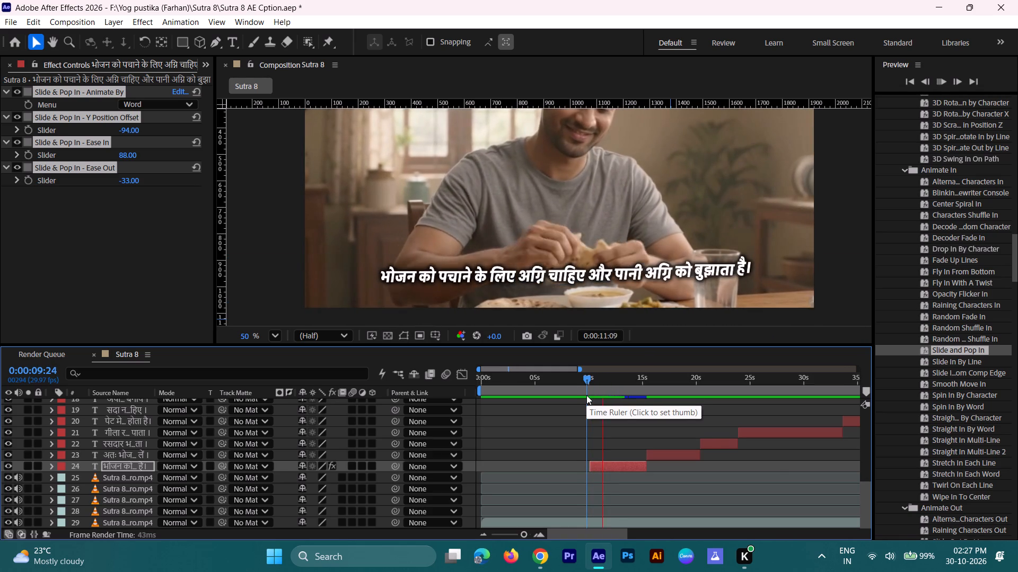
pyautogui.press('space')
pyautogui.moveTo(601, 381); pyautogui.dragTo(588, 383)
pyautogui.press('space')
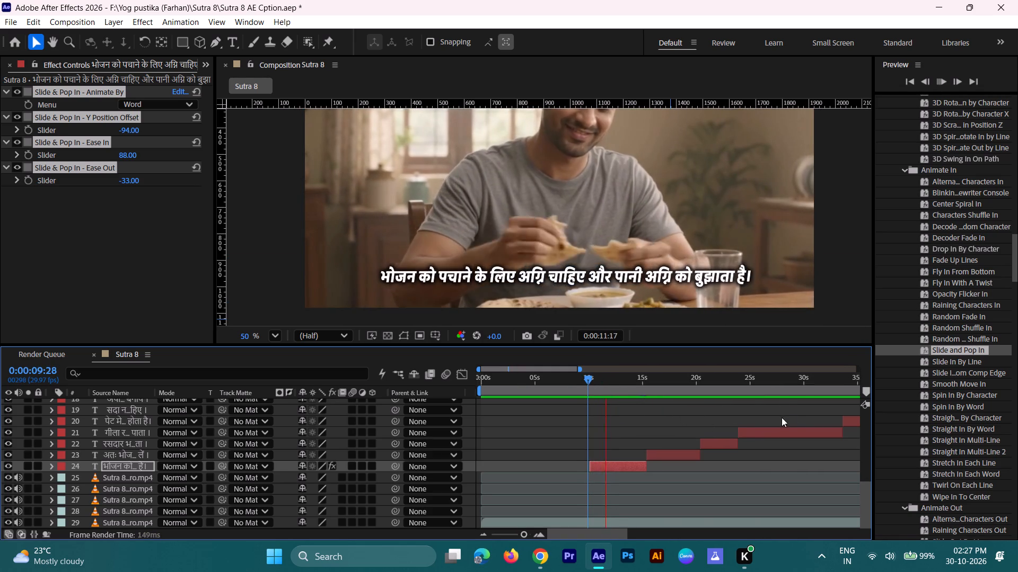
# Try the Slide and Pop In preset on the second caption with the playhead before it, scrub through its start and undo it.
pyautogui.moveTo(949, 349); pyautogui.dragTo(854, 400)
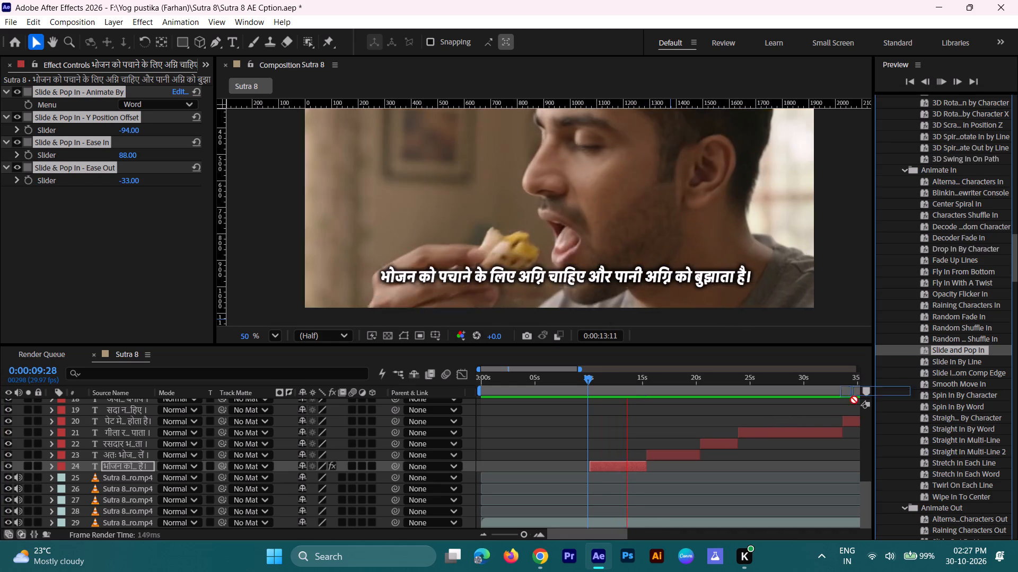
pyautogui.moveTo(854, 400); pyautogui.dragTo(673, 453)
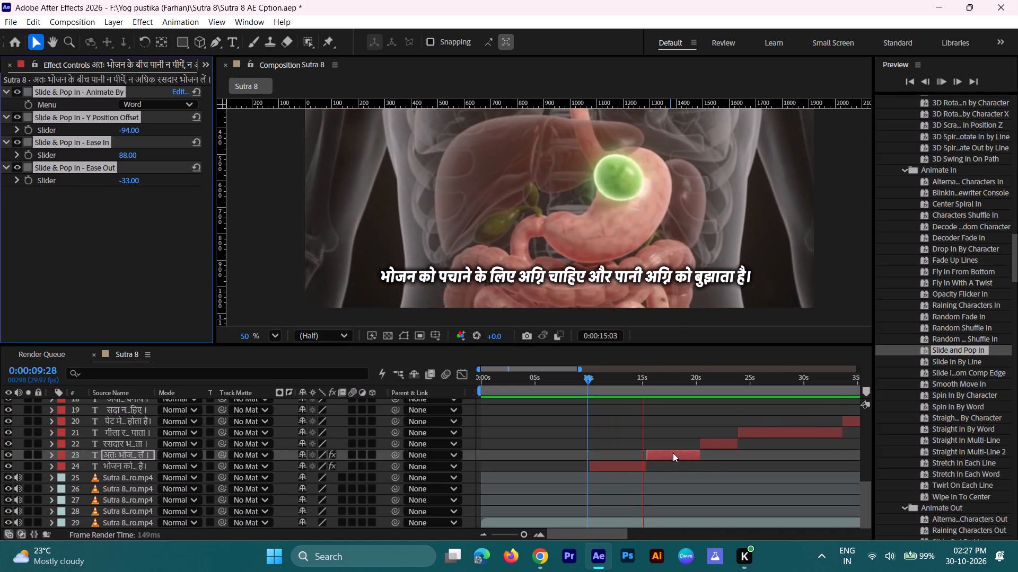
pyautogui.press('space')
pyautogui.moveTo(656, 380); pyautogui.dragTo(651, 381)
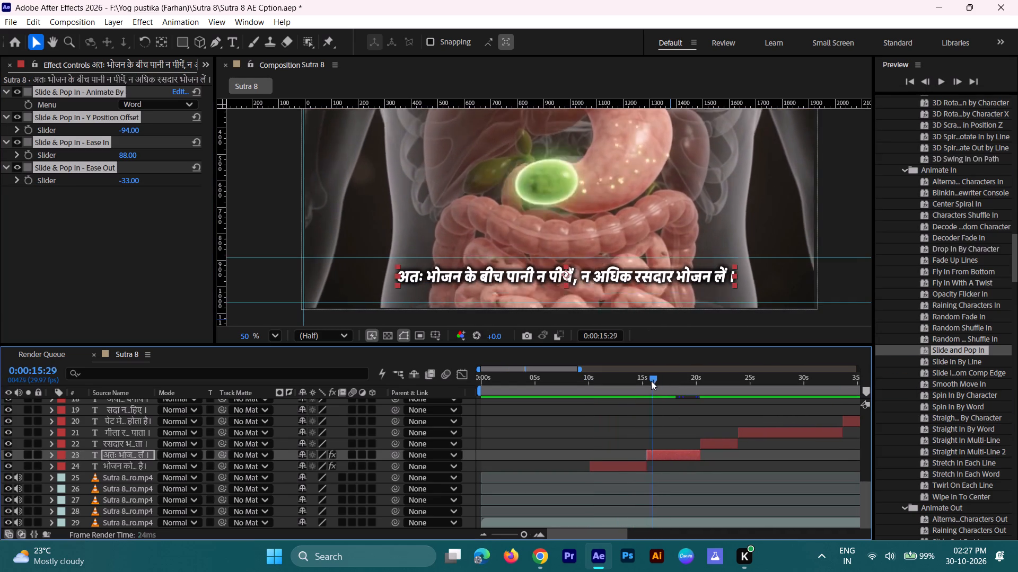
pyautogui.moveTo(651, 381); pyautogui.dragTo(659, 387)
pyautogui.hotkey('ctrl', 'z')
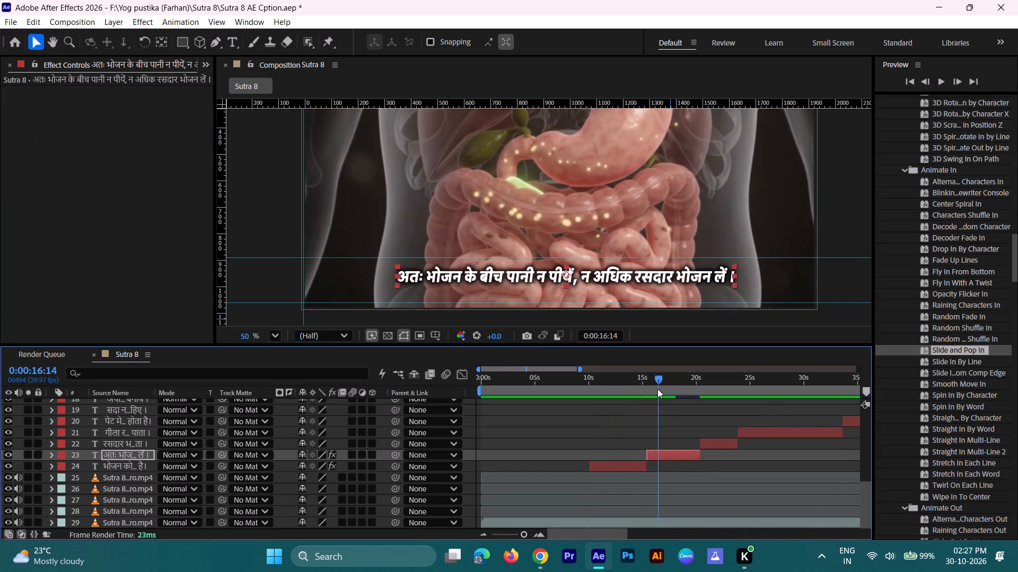
# Apply the Slide and Pop In preset to the second caption at 0:00:15:23 and play through the transition from the first caption.
pyautogui.click(573, 389)
pyautogui.moveTo(583, 385); pyautogui.dragTo(603, 389)
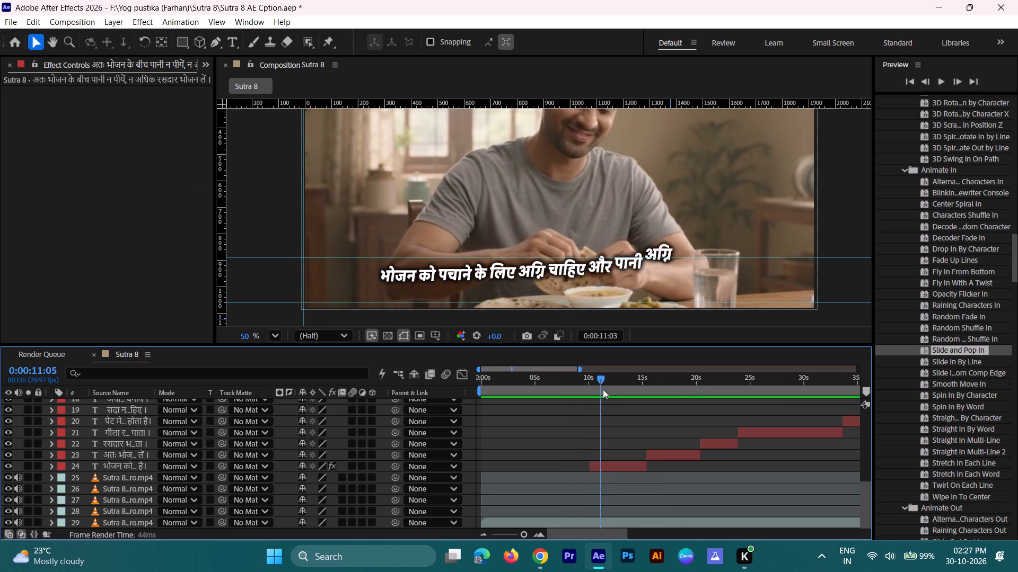
pyautogui.moveTo(603, 389); pyautogui.dragTo(651, 385)
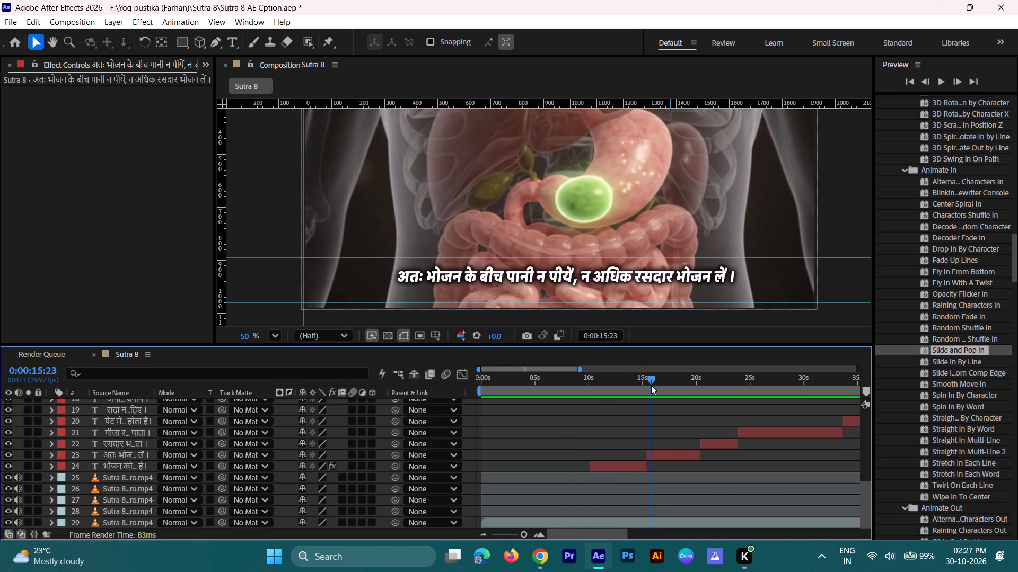
pyautogui.click(672, 450)
pyautogui.moveTo(954, 349); pyautogui.dragTo(675, 453)
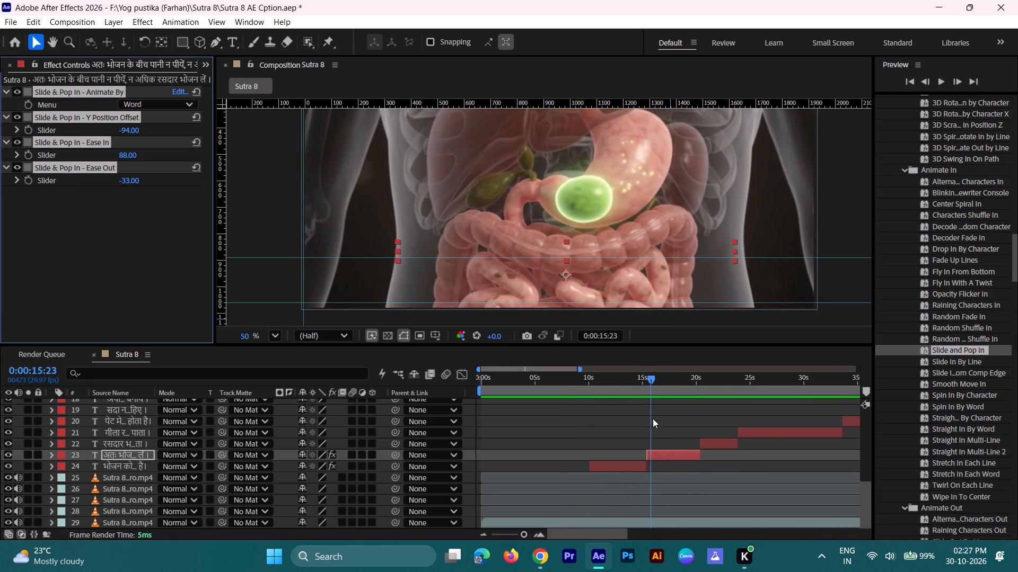
pyautogui.moveTo(648, 377); pyautogui.dragTo(638, 377)
pyautogui.press('space')
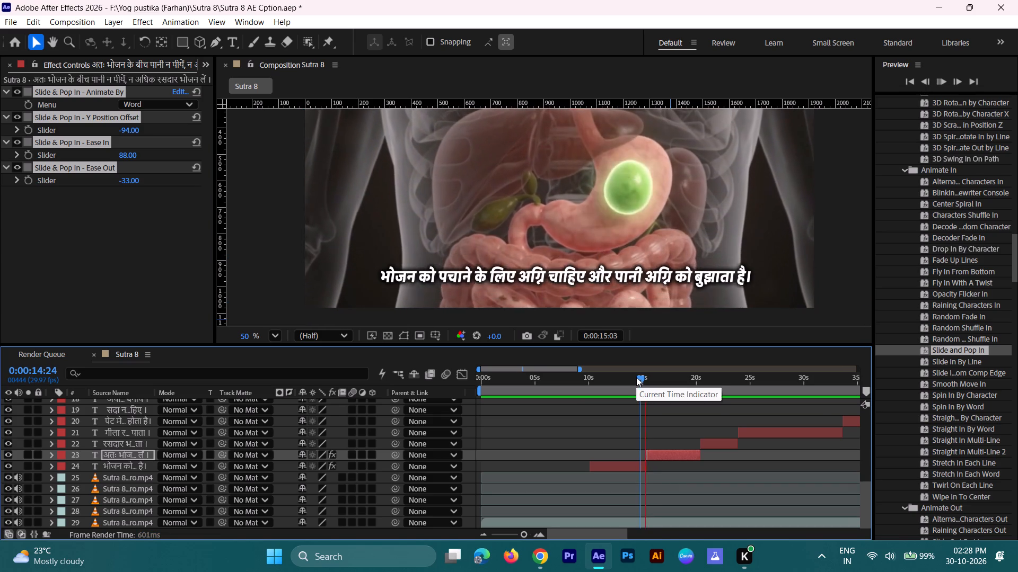
pyautogui.press('space')
pyautogui.moveTo(654, 377); pyautogui.dragTo(645, 378)
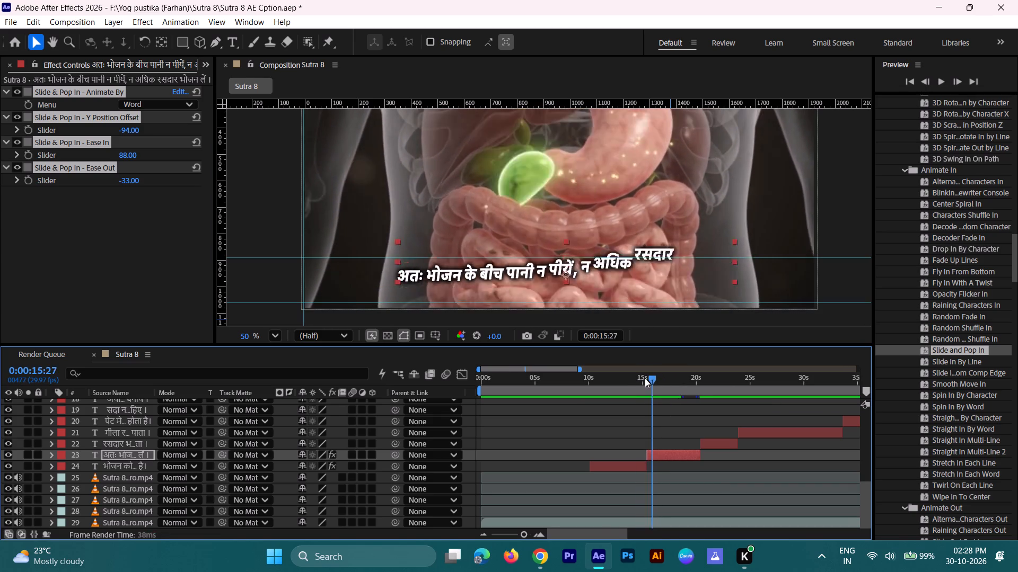
pyautogui.moveTo(645, 378); pyautogui.dragTo(637, 379)
pyautogui.press('space')
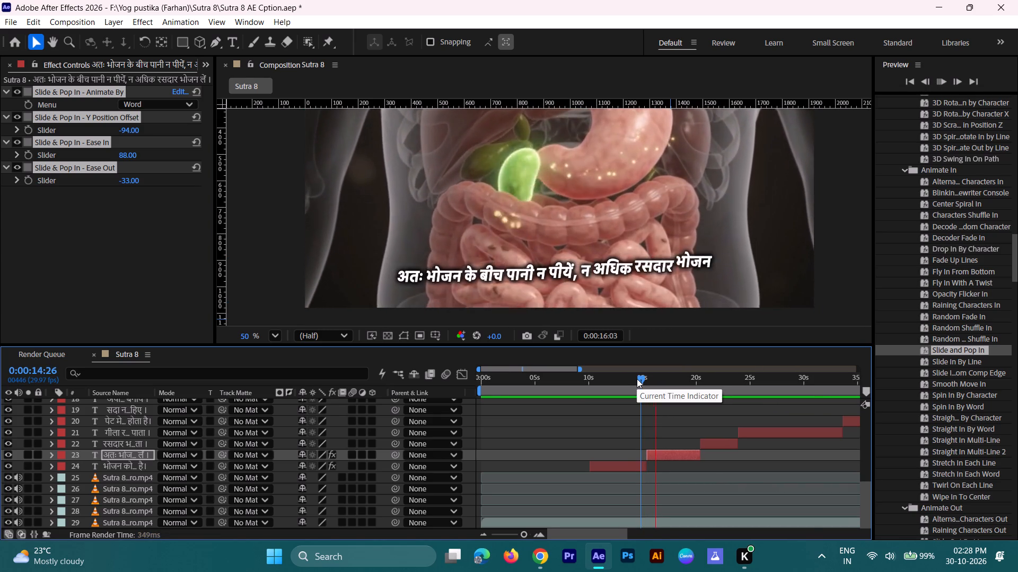
pyautogui.press('space')
pyautogui.press('space')
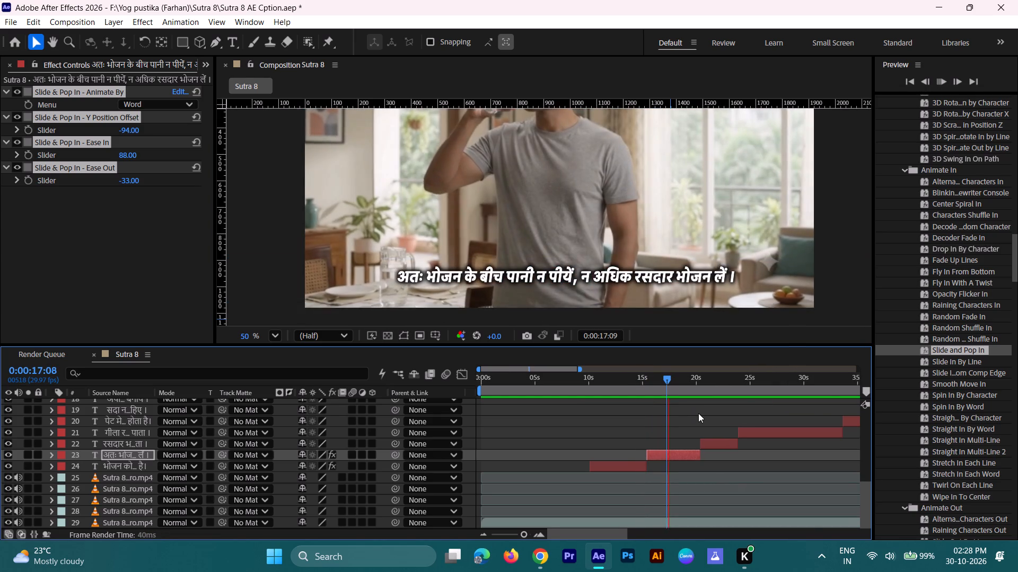
pyautogui.press('space')
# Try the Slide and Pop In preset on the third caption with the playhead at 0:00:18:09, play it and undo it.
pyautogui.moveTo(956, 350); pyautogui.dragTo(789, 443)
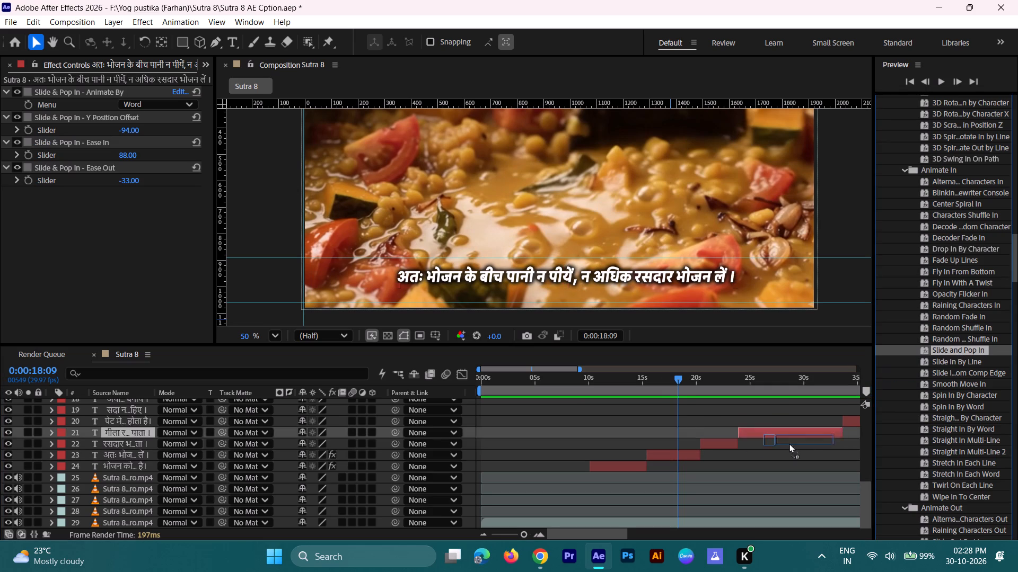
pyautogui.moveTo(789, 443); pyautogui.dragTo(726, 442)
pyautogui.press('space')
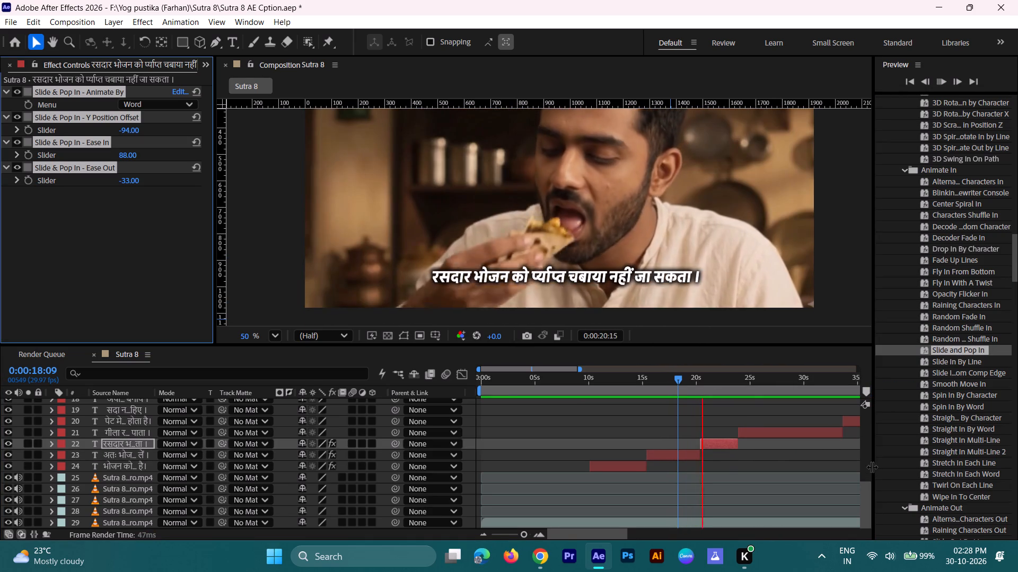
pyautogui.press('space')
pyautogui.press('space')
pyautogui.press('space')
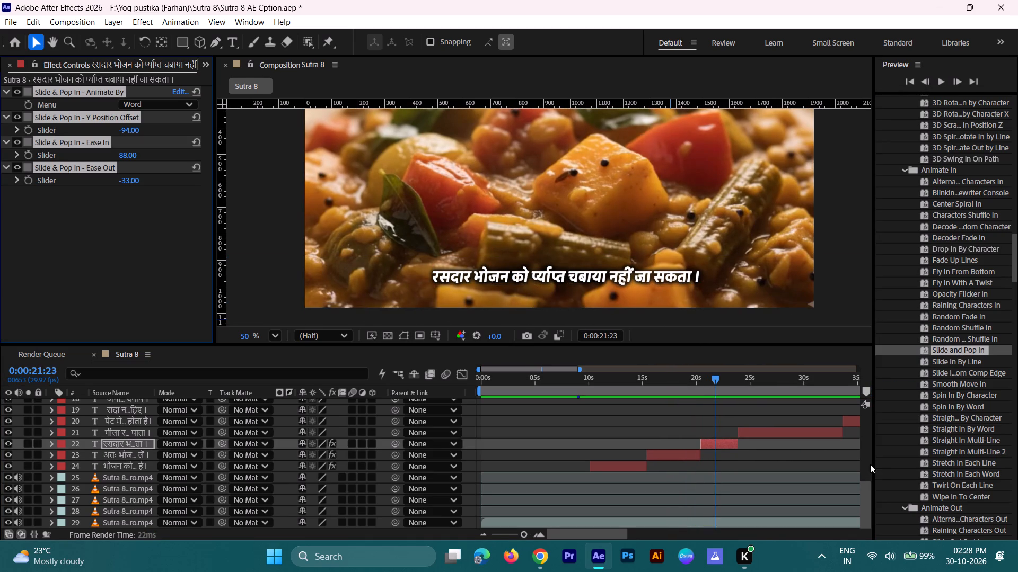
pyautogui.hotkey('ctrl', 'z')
# Apply the Slide and Pop In preset to the third caption at 0:00:20:27 and play through the transition from the second caption.
pyautogui.moveTo(686, 383); pyautogui.dragTo(703, 382)
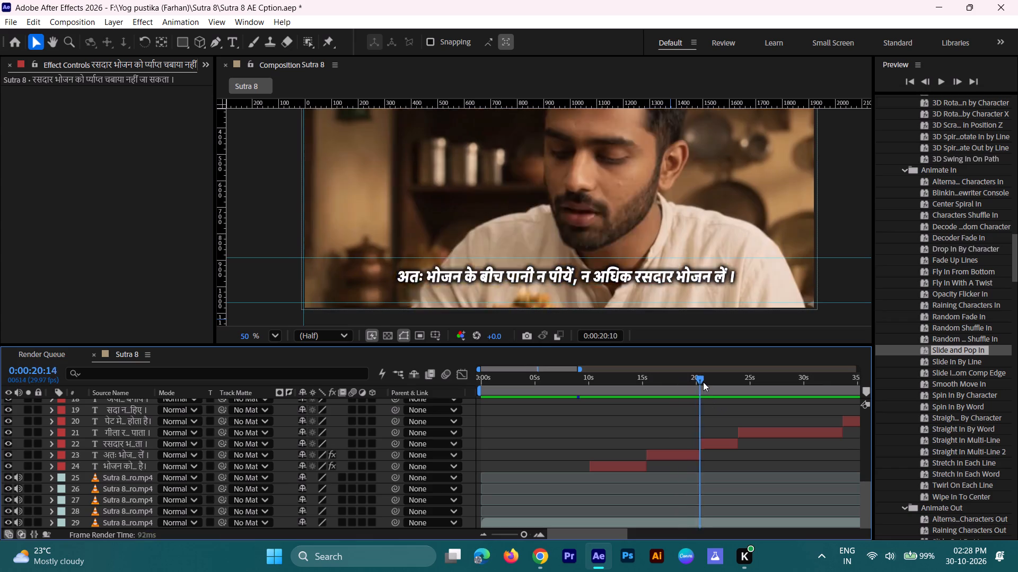
pyautogui.moveTo(703, 382); pyautogui.dragTo(706, 382)
pyautogui.click(713, 441)
pyautogui.moveTo(951, 348); pyautogui.dragTo(725, 442)
pyautogui.moveTo(703, 378); pyautogui.dragTo(700, 378)
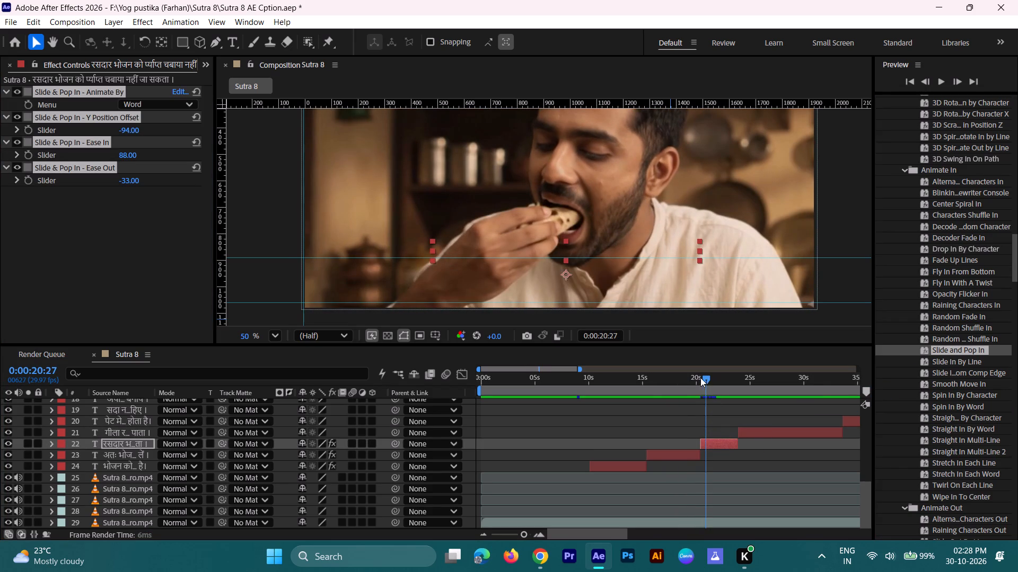
pyautogui.moveTo(700, 378); pyautogui.dragTo(688, 378)
pyautogui.press('space')
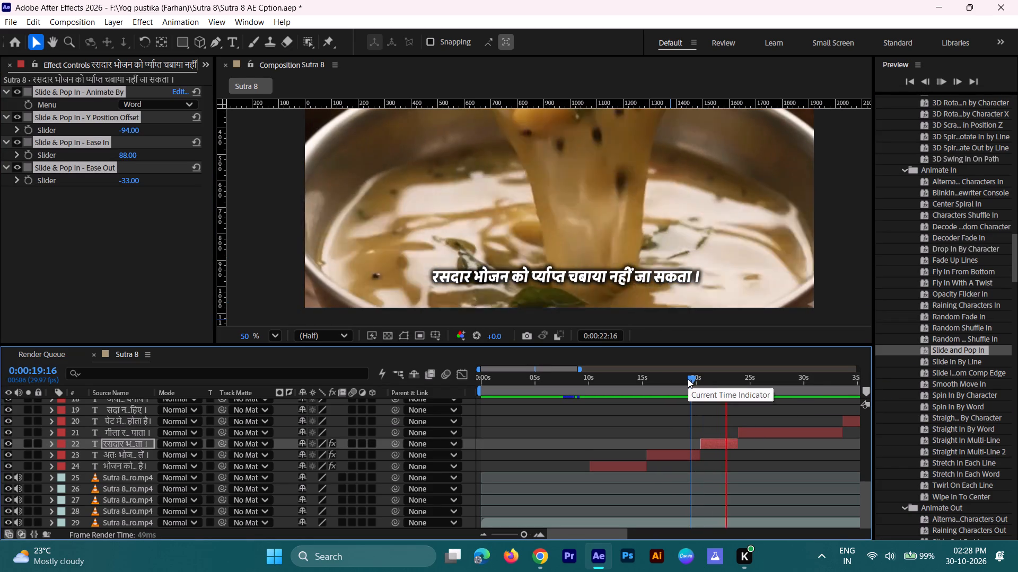
pyautogui.press('space')
# Apply the Slide and Pop In preset to the fourth caption at 0:00:24:20 and replay its entrance from just before the caption starts.
pyautogui.click(757, 430)
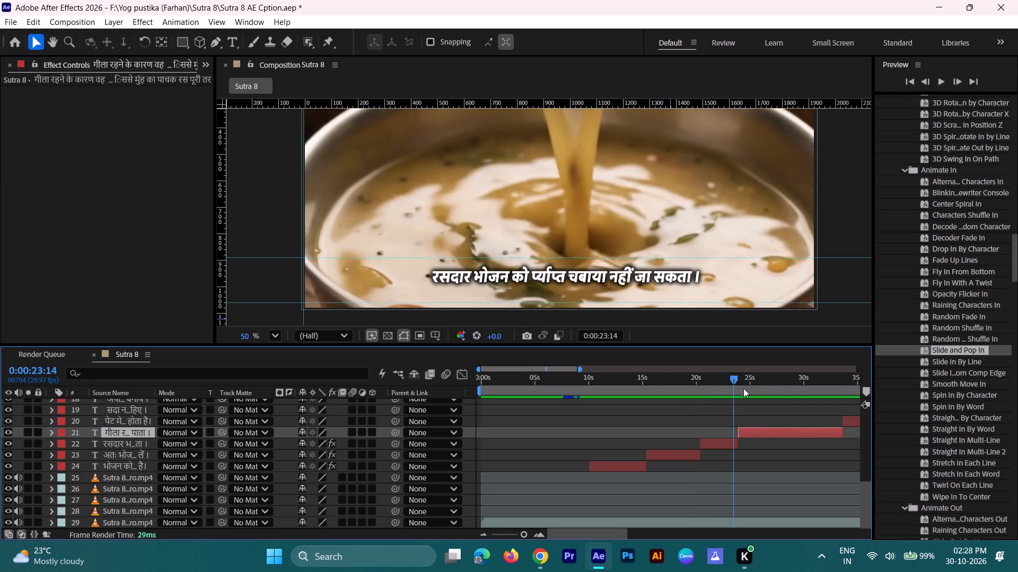
pyautogui.moveTo(736, 378); pyautogui.dragTo(749, 382)
pyautogui.moveTo(962, 348); pyautogui.dragTo(809, 426)
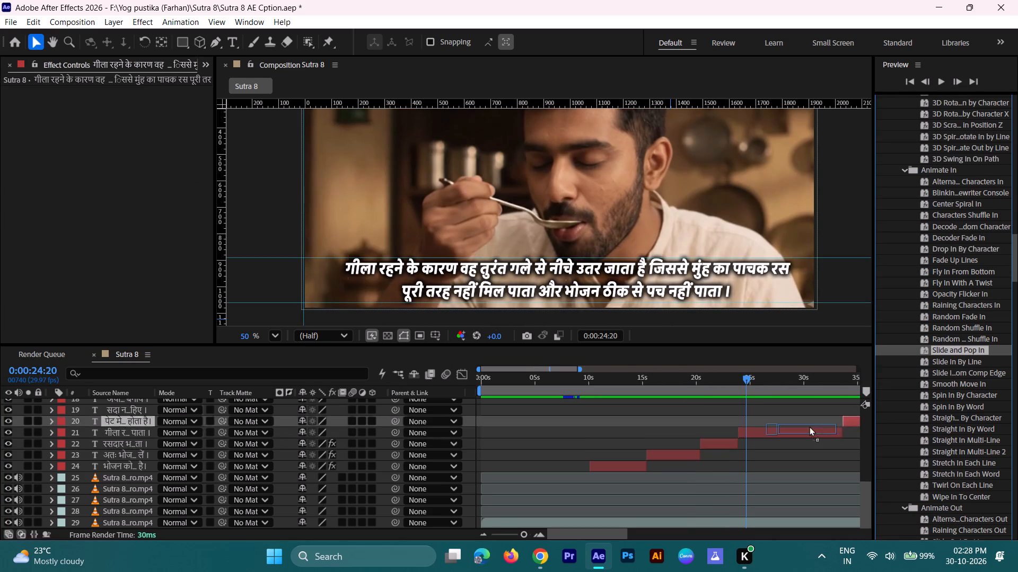
pyautogui.moveTo(809, 426); pyautogui.dragTo(777, 430)
pyautogui.moveTo(745, 381); pyautogui.dragTo(730, 381)
pyautogui.press('space')
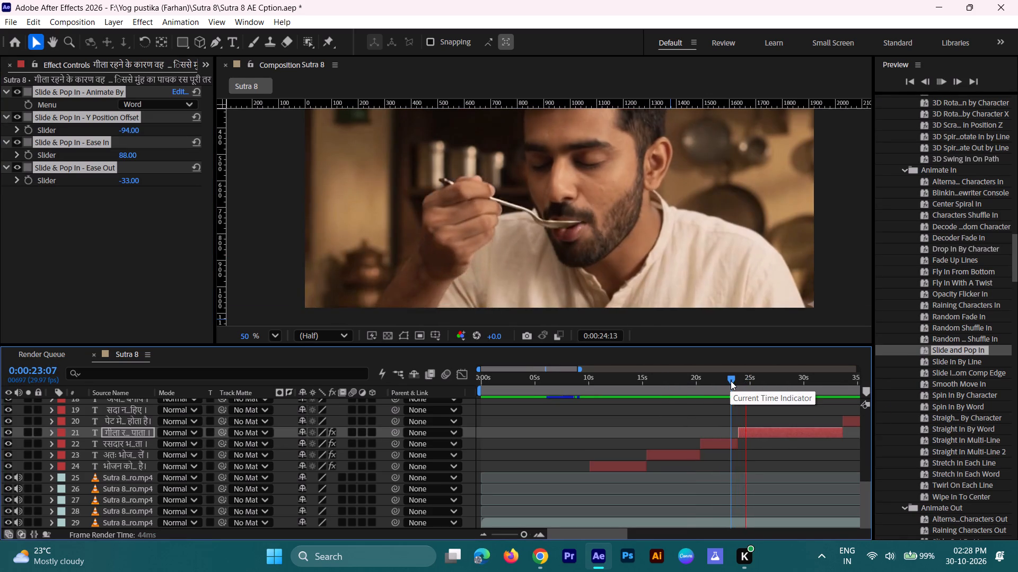
pyautogui.press('space')
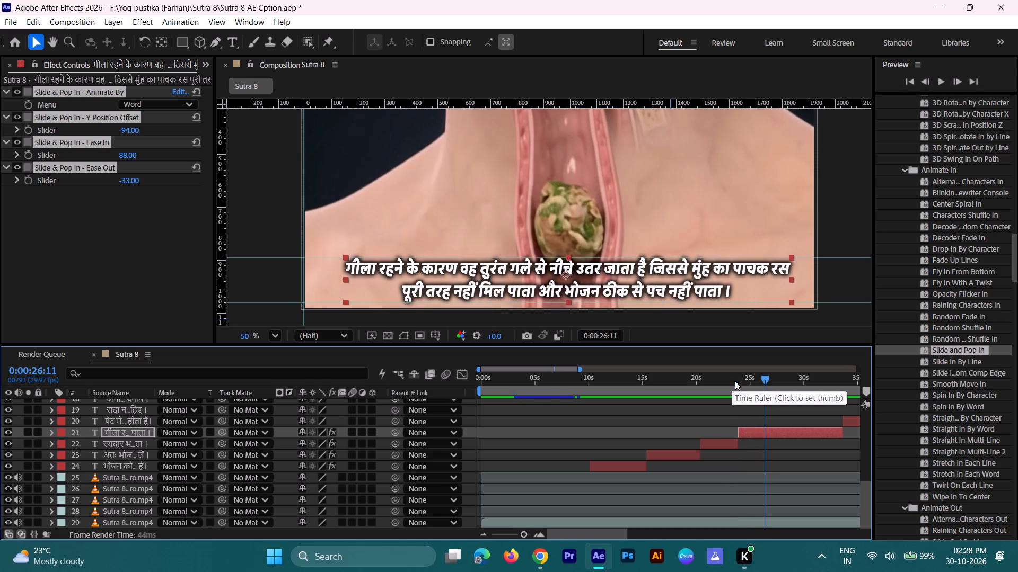
pyautogui.moveTo(746, 382); pyautogui.dragTo(735, 385)
pyautogui.press('space')
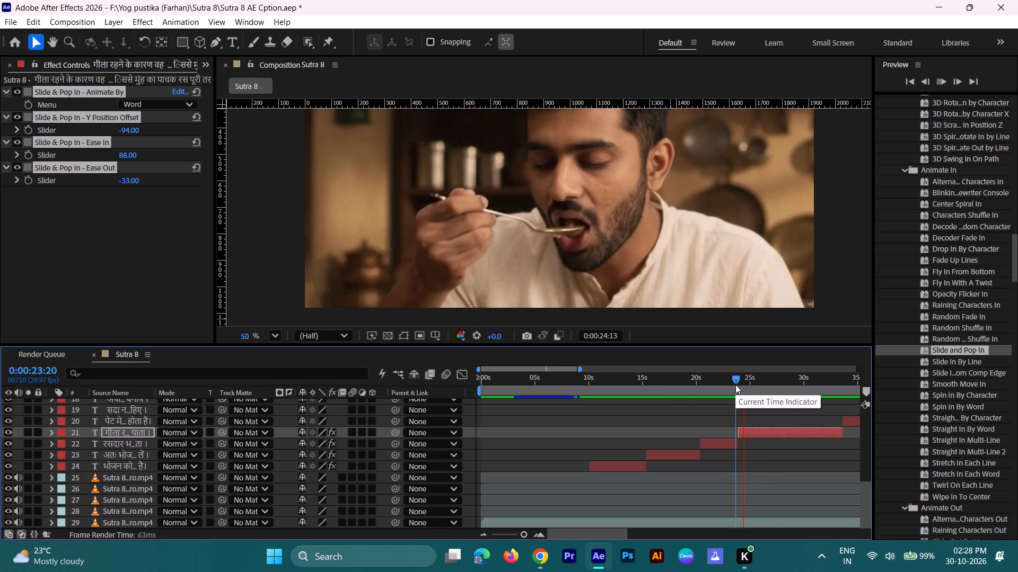
pyautogui.press('space')
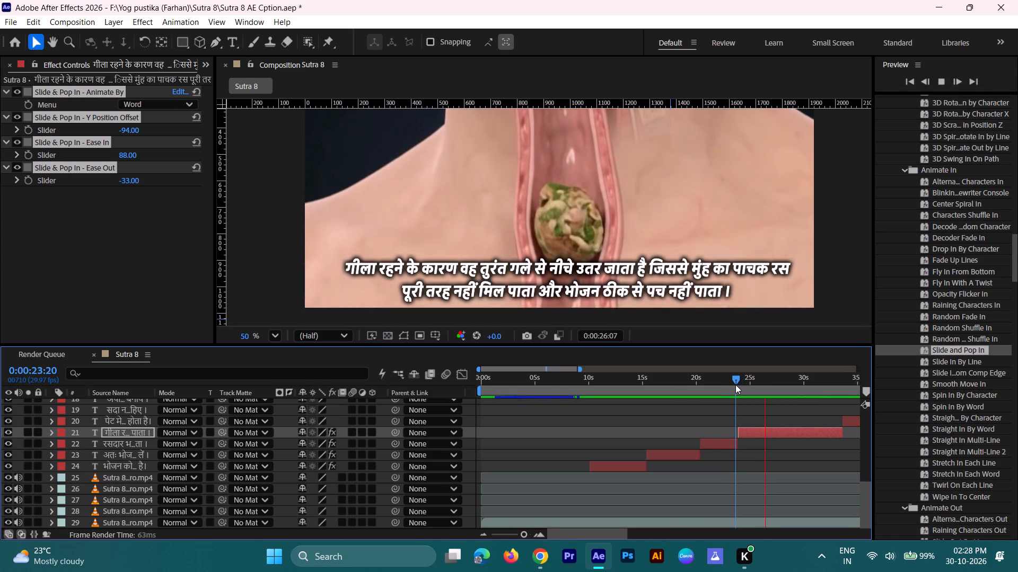
pyautogui.moveTo(747, 382); pyautogui.dragTo(733, 384)
pyautogui.press('space')
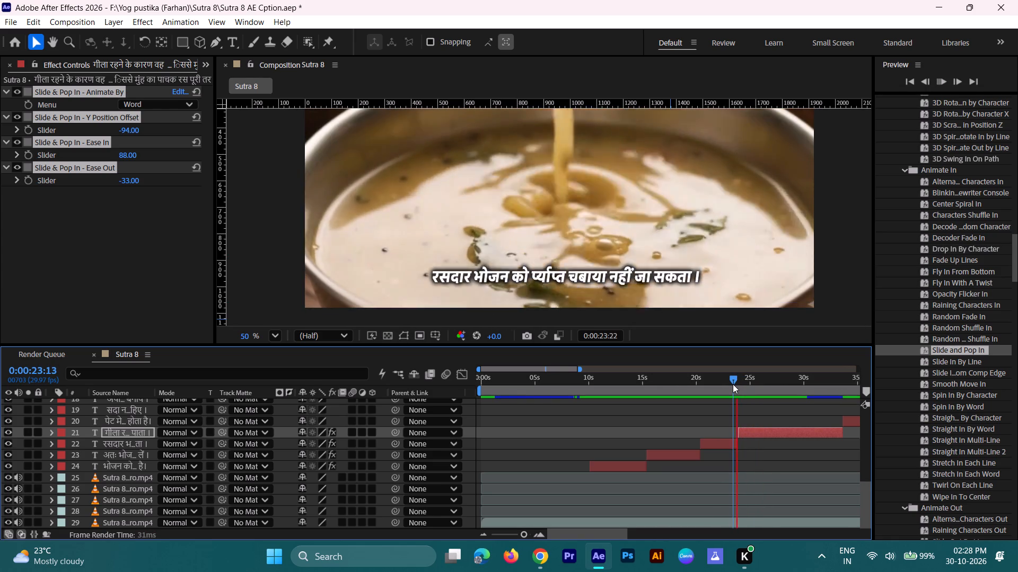
pyautogui.press('space')
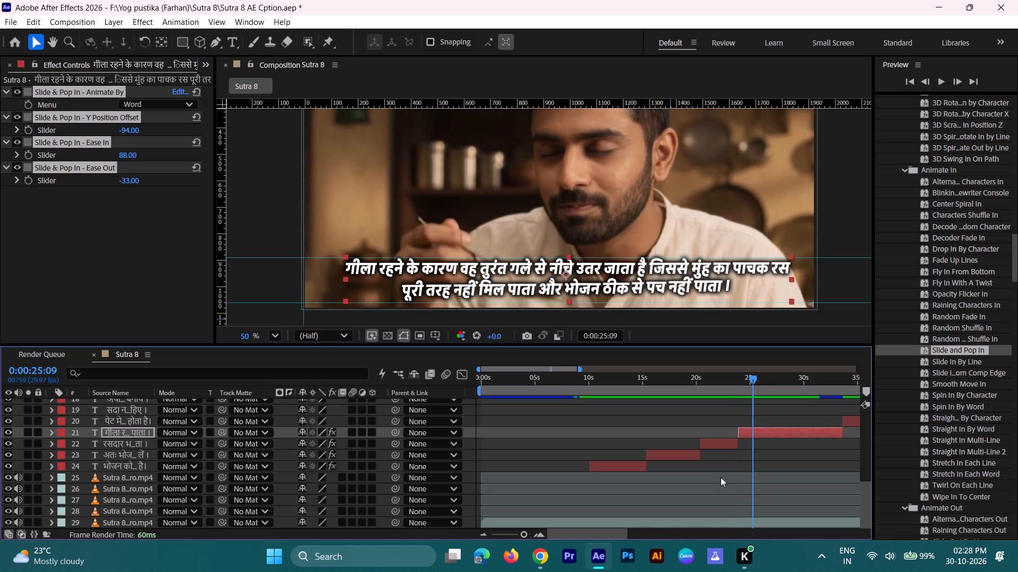
# Move both Offset keyframes of the fourth caption earlier, so the first sits close to the caption's start, and play the entrance.
pyautogui.press('u')
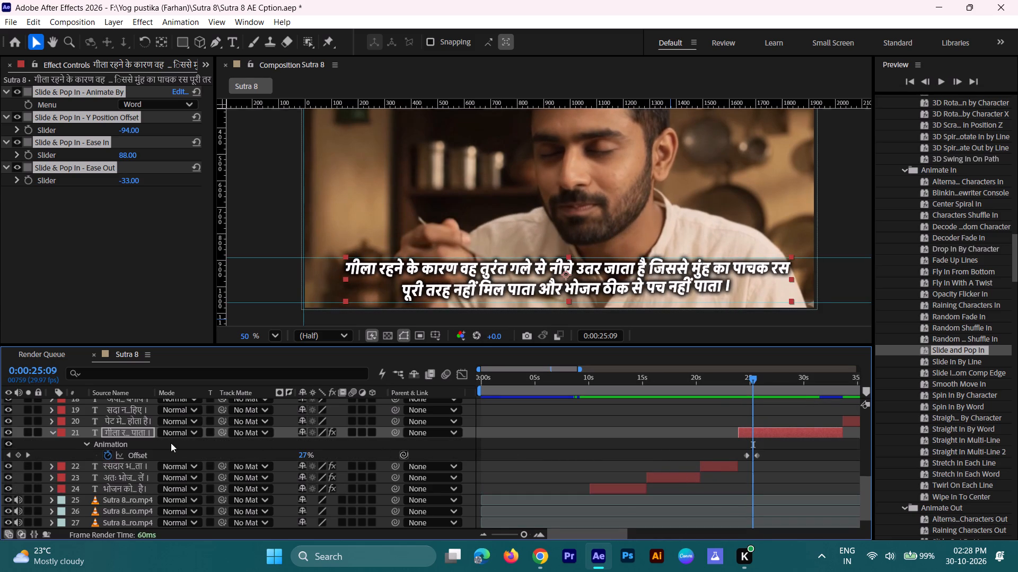
pyautogui.click(133, 451)
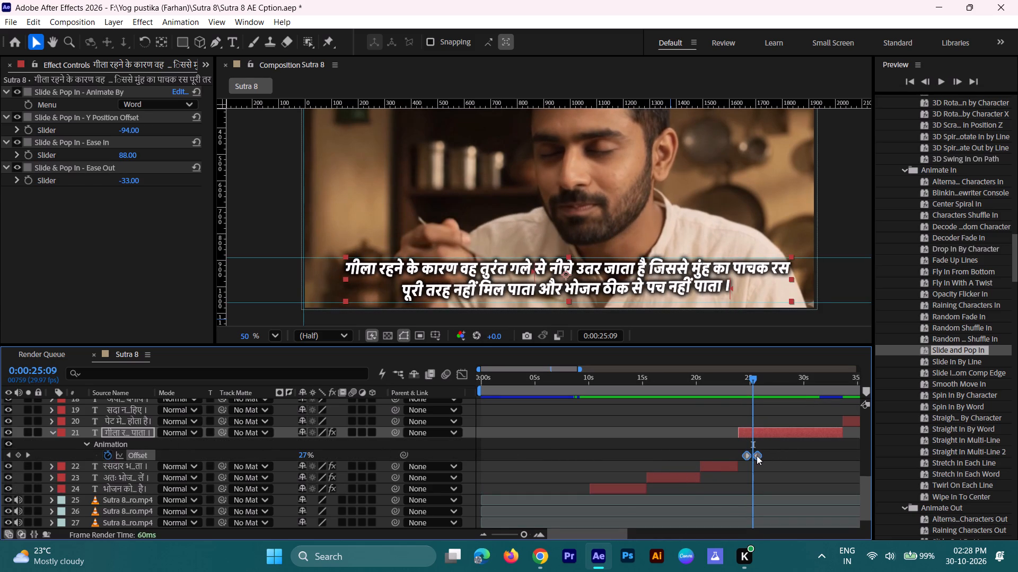
pyautogui.moveTo(757, 455); pyautogui.dragTo(750, 457)
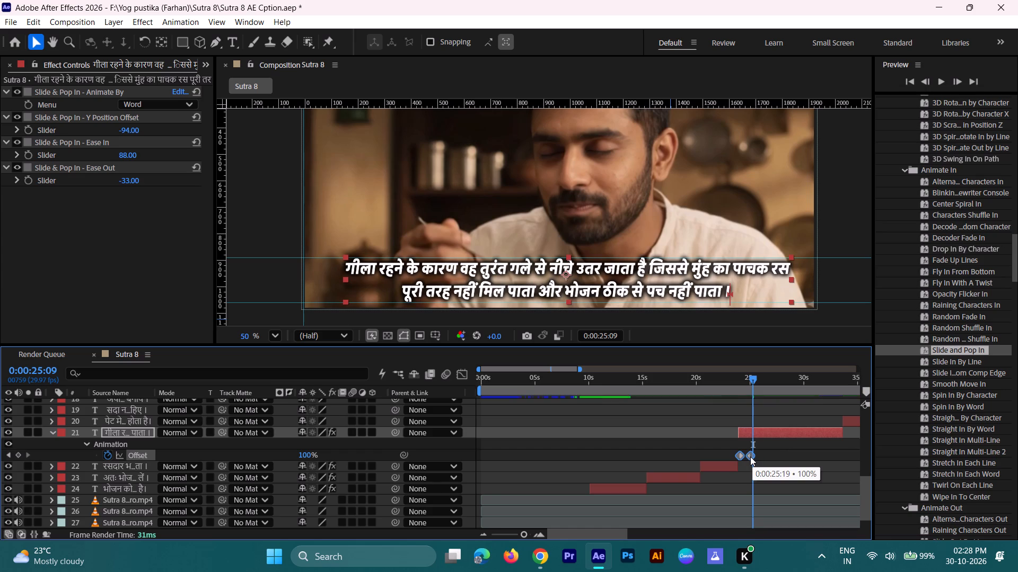
pyautogui.moveTo(750, 457); pyautogui.dragTo(750, 457)
pyautogui.moveTo(745, 373); pyautogui.dragTo(735, 376)
pyautogui.press('space')
pyautogui.press('space')
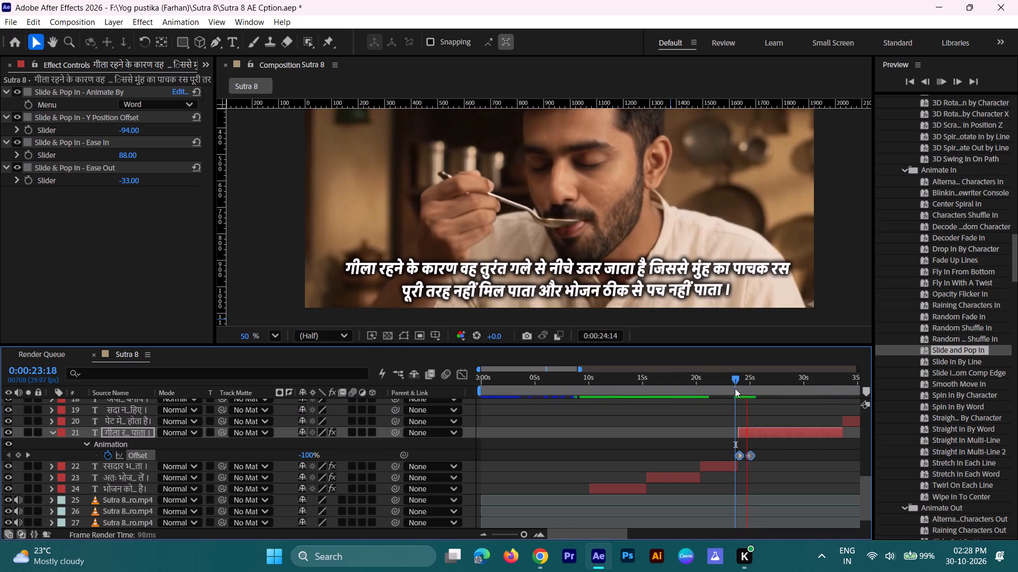
# Reveal the third caption's Offset keyframes and move both slightly earlier, closer to the start of the caption.
pyautogui.moveTo(746, 379); pyautogui.dragTo(718, 387)
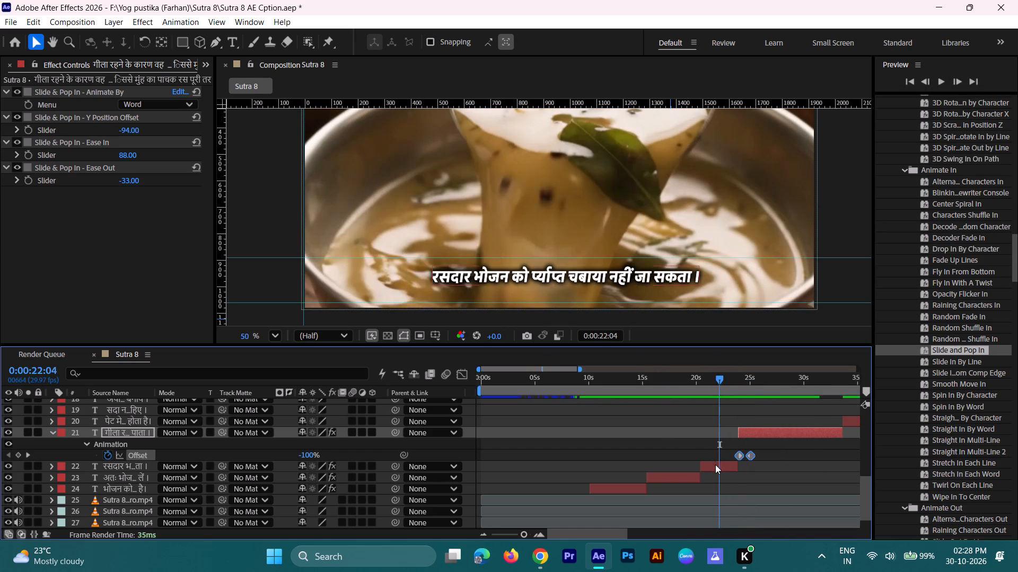
pyautogui.click(715, 464)
pyautogui.press('u')
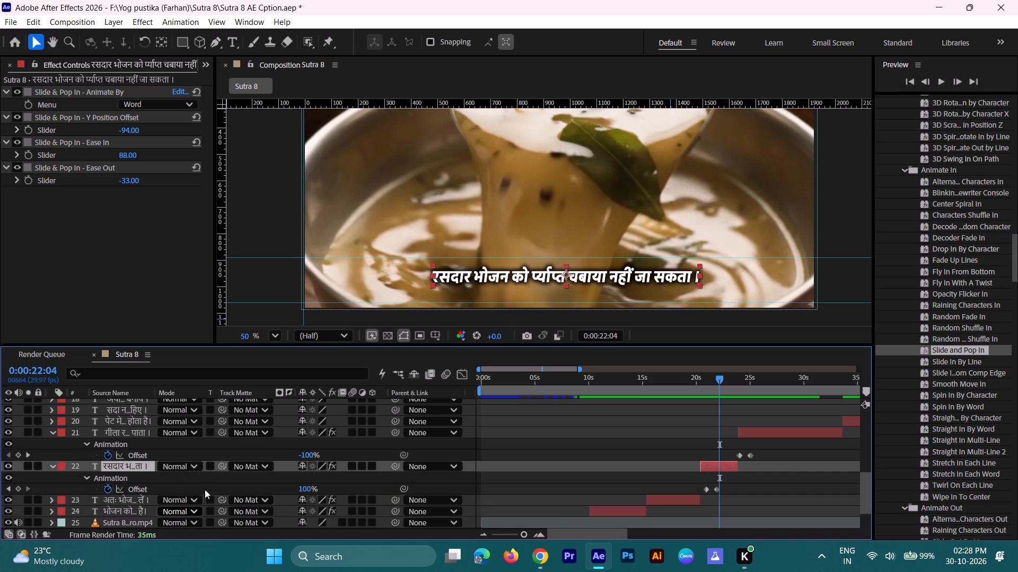
pyautogui.moveTo(724, 485); pyautogui.dragTo(698, 490)
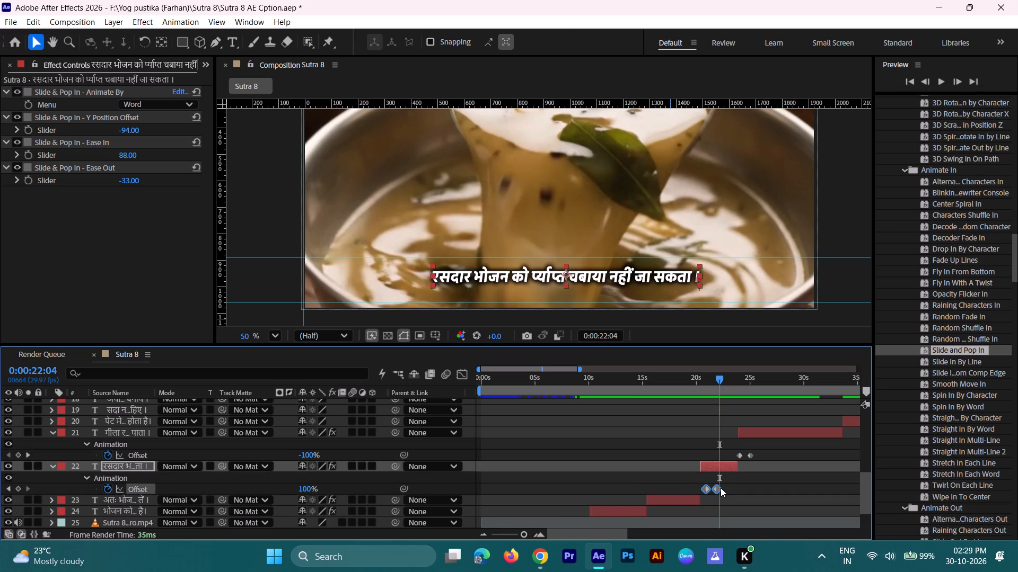
pyautogui.click(718, 488)
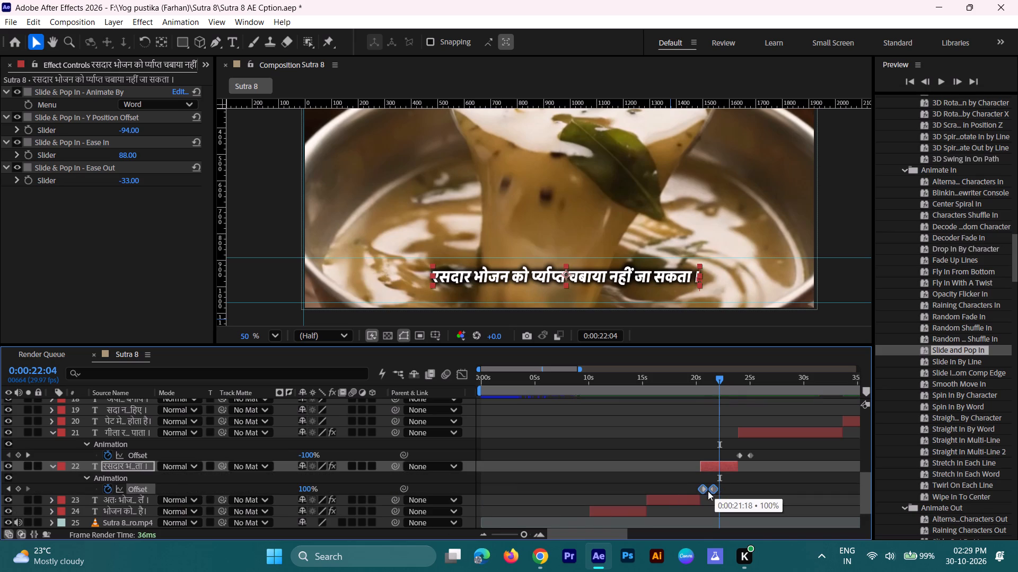
# Move both Offset keyframes of the second caption slightly earlier, towards its start, and collapse the revealed properties of the three captions.
pyautogui.click(665, 501)
pyautogui.press('u')
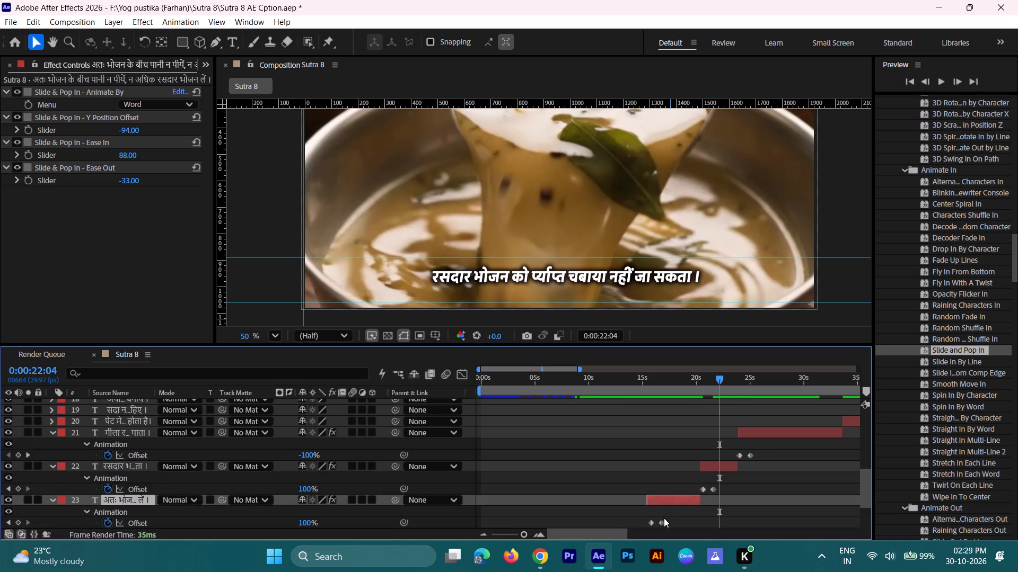
pyautogui.moveTo(669, 518); pyautogui.dragTo(648, 524)
pyautogui.click(662, 522)
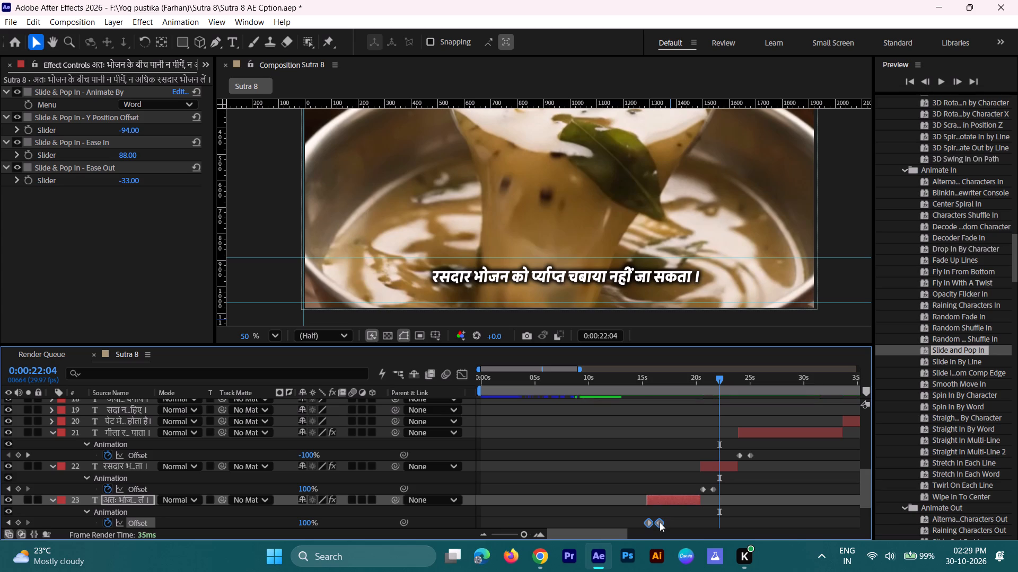
pyautogui.click(656, 385)
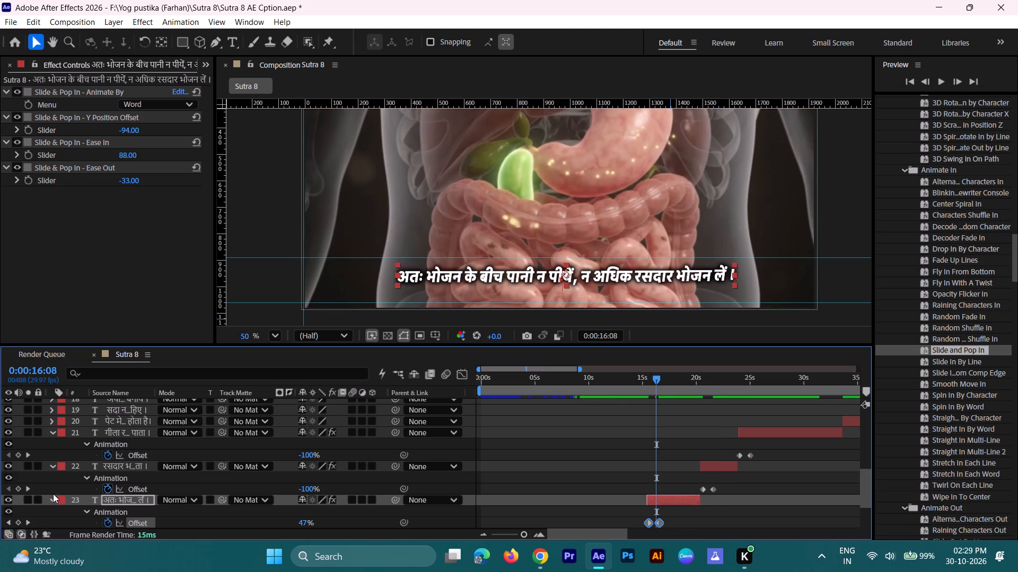
pyautogui.click(49, 431)
pyautogui.click(54, 448)
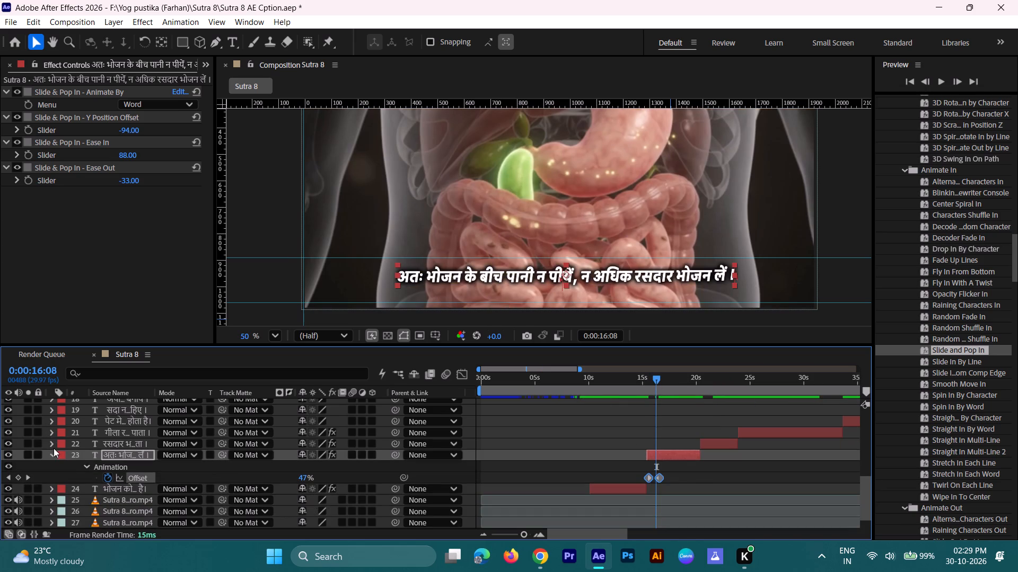
pyautogui.click(52, 455)
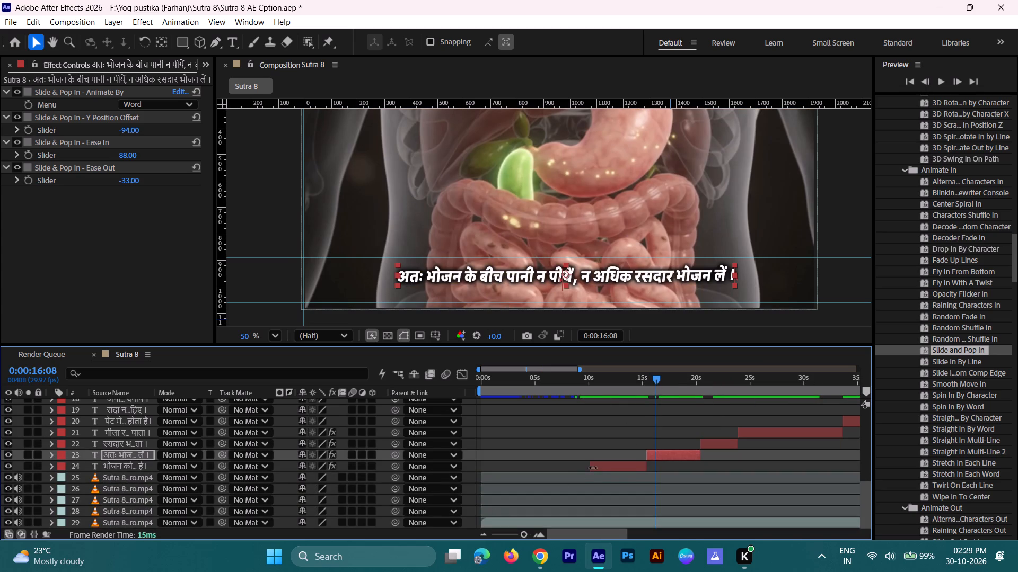
# Reveal the first caption's Offset keyframes and move both slightly earlier, closer to the start of the caption.
pyautogui.click(601, 468)
pyautogui.press('u')
pyautogui.moveTo(612, 485); pyautogui.dragTo(592, 492)
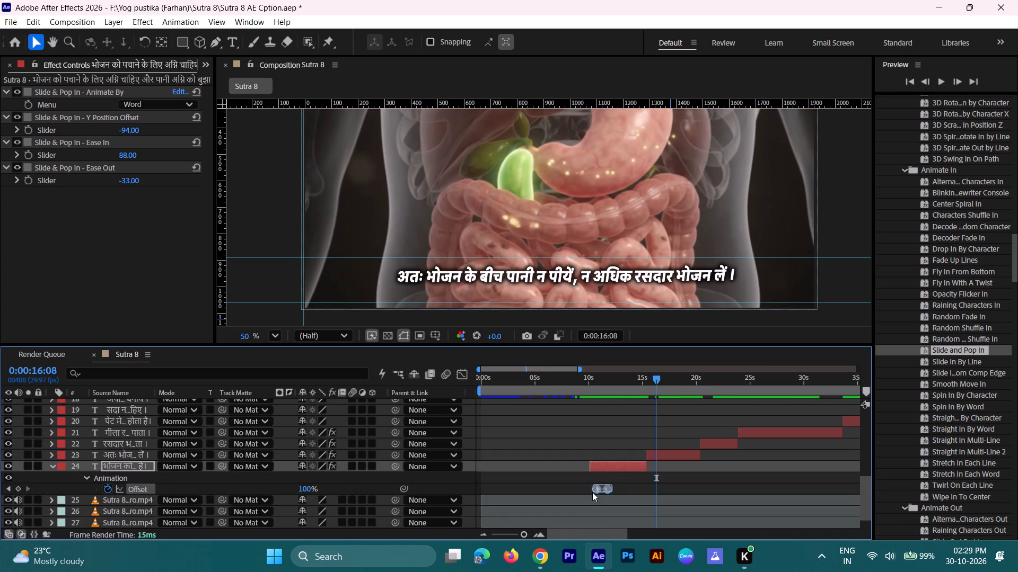
pyautogui.moveTo(592, 492); pyautogui.dragTo(591, 493)
pyautogui.click(606, 491)
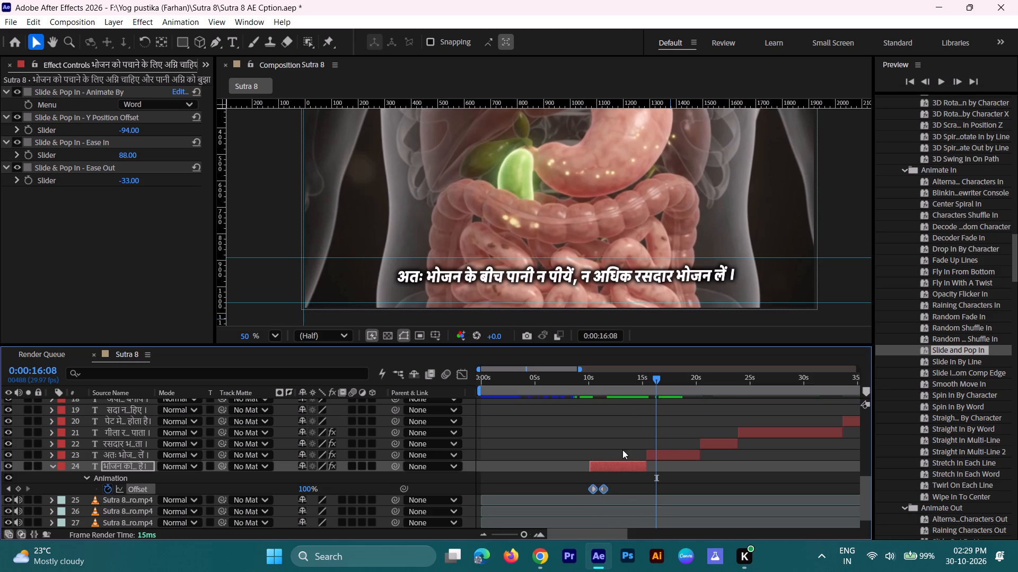
# Collapse the first caption's properties, play the four animated captions from 0:00:09:09, and replay the change to the fifth caption from 0:00:31:20.
pyautogui.moveTo(648, 376); pyautogui.dragTo(581, 392)
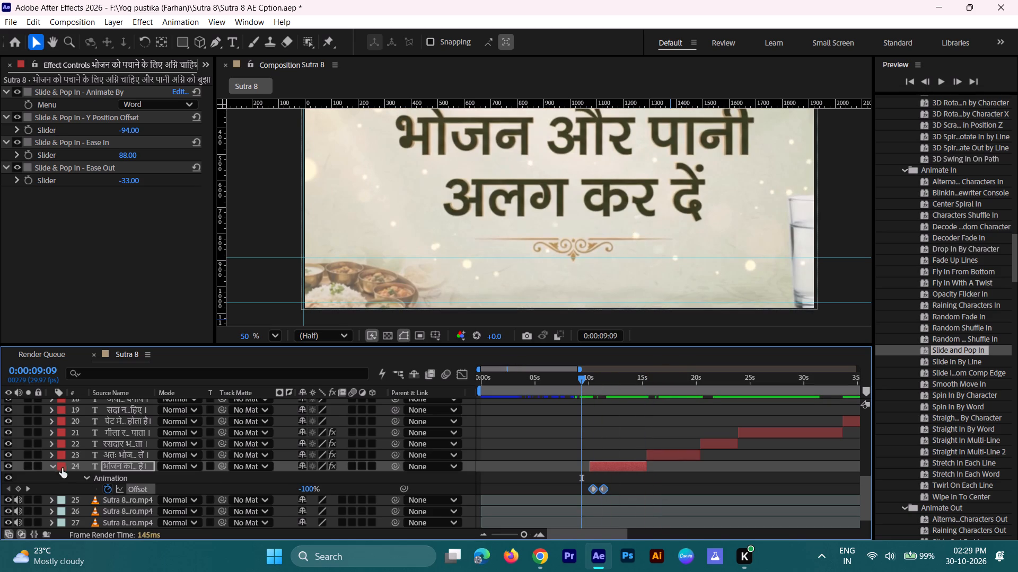
pyautogui.click(52, 466)
pyautogui.press('space')
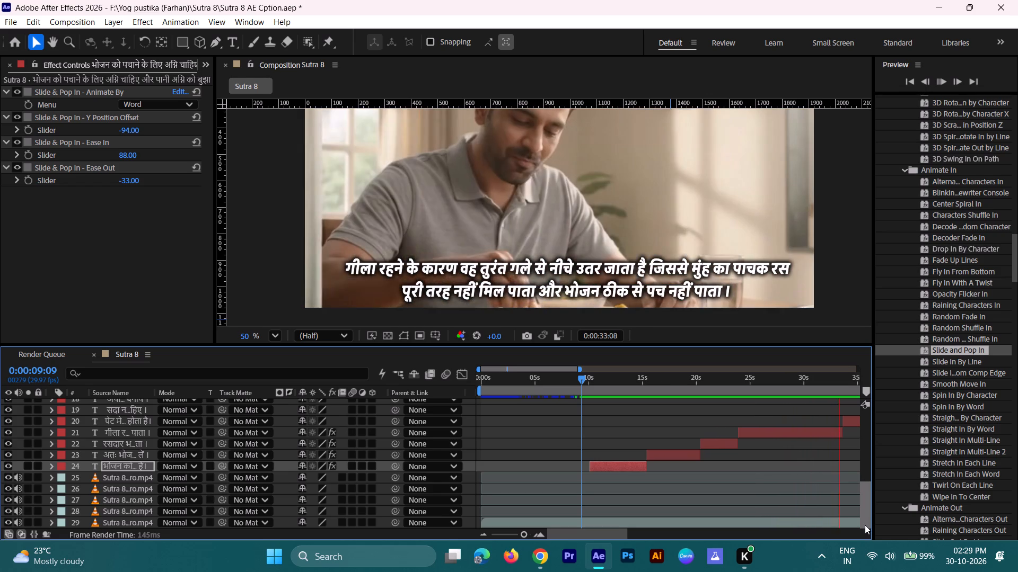
pyautogui.press('space')
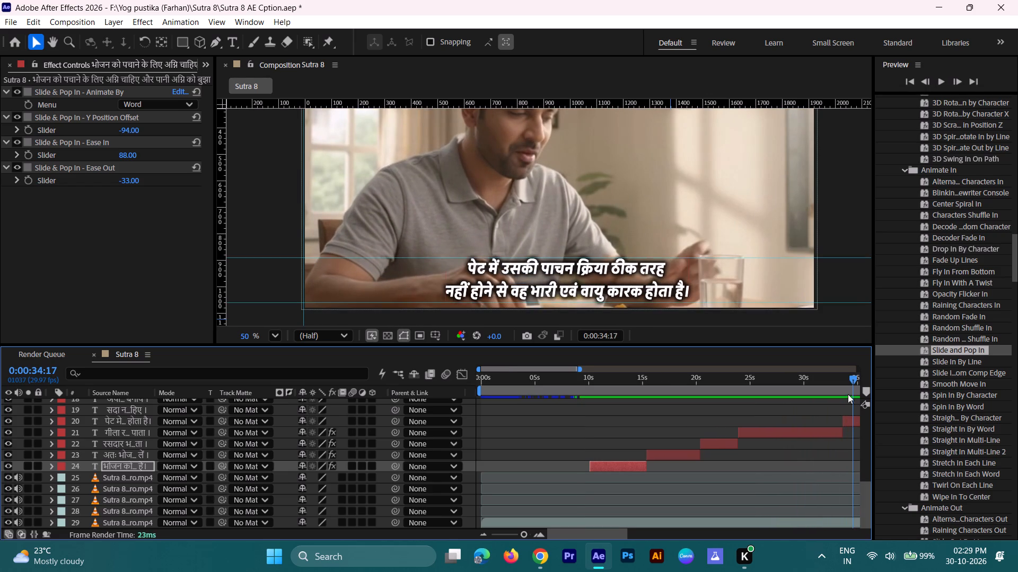
pyautogui.moveTo(846, 381); pyautogui.dragTo(822, 382)
pyautogui.press('space')
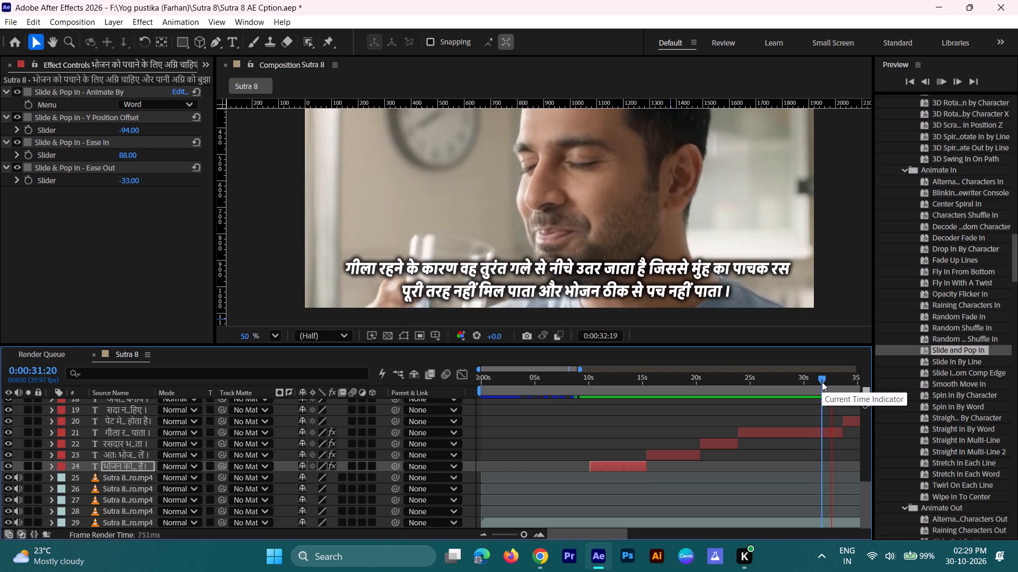
pyautogui.press('space')
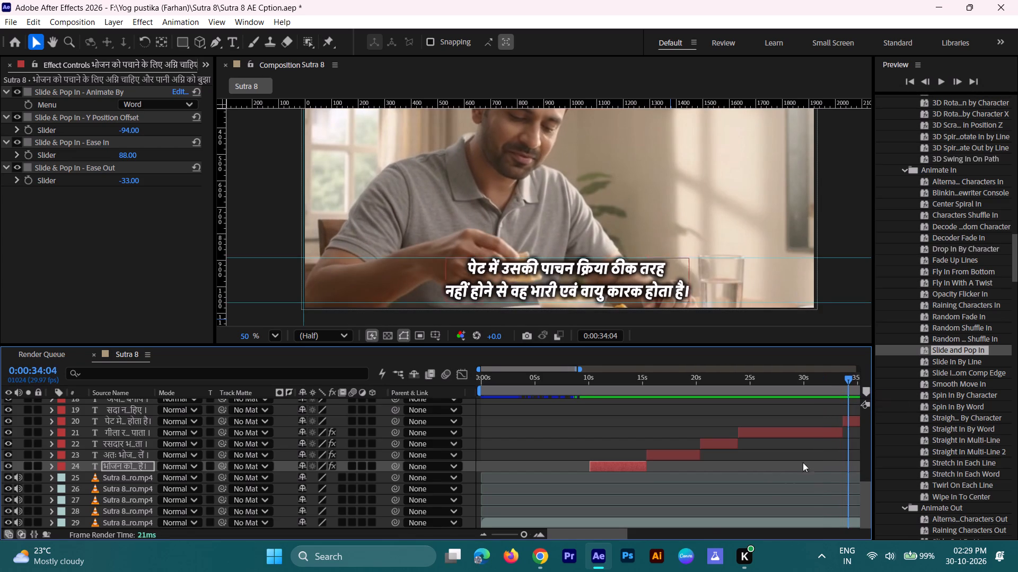
# Apply Slide and Pop In to the fifth caption at 0:00:34:06 and play its entrance from 0:00:32:23.
pyautogui.moveTo(574, 537); pyautogui.dragTo(602, 534)
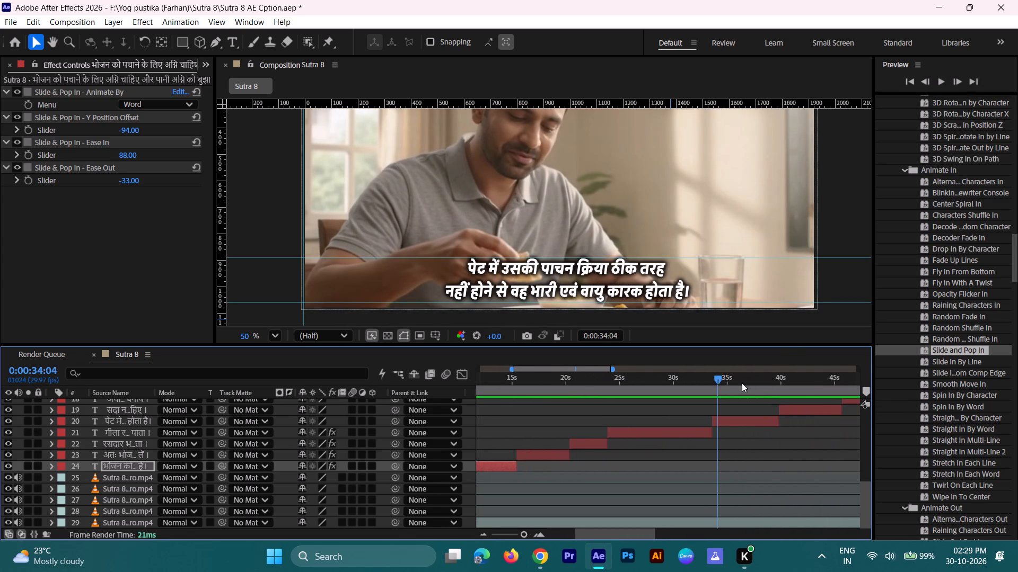
pyautogui.click(715, 381)
pyautogui.moveTo(709, 385); pyautogui.dragTo(696, 385)
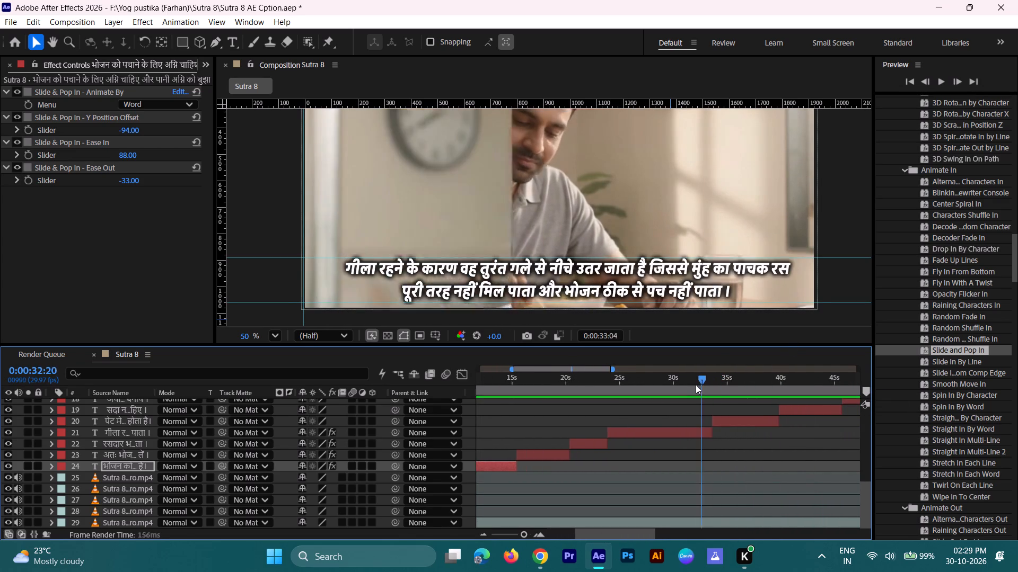
pyautogui.moveTo(696, 385); pyautogui.dragTo(719, 385)
pyautogui.click(706, 368)
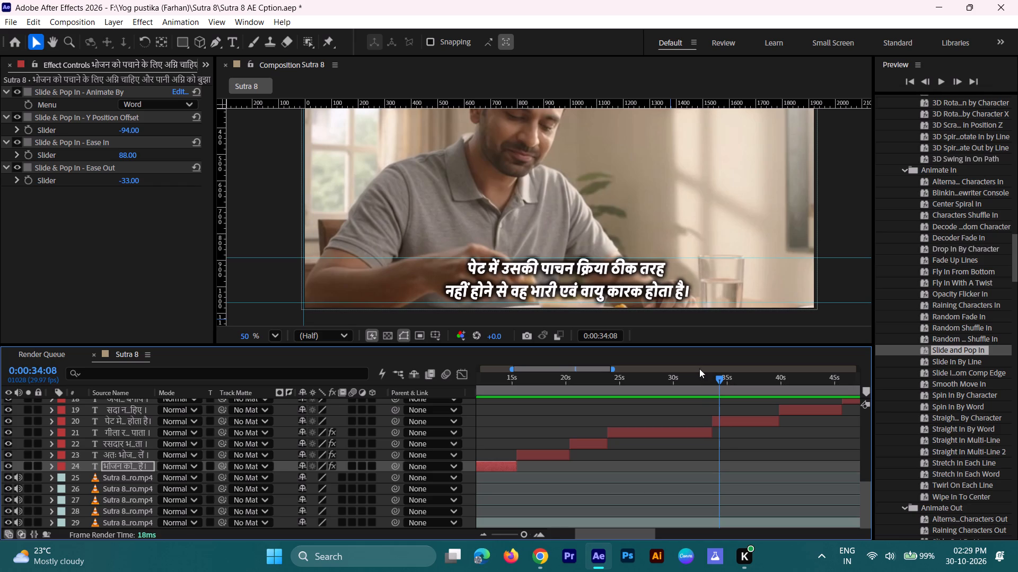
pyautogui.moveTo(694, 377); pyautogui.dragTo(713, 391)
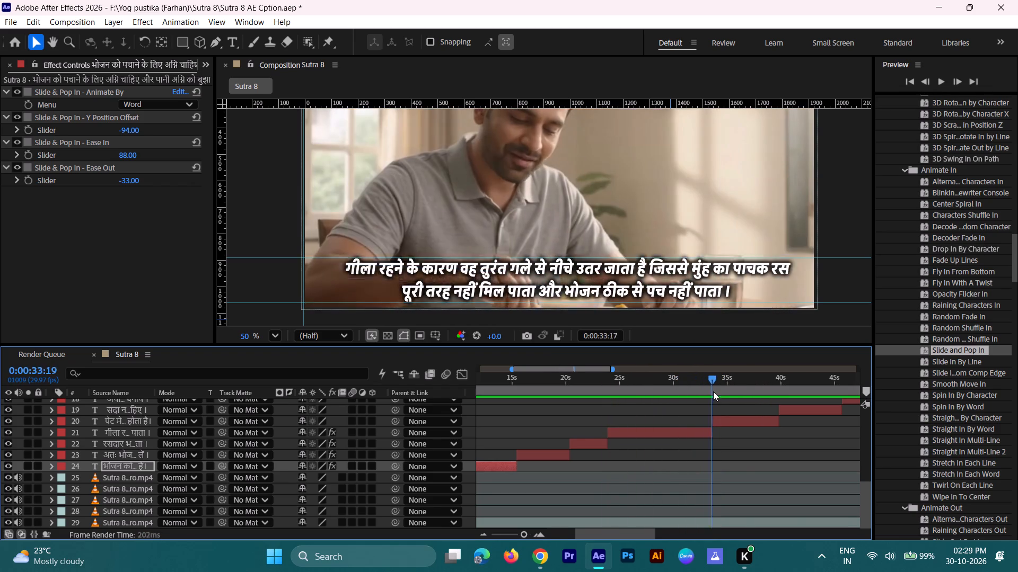
pyautogui.moveTo(713, 391); pyautogui.dragTo(718, 394)
pyautogui.click(723, 420)
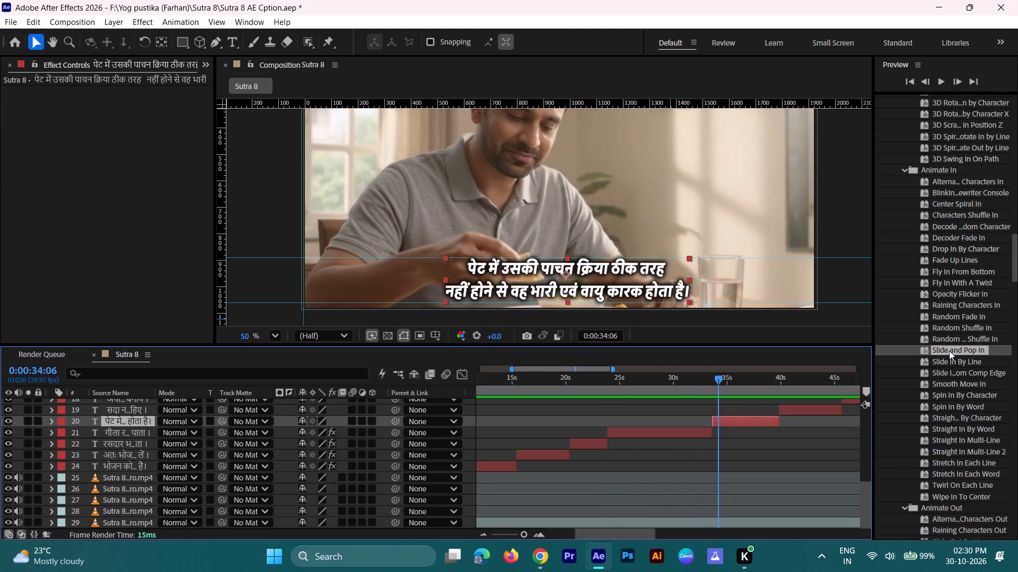
pyautogui.moveTo(952, 350); pyautogui.dragTo(735, 422)
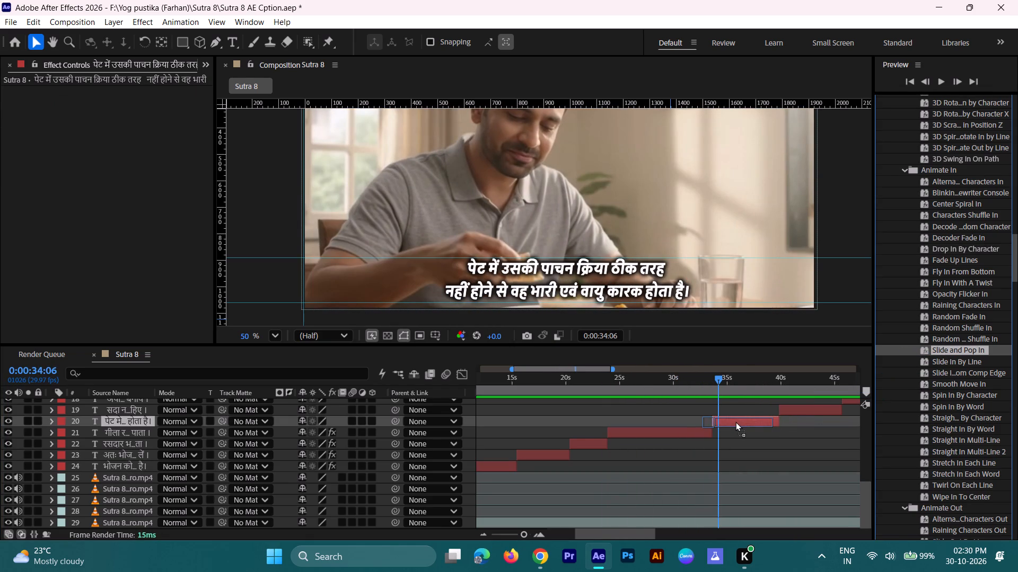
pyautogui.moveTo(735, 422); pyautogui.dragTo(738, 421)
pyautogui.moveTo(722, 382); pyautogui.dragTo(707, 382)
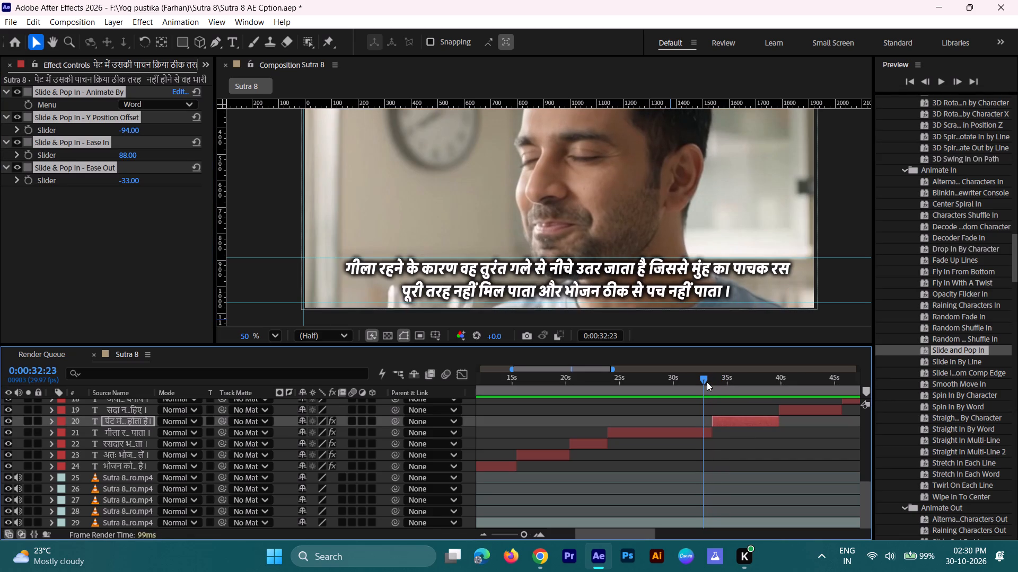
pyautogui.press('space')
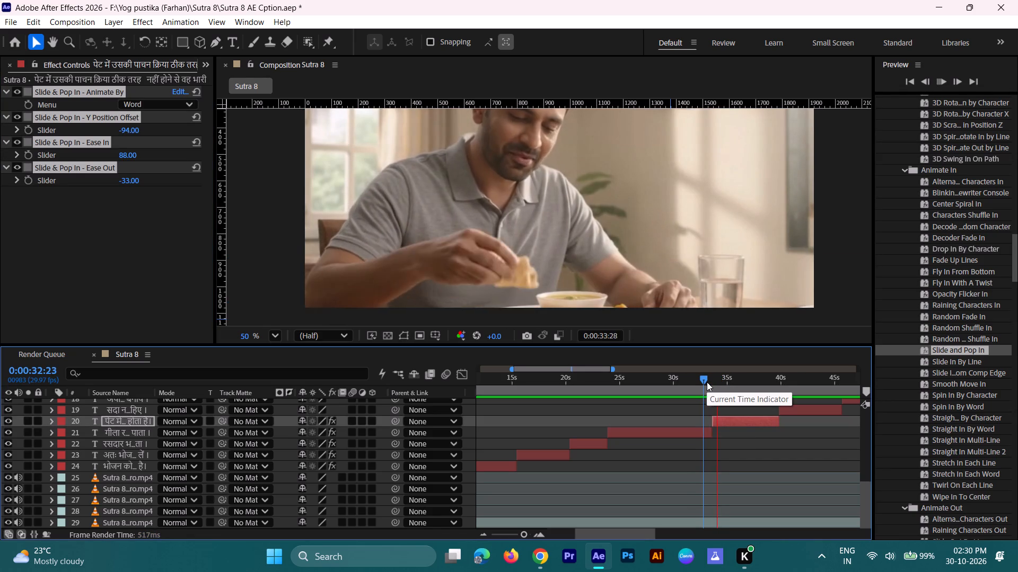
pyautogui.press('space')
# Reveal the fifth caption's Offset keyframes and move both slightly earlier, to the start of the caption.
pyautogui.click(729, 421)
pyautogui.press('u')
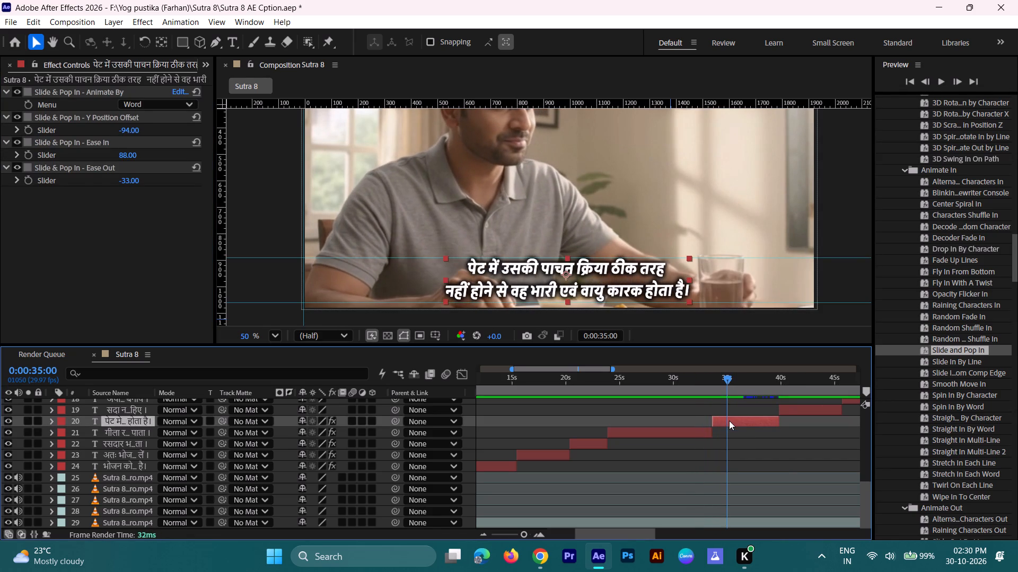
pyautogui.moveTo(731, 441); pyautogui.dragTo(733, 448)
pyautogui.hotkey('ctrl', 'z')
pyautogui.moveTo(741, 443); pyautogui.dragTo(710, 447)
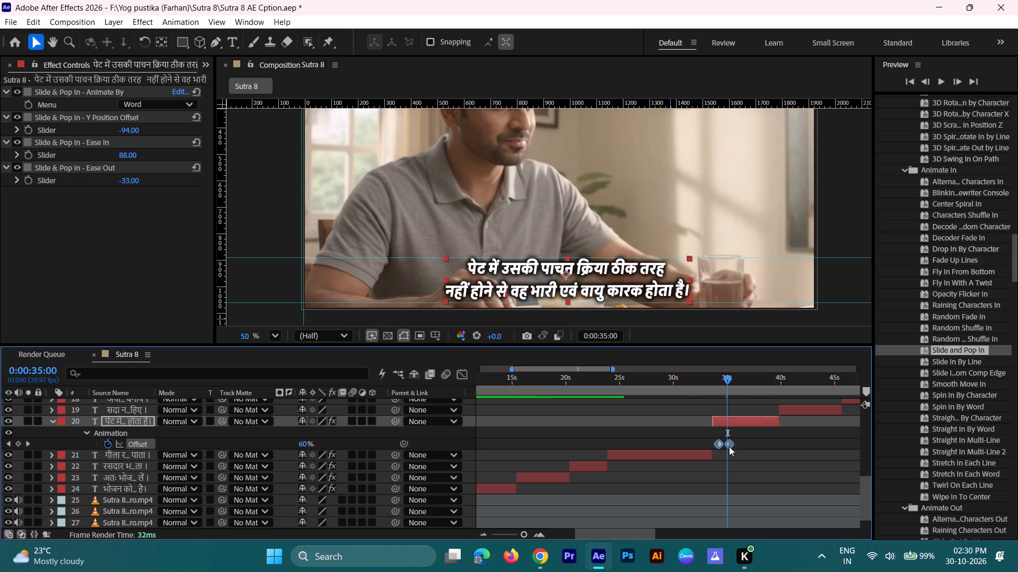
pyautogui.click(730, 445)
# Apply Slide and Pop In to the sixth caption (सदा निरोग रहने) at 0:00:40:11, undoing any application to the wrong caption.
pyautogui.moveTo(729, 385); pyautogui.dragTo(760, 385)
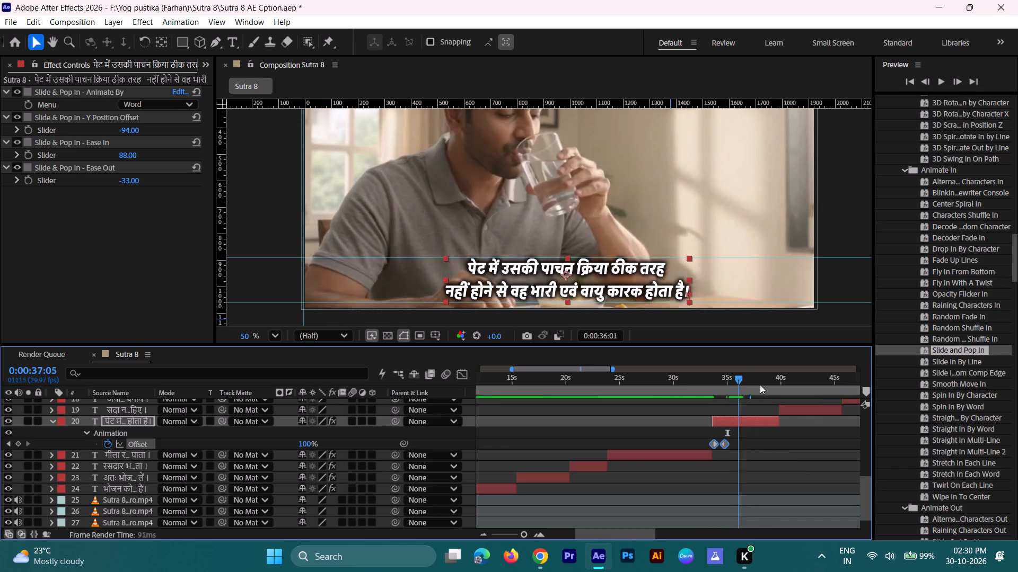
pyautogui.moveTo(760, 385); pyautogui.dragTo(786, 385)
pyautogui.click(794, 410)
pyautogui.moveTo(947, 348); pyautogui.dragTo(936, 353)
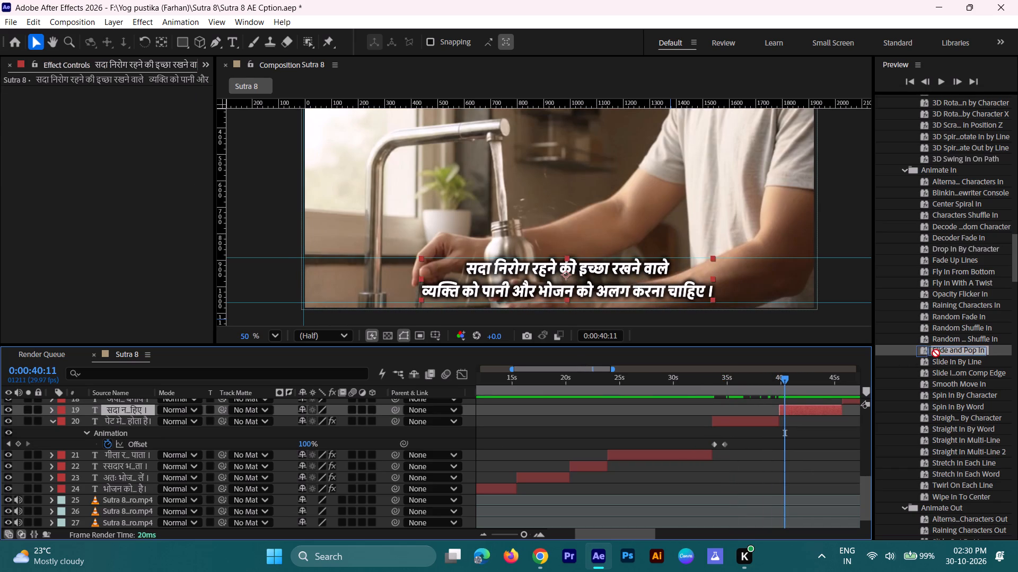
pyautogui.moveTo(936, 353); pyautogui.dragTo(795, 407)
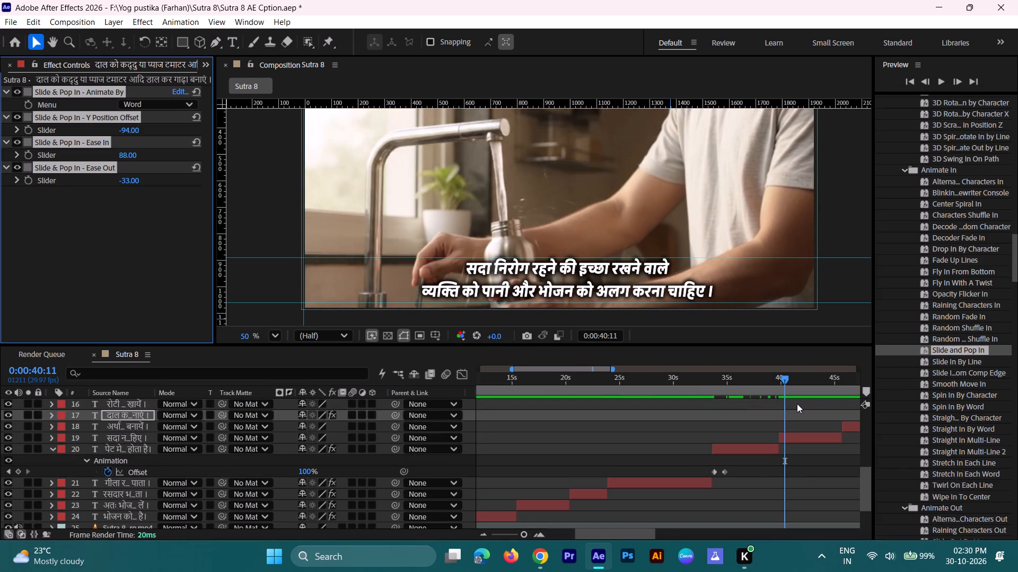
pyautogui.hotkey('ctrl', 'z')
pyautogui.moveTo(949, 350); pyautogui.dragTo(819, 437)
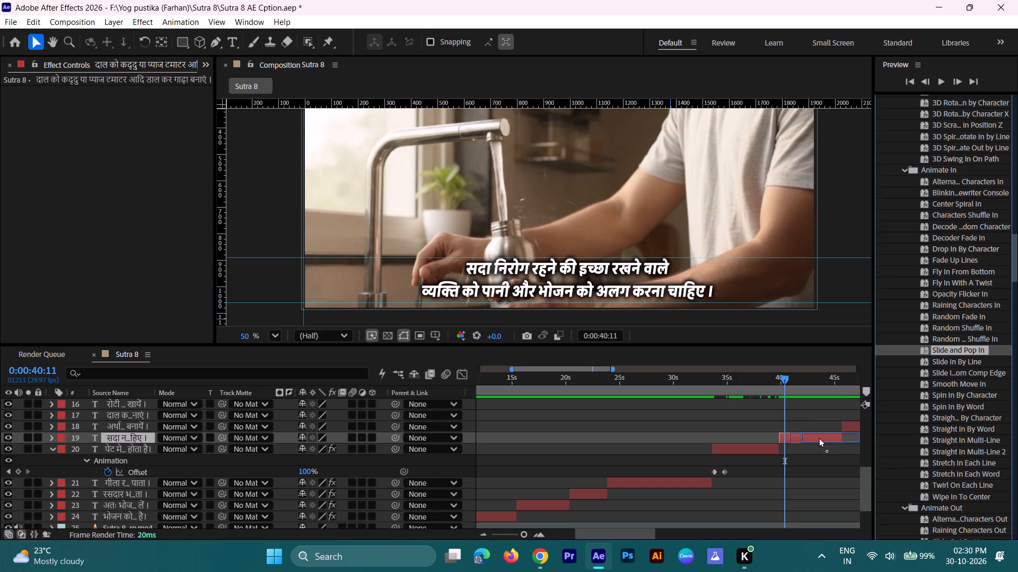
pyautogui.moveTo(819, 437); pyautogui.dragTo(805, 436)
pyautogui.moveTo(805, 436); pyautogui.dragTo(794, 436)
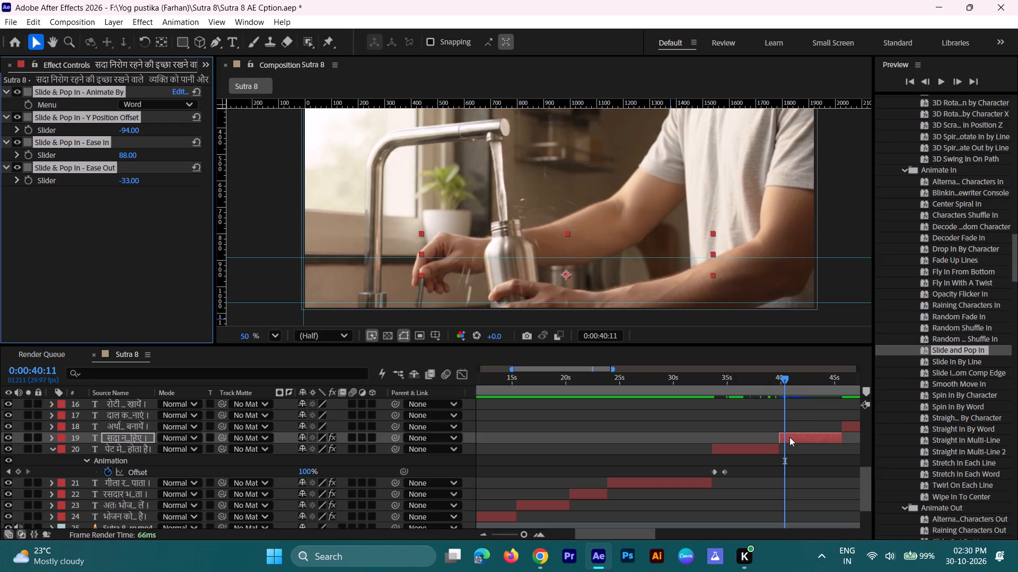
# Reveal the sixth caption's Offset keyframes and move both slightly earlier, close to its start.
pyautogui.press('u')
pyautogui.moveTo(806, 459); pyautogui.dragTo(779, 463)
pyautogui.click(794, 461)
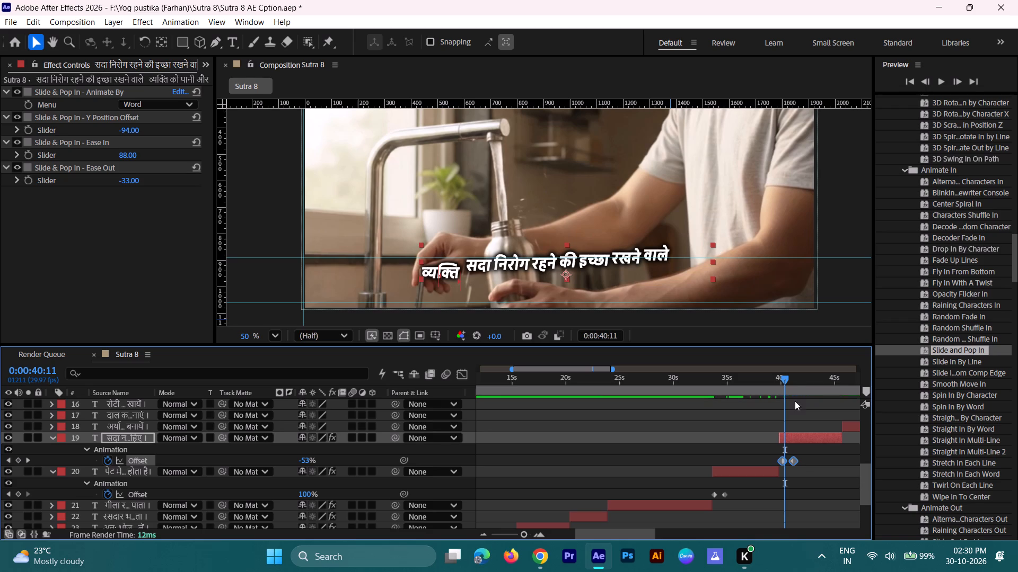
# Apply Slide and Pop In to the seventh and eighth captions with the playhead at 0:00:48:02.
pyautogui.moveTo(782, 378); pyautogui.dragTo(852, 383)
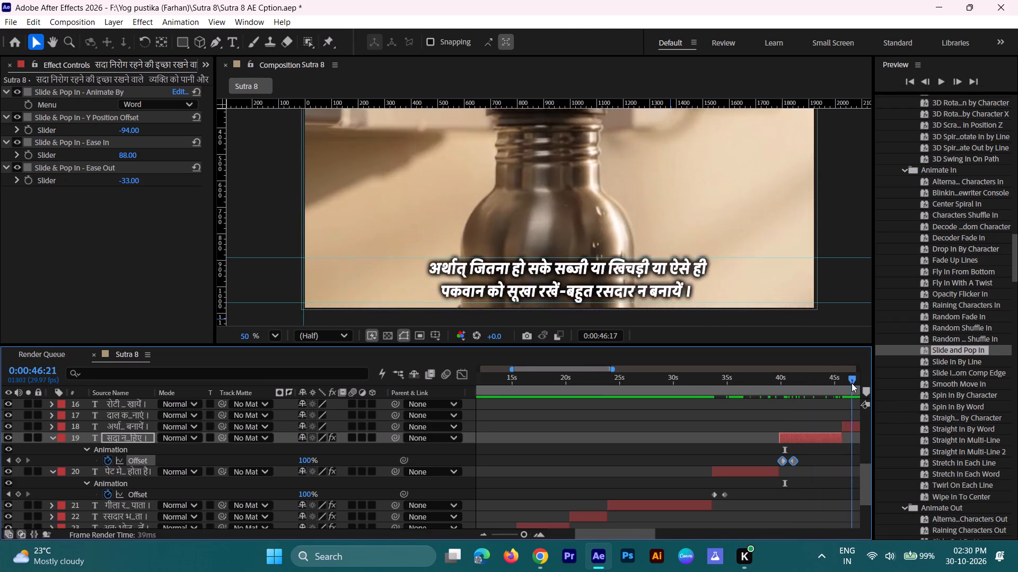
pyautogui.moveTo(852, 383); pyautogui.dragTo(678, 377)
pyautogui.click(668, 427)
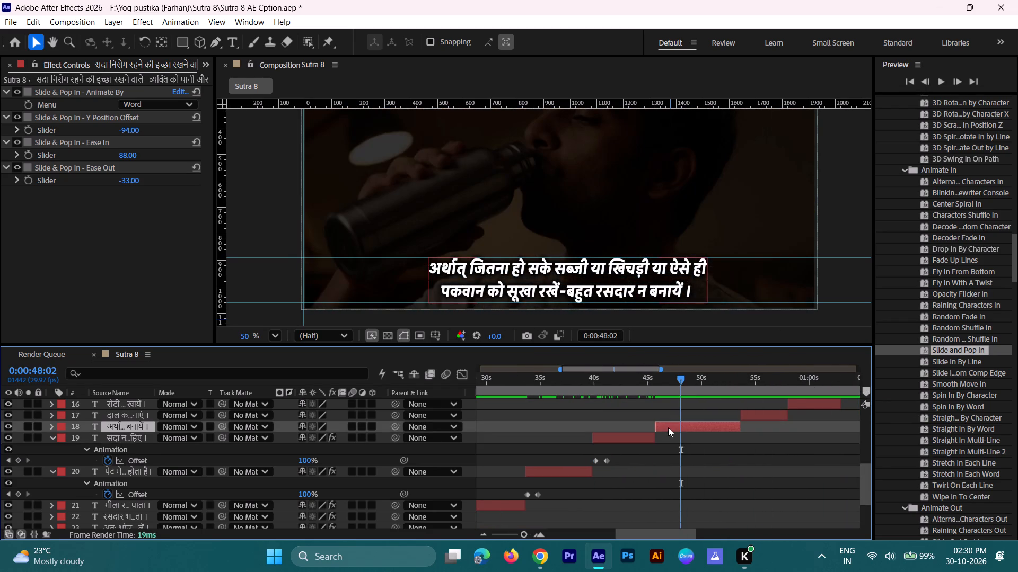
pyautogui.moveTo(944, 352); pyautogui.dragTo(678, 432)
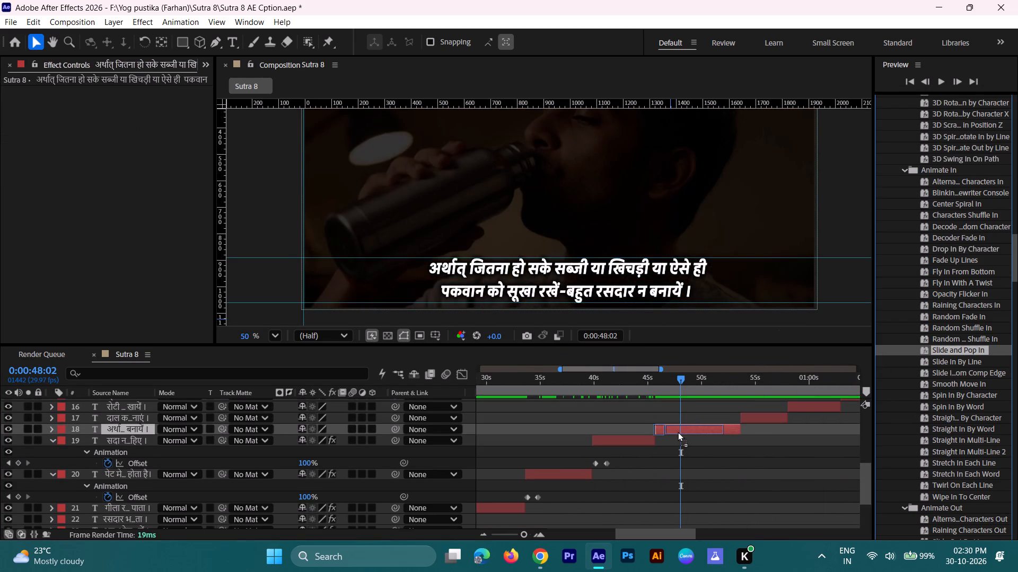
pyautogui.moveTo(678, 432); pyautogui.dragTo(681, 432)
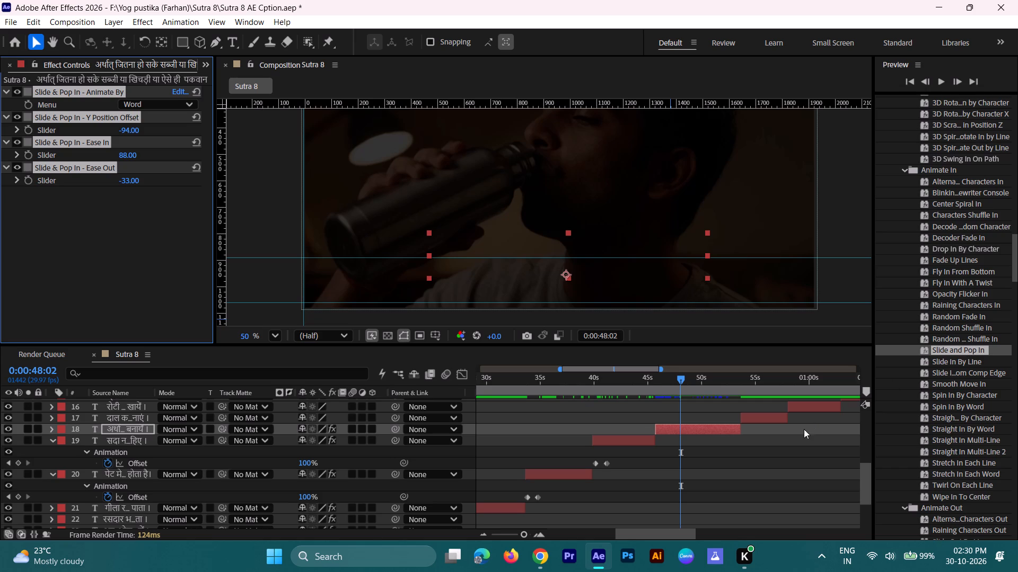
pyautogui.click(770, 417)
pyautogui.moveTo(963, 351); pyautogui.dragTo(775, 415)
# Reveal the seventh caption's Offset keyframes and move both earlier, to the start of the caption.
pyautogui.click(702, 433)
pyautogui.press('u')
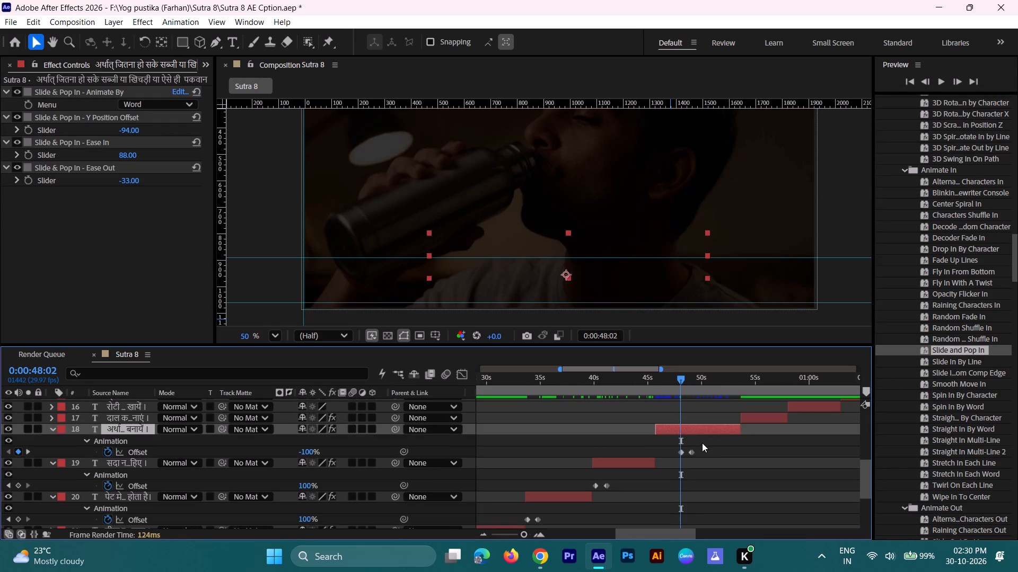
pyautogui.moveTo(699, 444); pyautogui.dragTo(674, 457)
pyautogui.moveTo(695, 452); pyautogui.dragTo(679, 452)
pyautogui.moveTo(703, 448); pyautogui.dragTo(678, 455)
pyautogui.moveTo(692, 452); pyautogui.dragTo(669, 451)
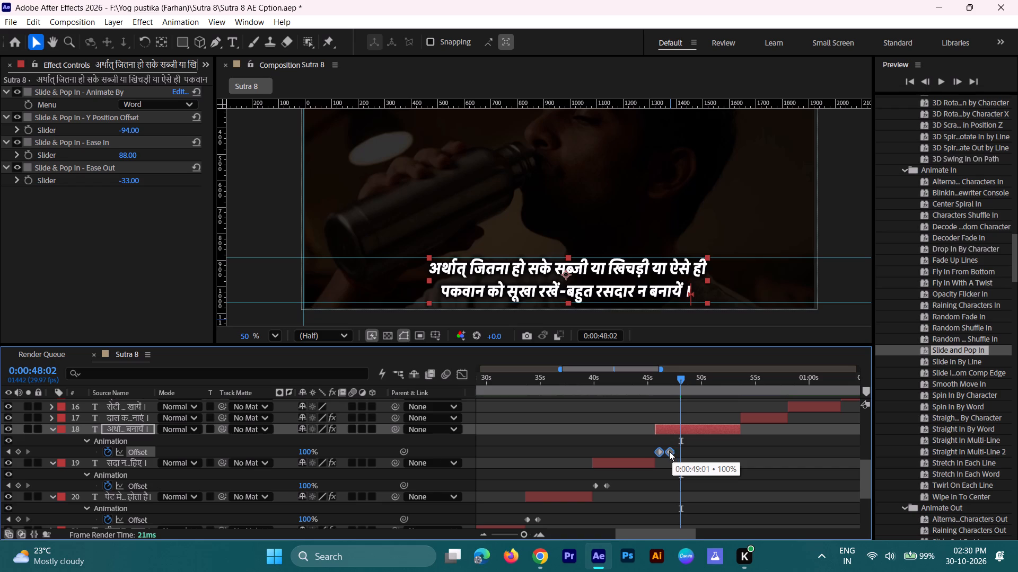
pyautogui.moveTo(669, 451); pyautogui.dragTo(667, 451)
# Reveal the eighth caption's Offset keyframes and move both later in time, to the start of that caption.
pyautogui.click(766, 416)
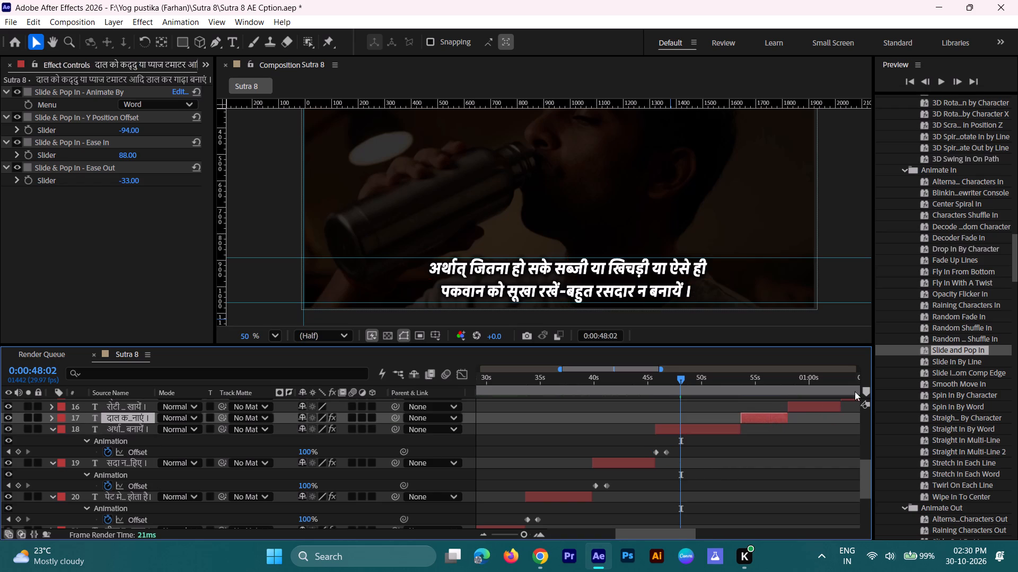
pyautogui.press('u')
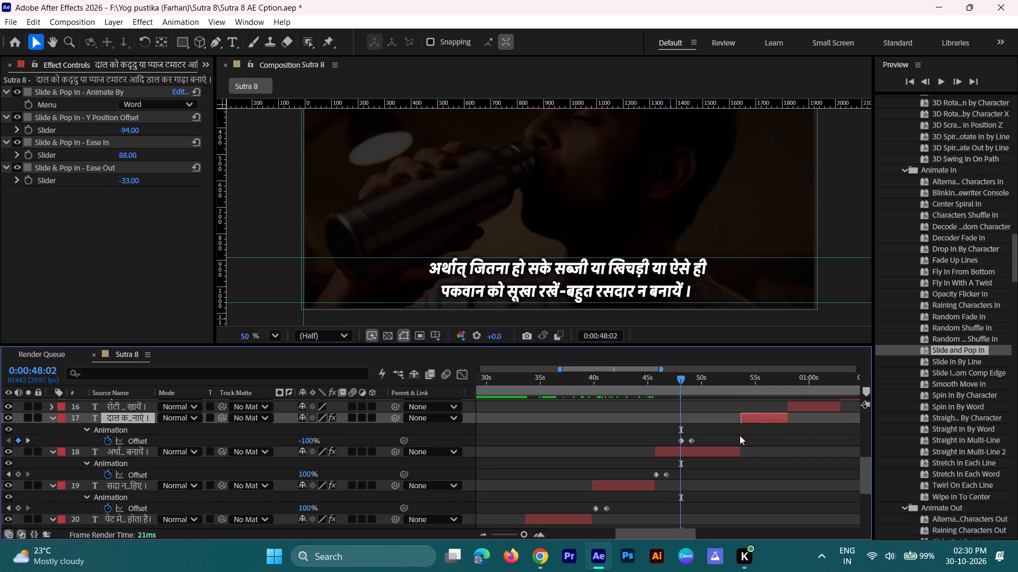
pyautogui.moveTo(670, 432); pyautogui.dragTo(710, 446)
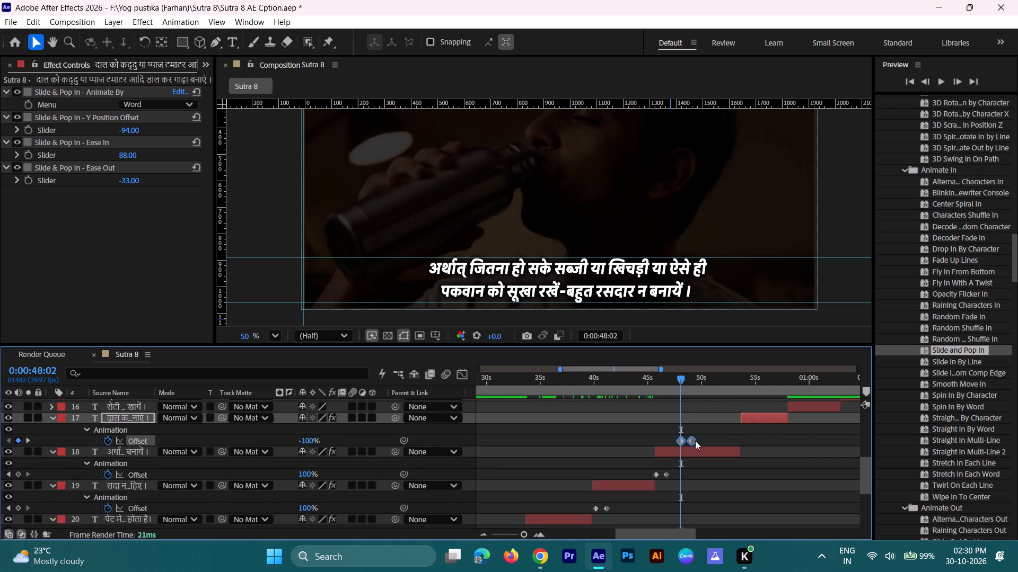
pyautogui.moveTo(693, 440); pyautogui.dragTo(755, 440)
# Play the entrances of the seventh and eighth captions from 0:00:45:03 and 0:00:52:19.
pyautogui.moveTo(675, 381); pyautogui.dragTo(649, 385)
pyautogui.press('space')
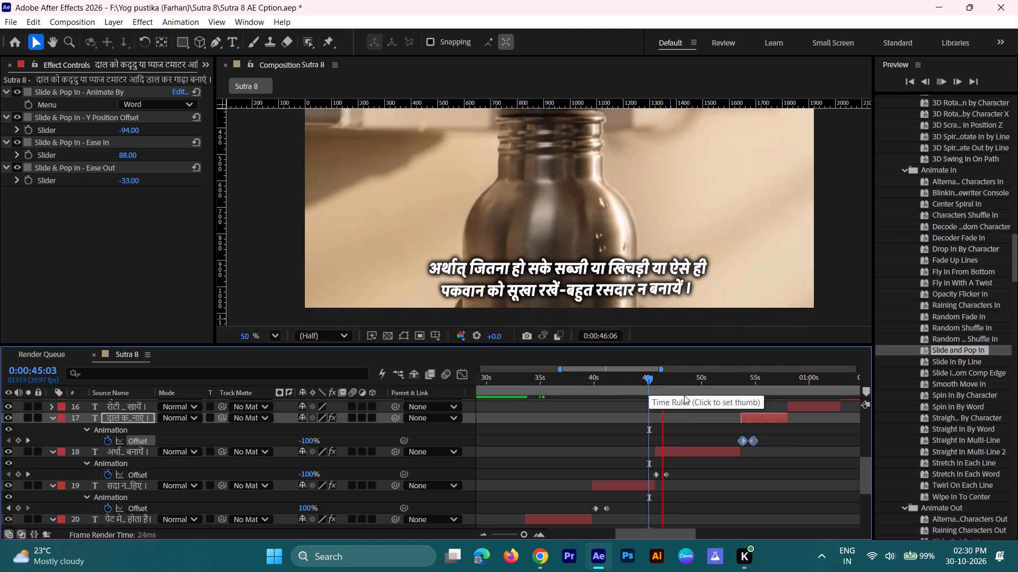
pyautogui.moveTo(715, 381); pyautogui.dragTo(729, 386)
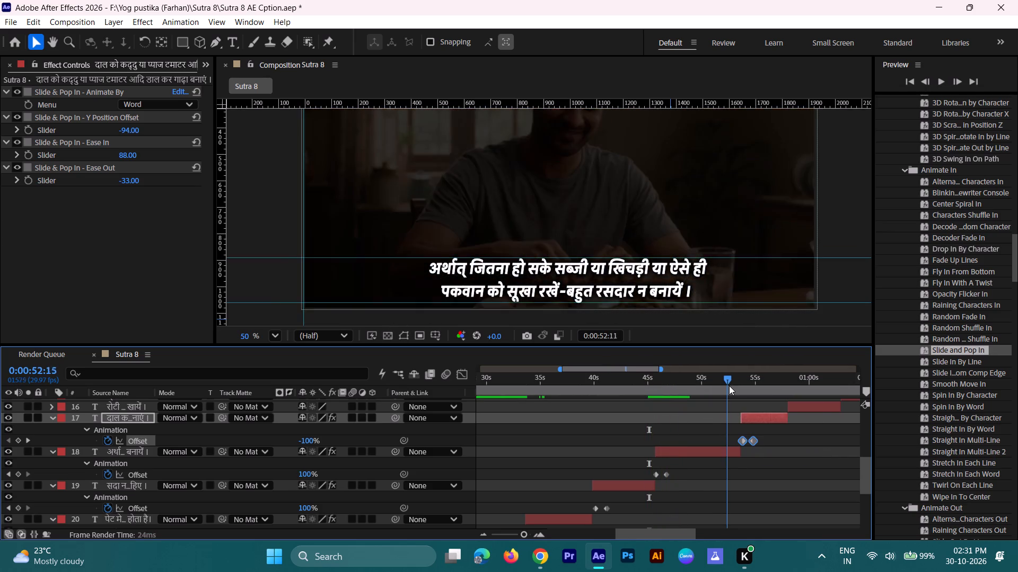
pyautogui.moveTo(729, 386); pyautogui.dragTo(730, 387)
pyautogui.press('space')
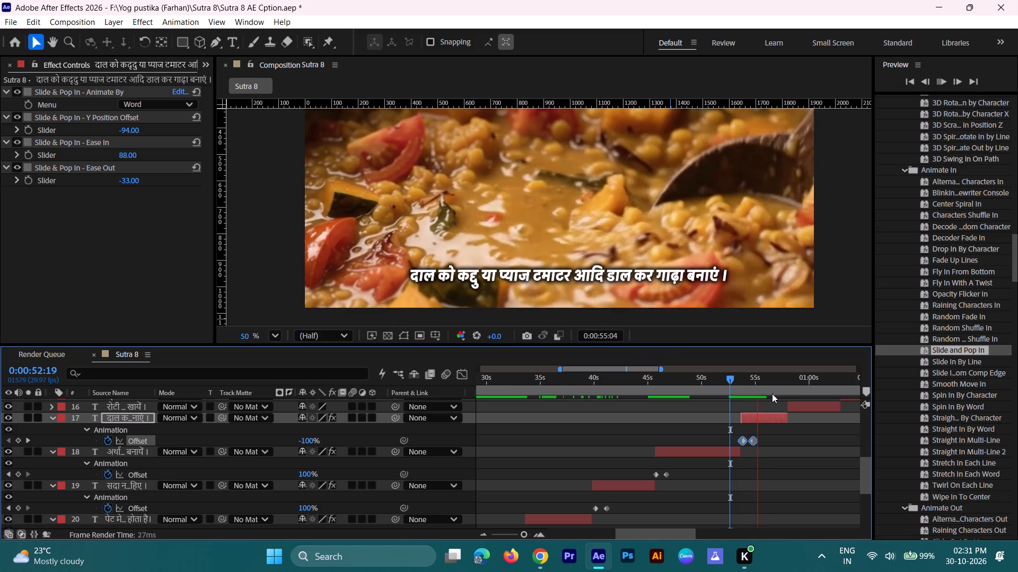
# Apply Slide and Pop In to the ninth caption at 0:00:58:03 and play its entrance from 0:00:57:07.
pyautogui.moveTo(756, 385); pyautogui.dragTo(788, 388)
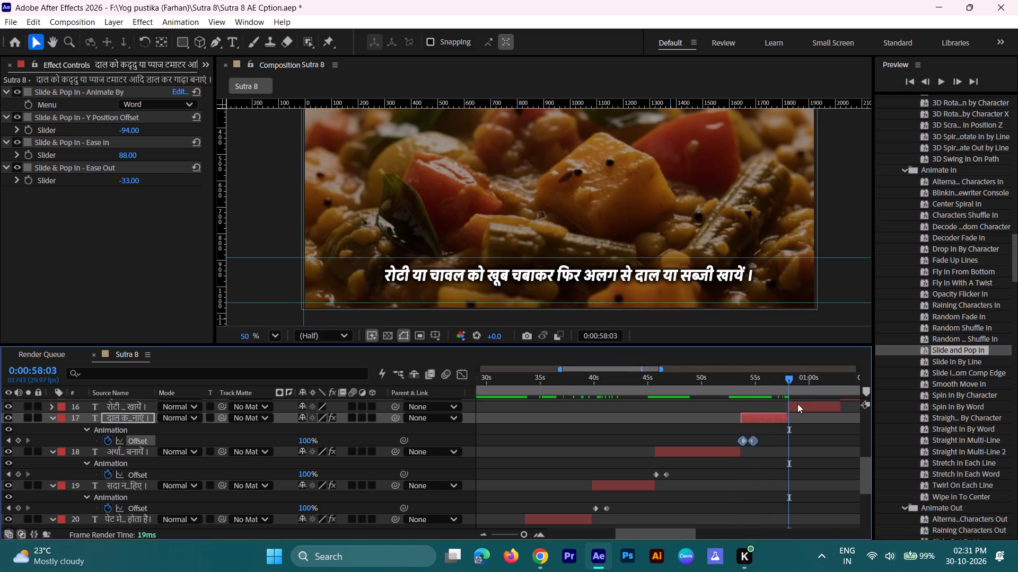
pyautogui.click(801, 407)
pyautogui.moveTo(949, 352); pyautogui.dragTo(810, 407)
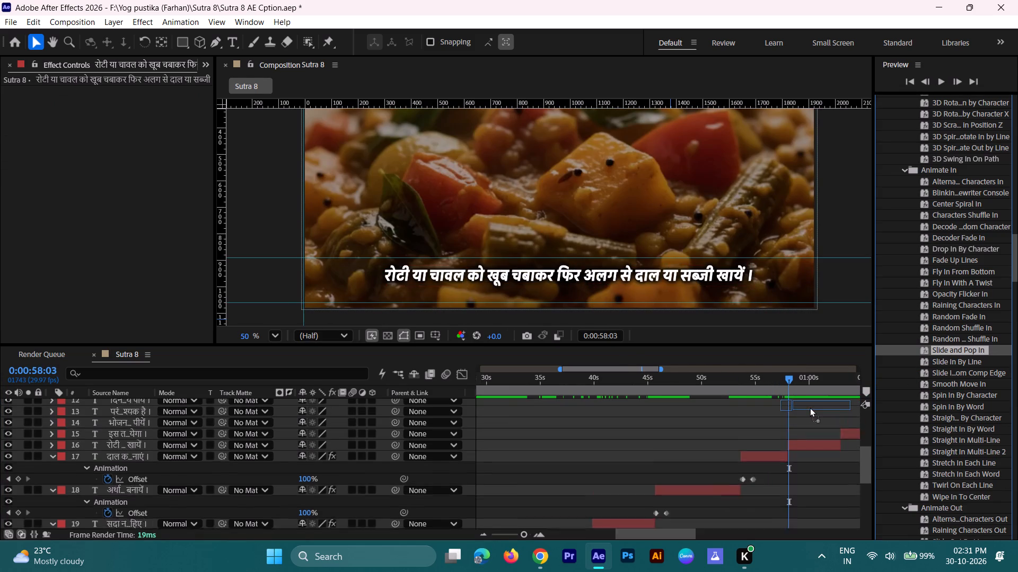
pyautogui.moveTo(810, 407); pyautogui.dragTo(812, 490)
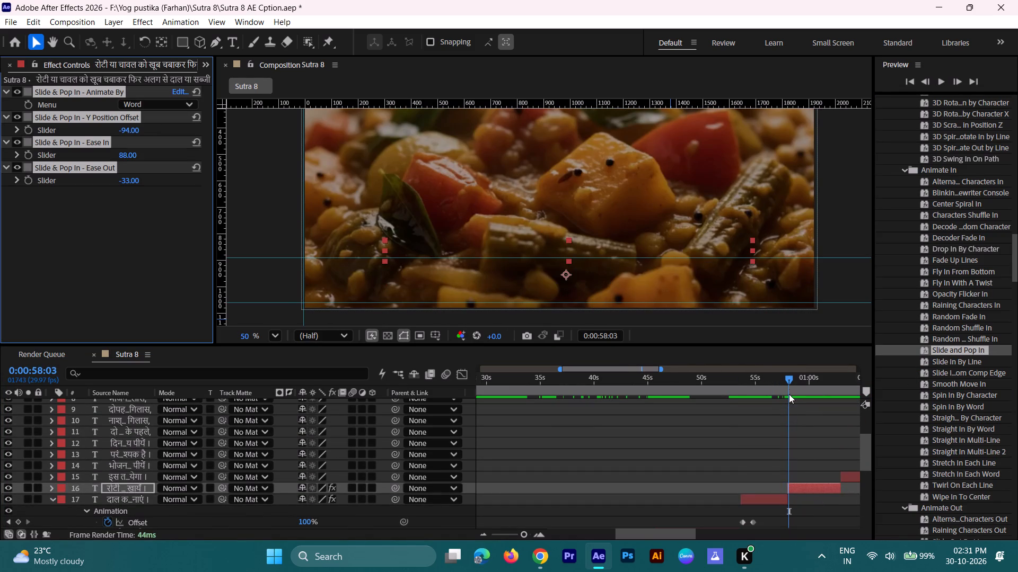
pyautogui.click(782, 378)
pyautogui.press('space')
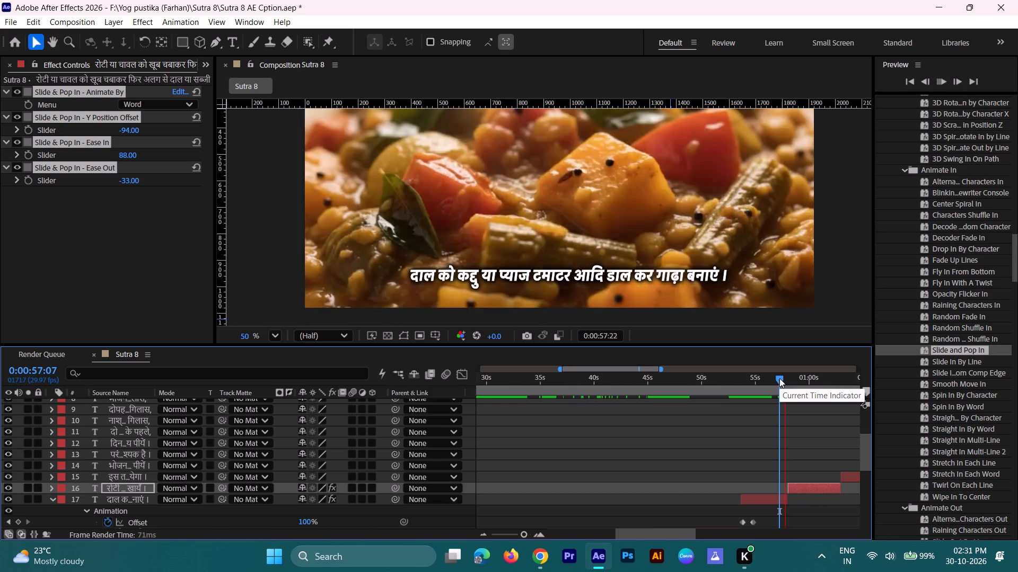
pyautogui.press('space')
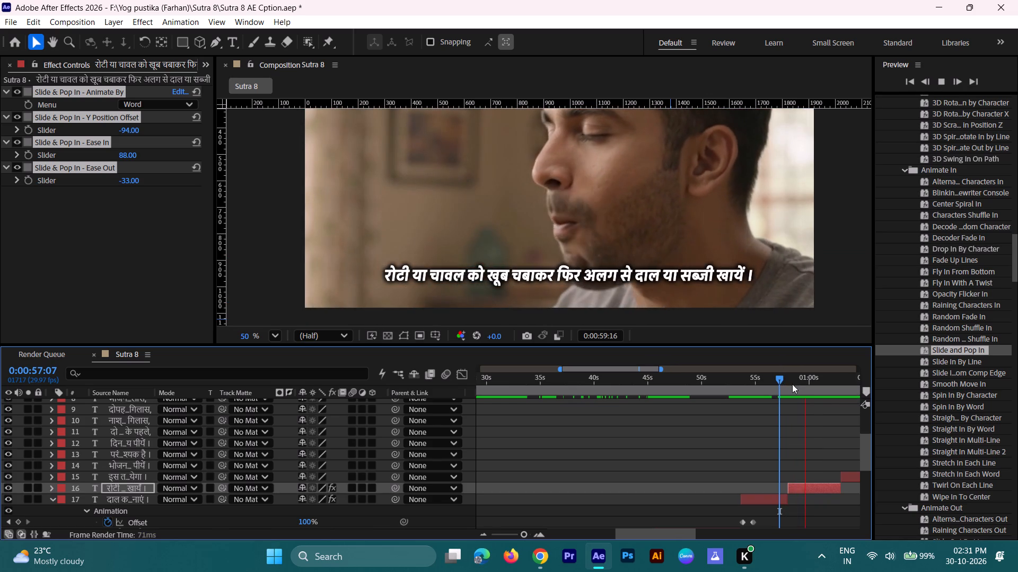
# Apply Slide and Pop In to the tenth caption at 0:01:02:29 and play its entrance.
pyautogui.moveTo(792, 383); pyautogui.dragTo(841, 395)
pyautogui.click(848, 471)
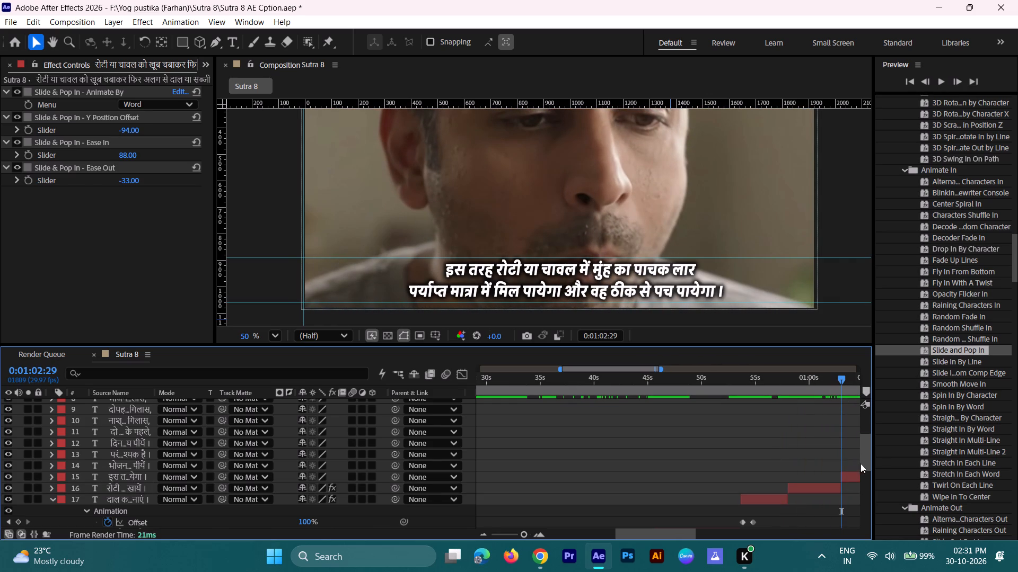
pyautogui.click(847, 473)
pyautogui.moveTo(951, 350); pyautogui.dragTo(857, 466)
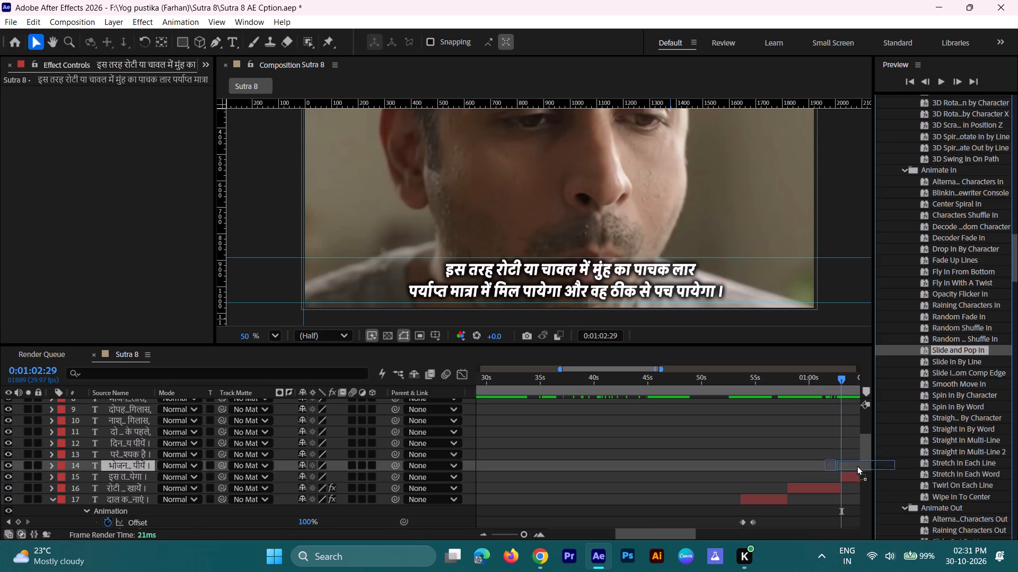
pyautogui.moveTo(857, 466); pyautogui.dragTo(858, 478)
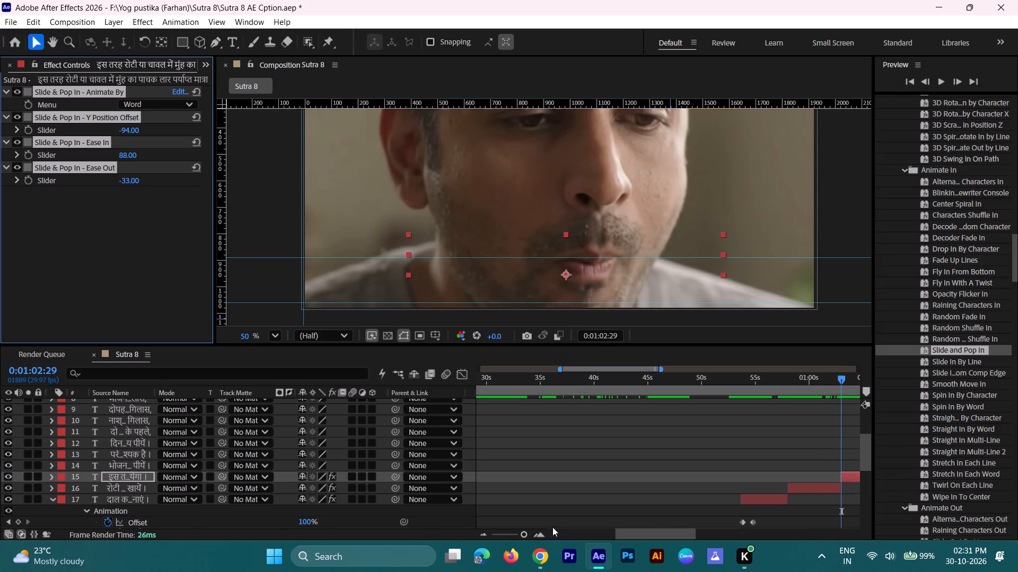
pyautogui.moveTo(632, 535); pyautogui.dragTo(675, 535)
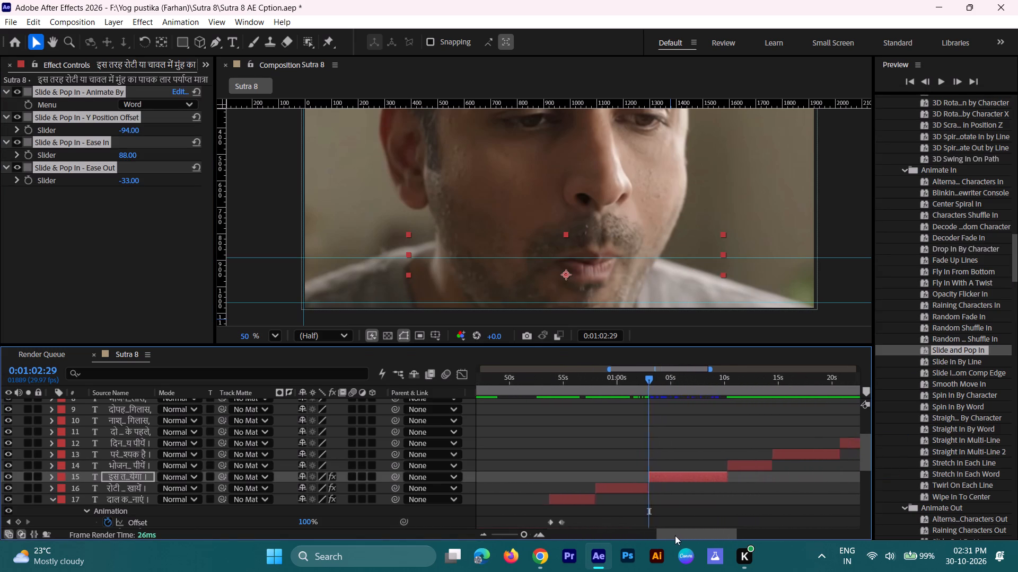
pyautogui.moveTo(675, 535); pyautogui.dragTo(682, 536)
pyautogui.click(607, 377)
pyautogui.press('space')
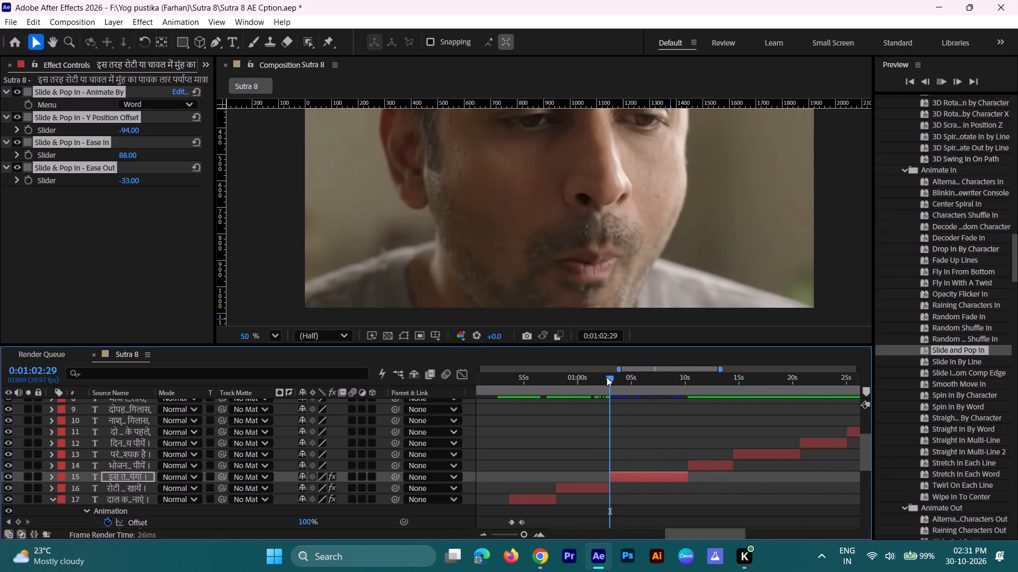
# Apply Slide and Pop In to the eleventh caption at 0:01:10:09 and play its entrance from 0:01:09:08.
pyautogui.moveTo(675, 386); pyautogui.dragTo(698, 394)
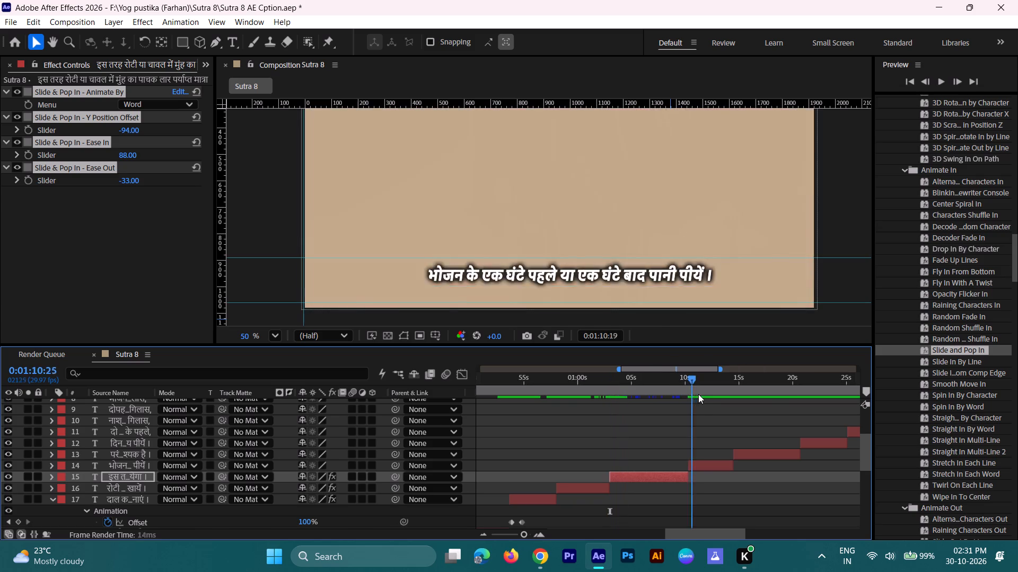
pyautogui.moveTo(698, 394); pyautogui.dragTo(687, 395)
pyautogui.click(702, 461)
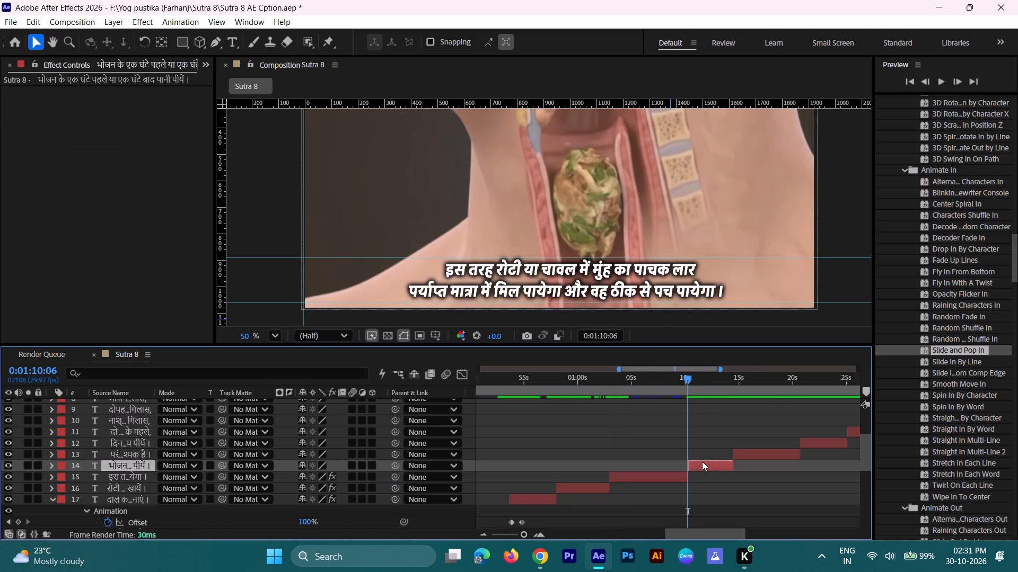
pyautogui.hotkey('ctrl', 'Right')
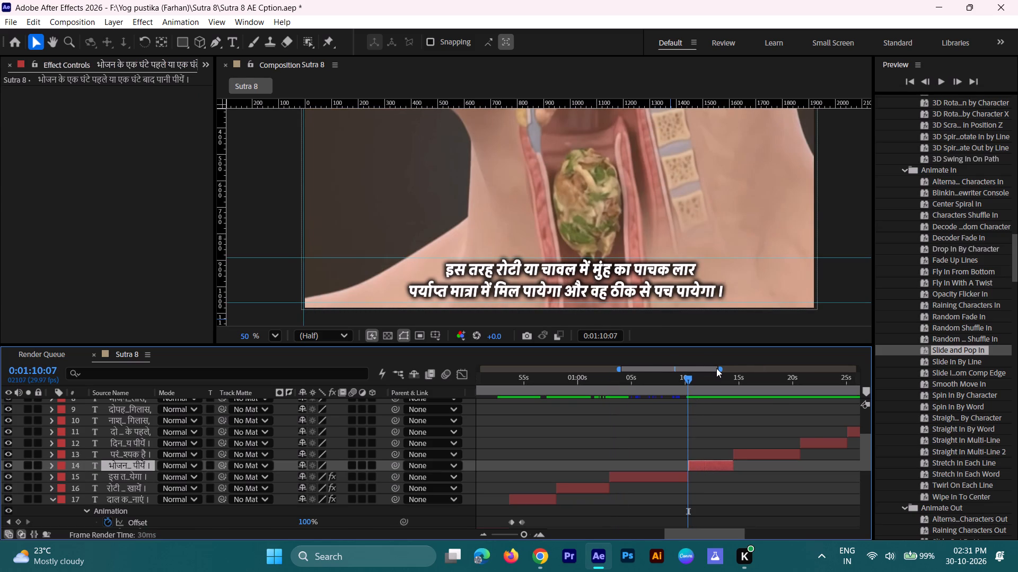
pyautogui.hotkey('ctrl', 'Right')
pyautogui.hotkey('ctrl', 'Right')
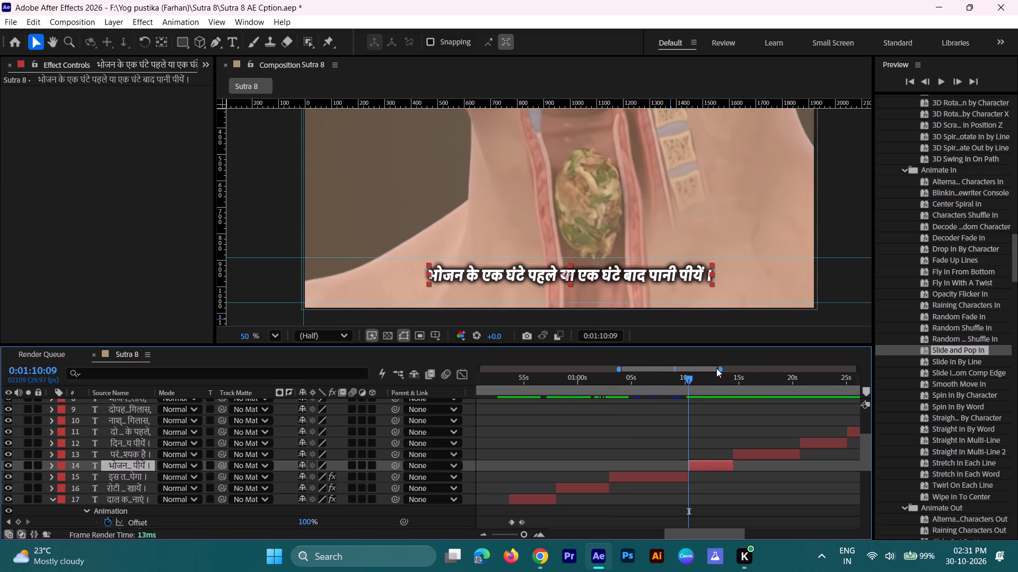
pyautogui.moveTo(957, 348); pyautogui.dragTo(715, 445)
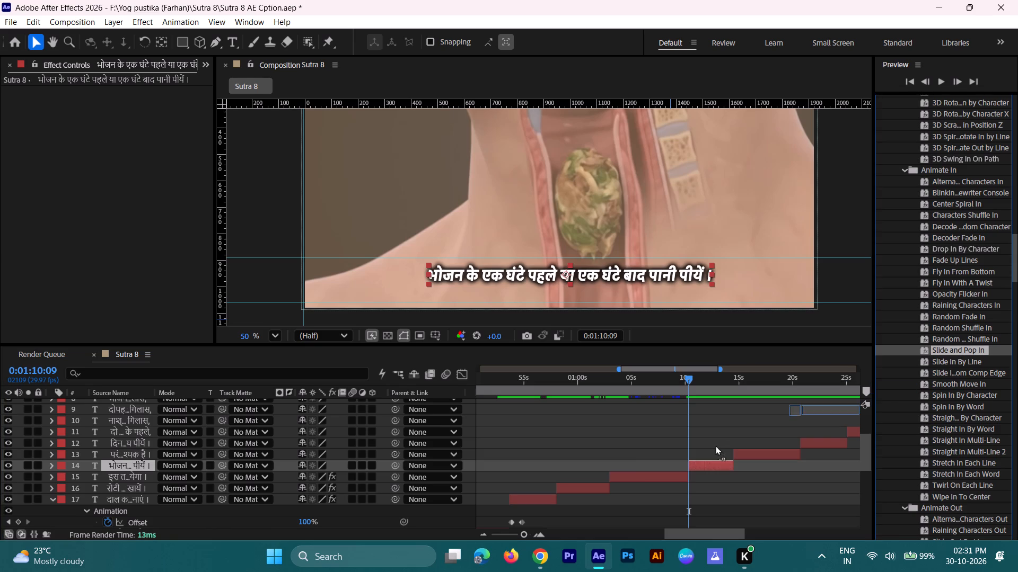
pyautogui.moveTo(715, 445); pyautogui.dragTo(713, 463)
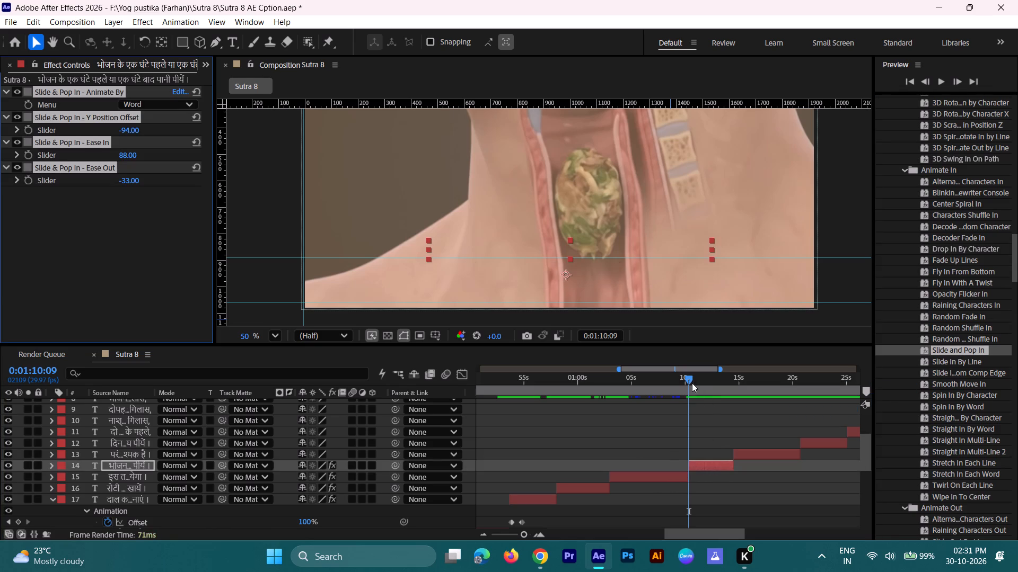
pyautogui.moveTo(692, 383); pyautogui.dragTo(681, 383)
pyautogui.press('space')
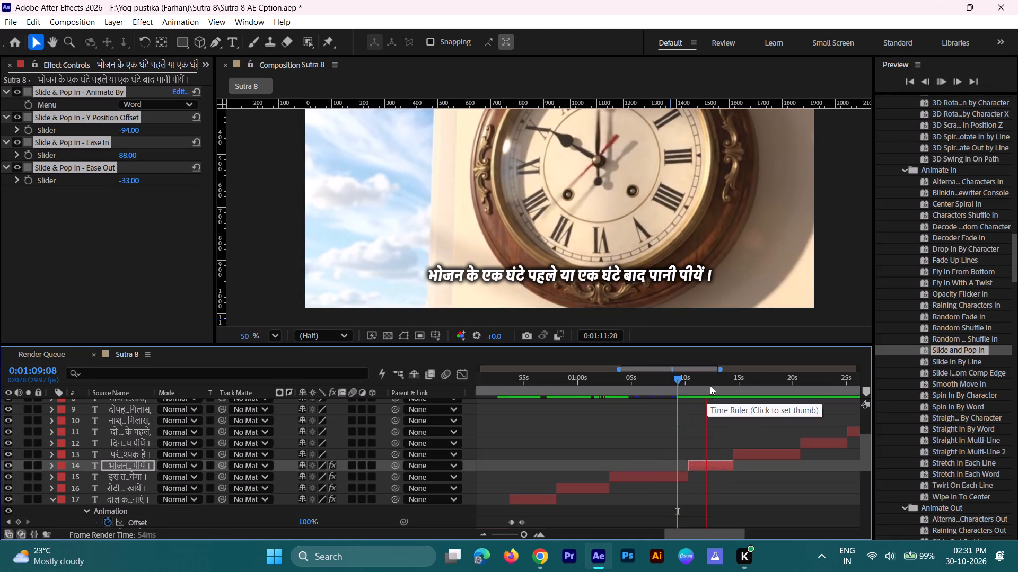
# Apply Slide and Pop In to the twelfth caption at 0:01:14:17 and play its entrance from 0:01:13:25.
pyautogui.moveTo(713, 382); pyautogui.dragTo(734, 385)
pyautogui.click(752, 456)
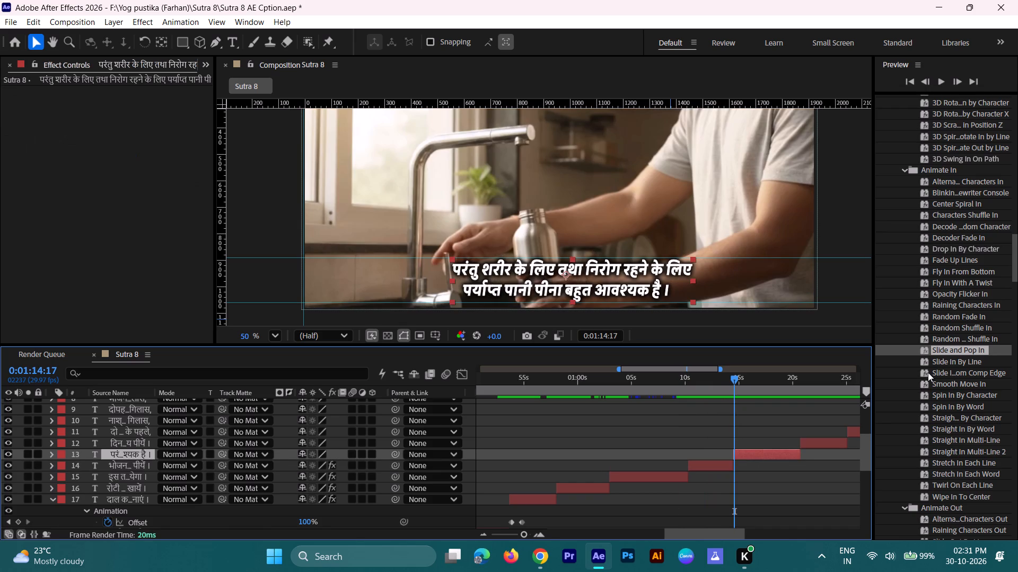
pyautogui.moveTo(952, 352); pyautogui.dragTo(765, 455)
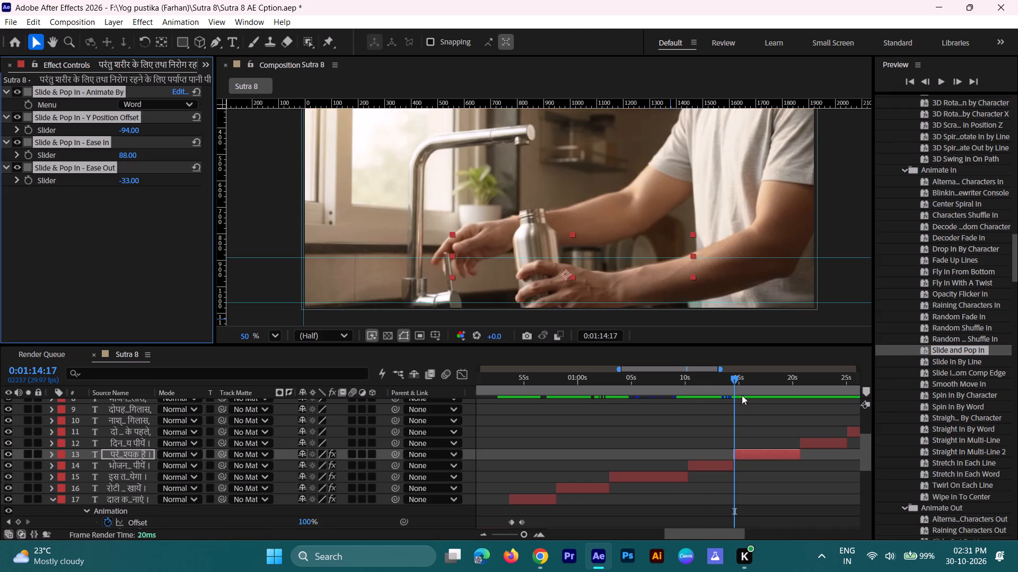
pyautogui.moveTo(735, 380); pyautogui.dragTo(728, 397)
pyautogui.press('space')
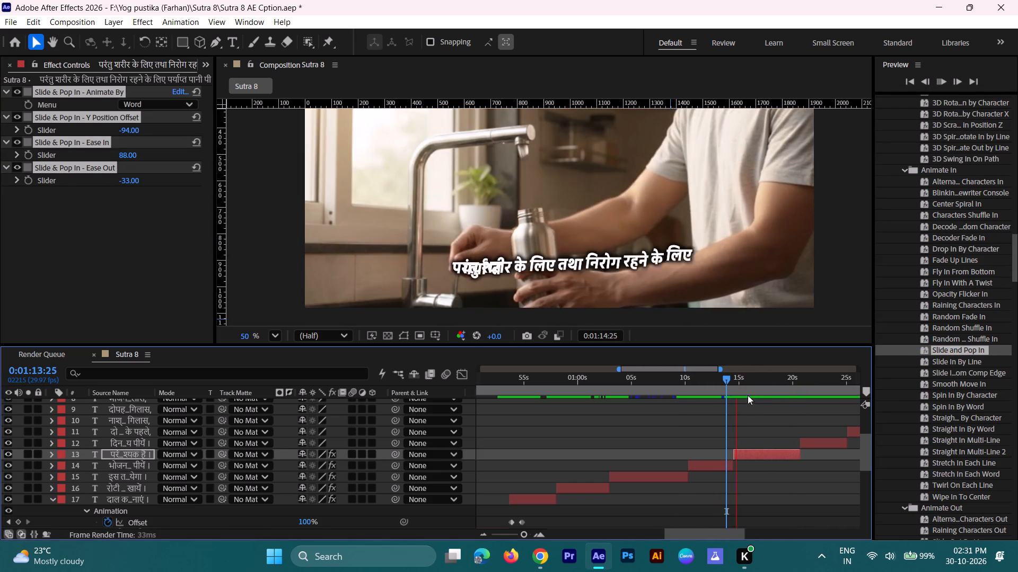
# Apply Slide and Pop In to the thirteenth caption at 0:01:20:26 and play its entrance from 0:01:20:15.
pyautogui.moveTo(791, 383); pyautogui.dragTo(797, 383)
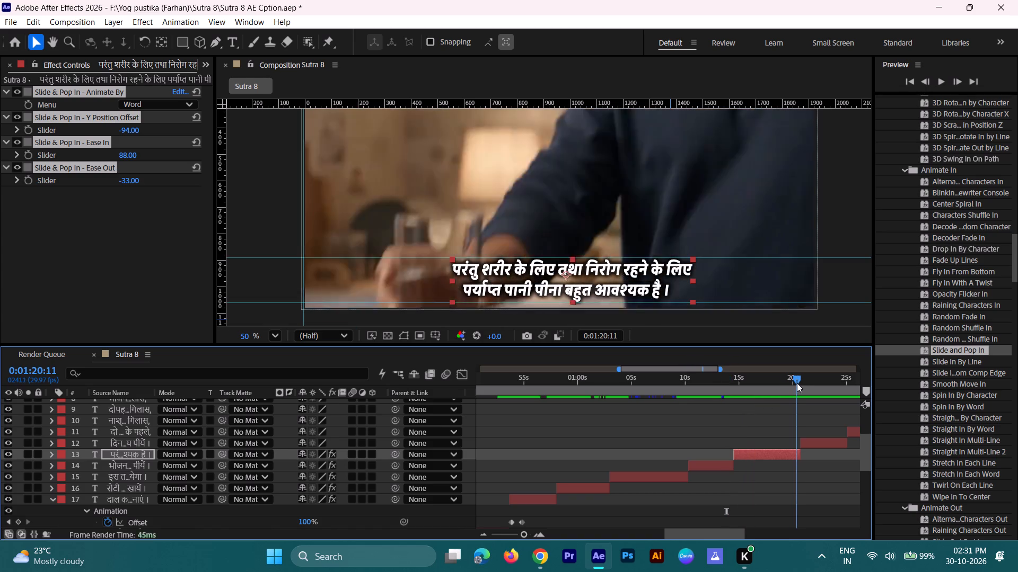
pyautogui.moveTo(797, 383); pyautogui.dragTo(801, 383)
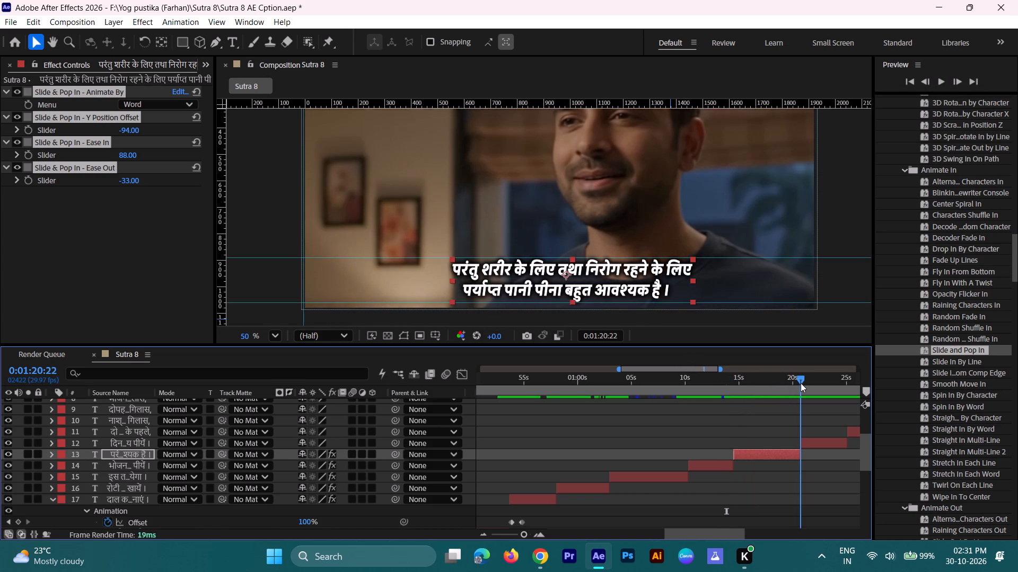
pyautogui.moveTo(801, 383); pyautogui.dragTo(802, 383)
pyautogui.click(812, 441)
pyautogui.moveTo(965, 349); pyautogui.dragTo(835, 444)
pyautogui.click(800, 381)
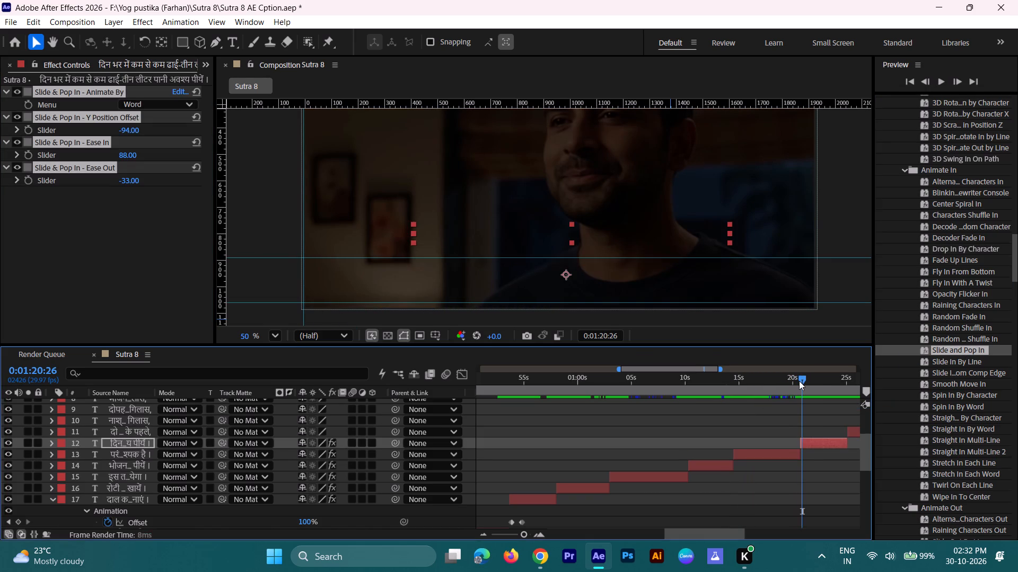
pyautogui.press('space')
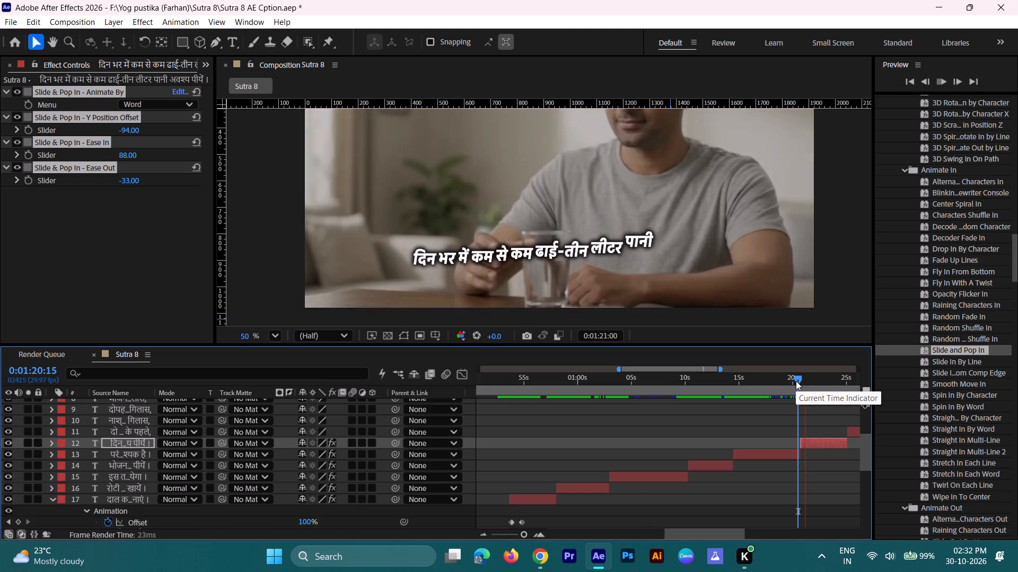
pyautogui.press('space')
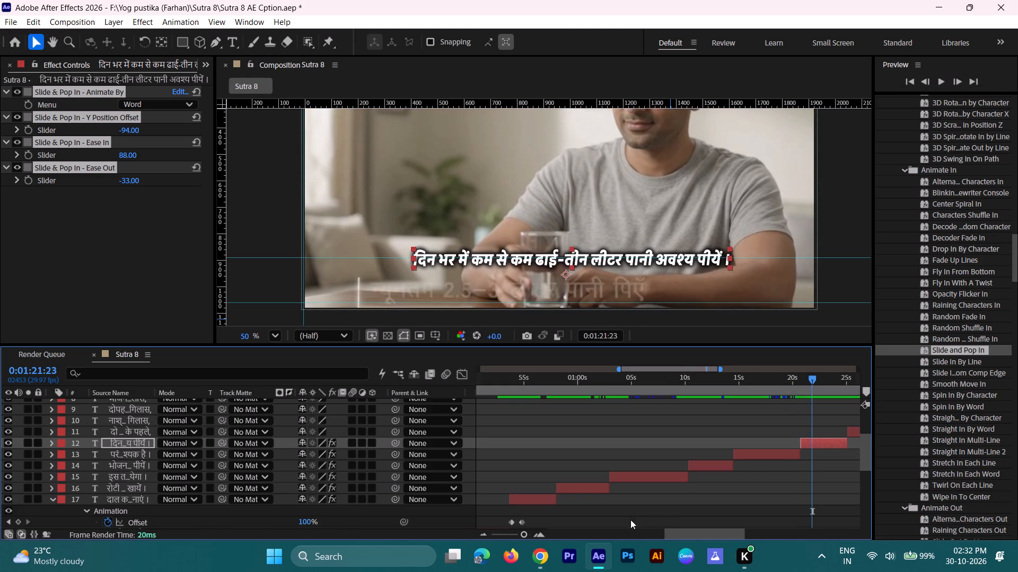
# Apply Slide and Pop In to the fourteenth caption at its start, 0:01:25:04.
pyautogui.moveTo(709, 534); pyautogui.dragTo(727, 528)
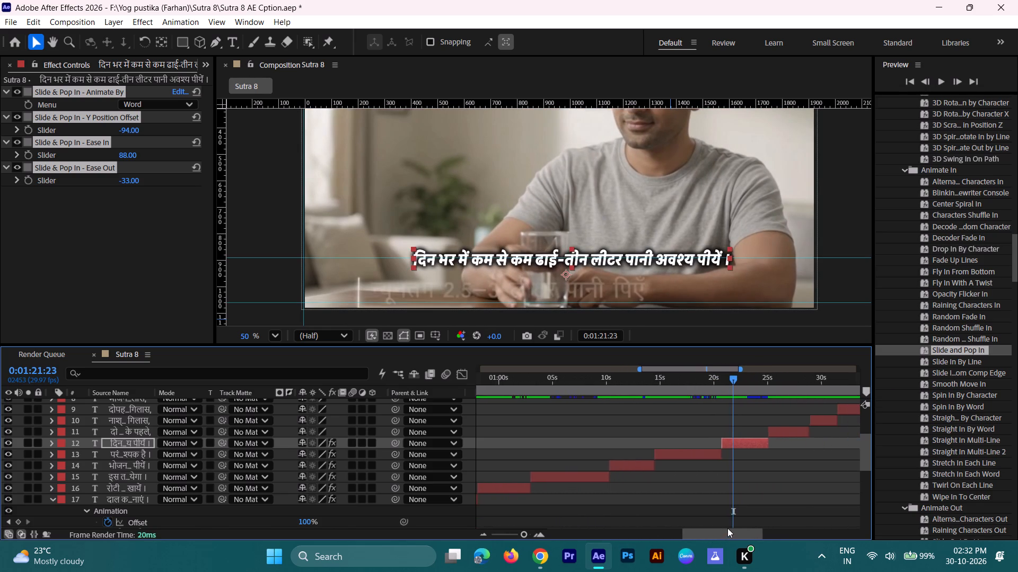
pyautogui.moveTo(727, 528); pyautogui.dragTo(738, 528)
pyautogui.moveTo(693, 385); pyautogui.dragTo(712, 386)
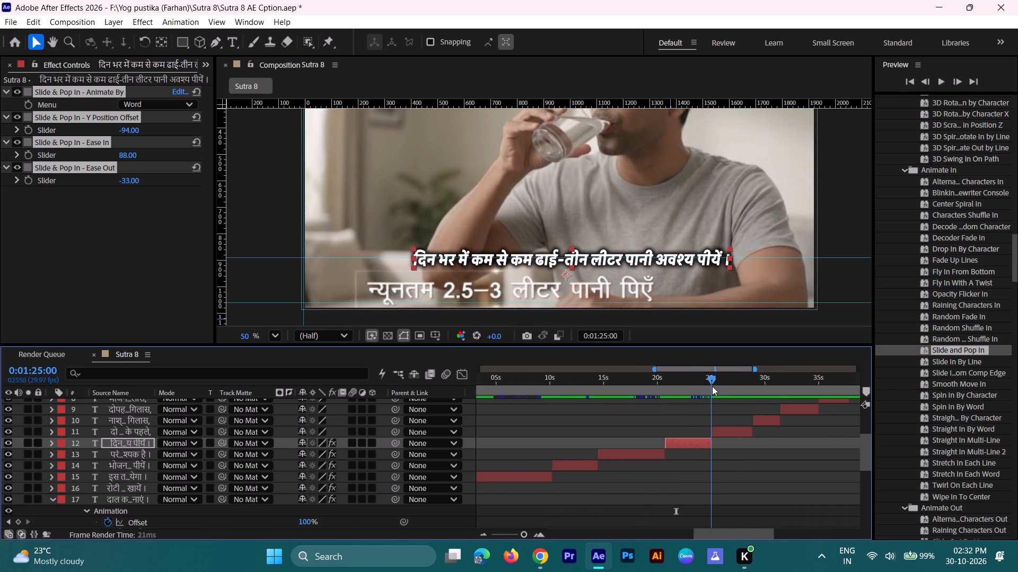
pyautogui.moveTo(712, 386); pyautogui.dragTo(713, 386)
pyautogui.click(728, 432)
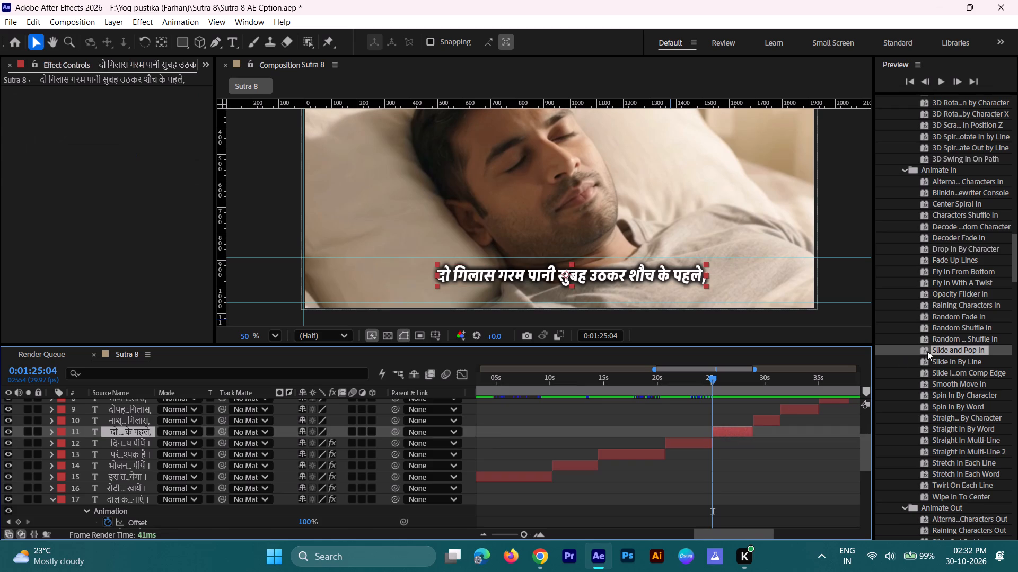
pyautogui.moveTo(950, 350); pyautogui.dragTo(740, 433)
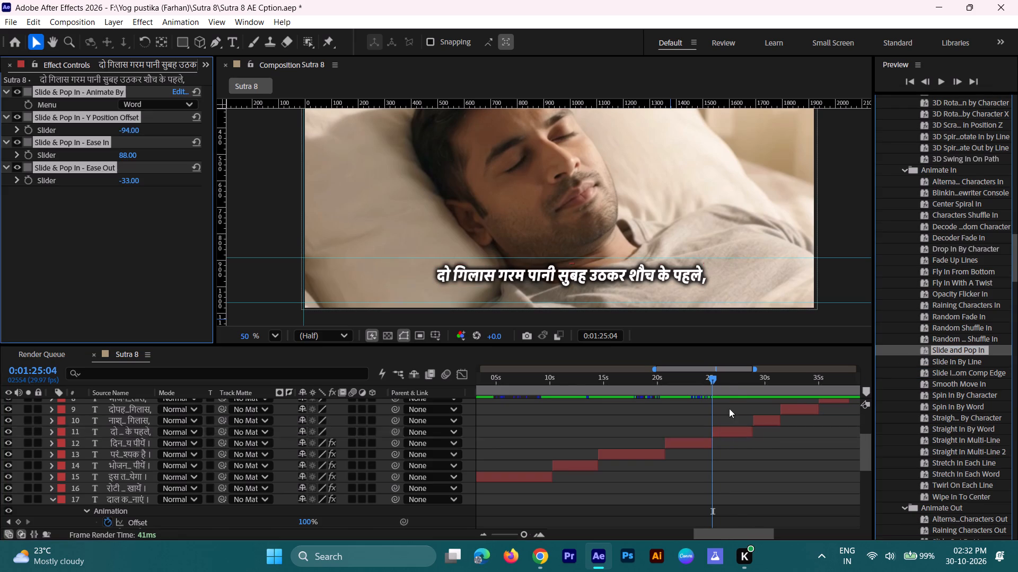
# Apply Slide and Pop In to the fifteenth caption at 0:01:29:00 and play its entrance from 0:01:27:16.
pyautogui.moveTo(709, 374); pyautogui.dragTo(749, 379)
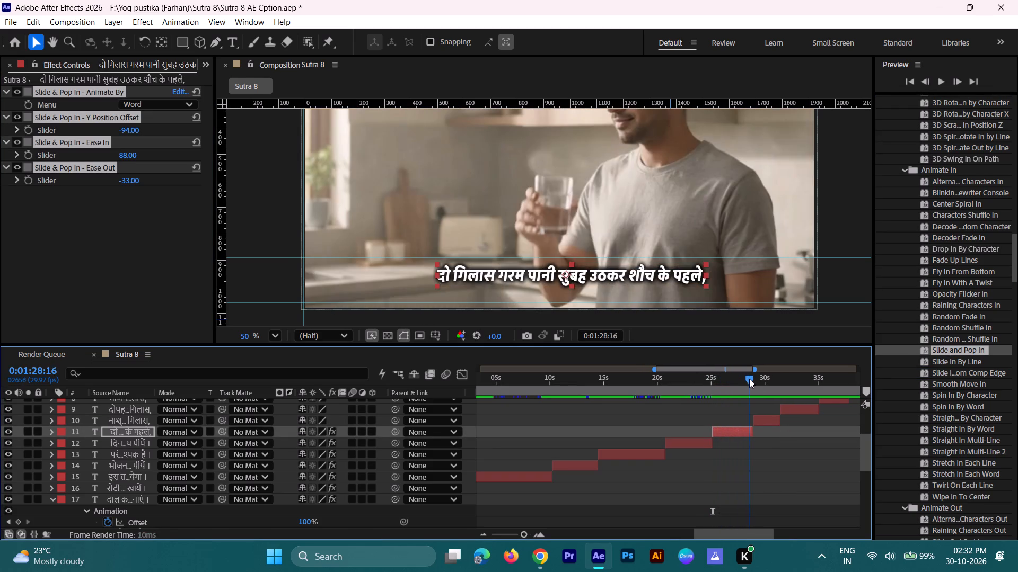
pyautogui.moveTo(749, 379); pyautogui.dragTo(754, 379)
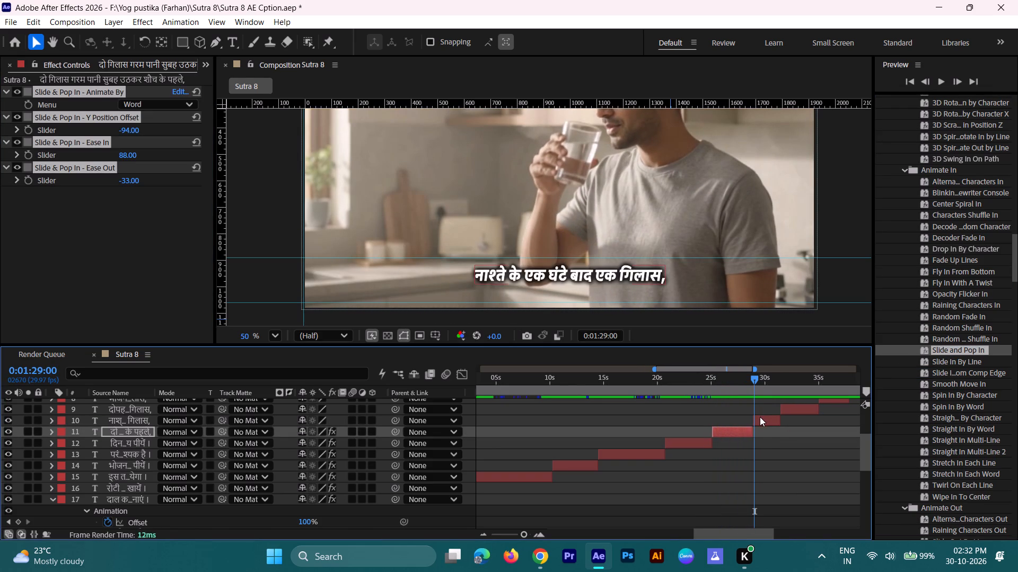
pyautogui.click(760, 417)
pyautogui.moveTo(962, 352); pyautogui.dragTo(781, 421)
pyautogui.moveTo(757, 381); pyautogui.dragTo(741, 380)
pyautogui.press('space')
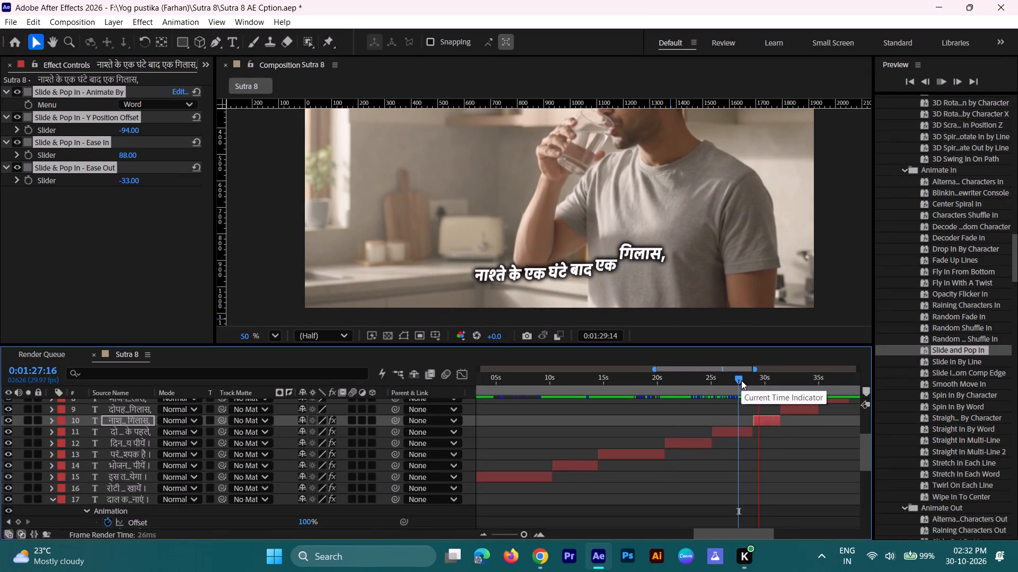
pyautogui.press('space')
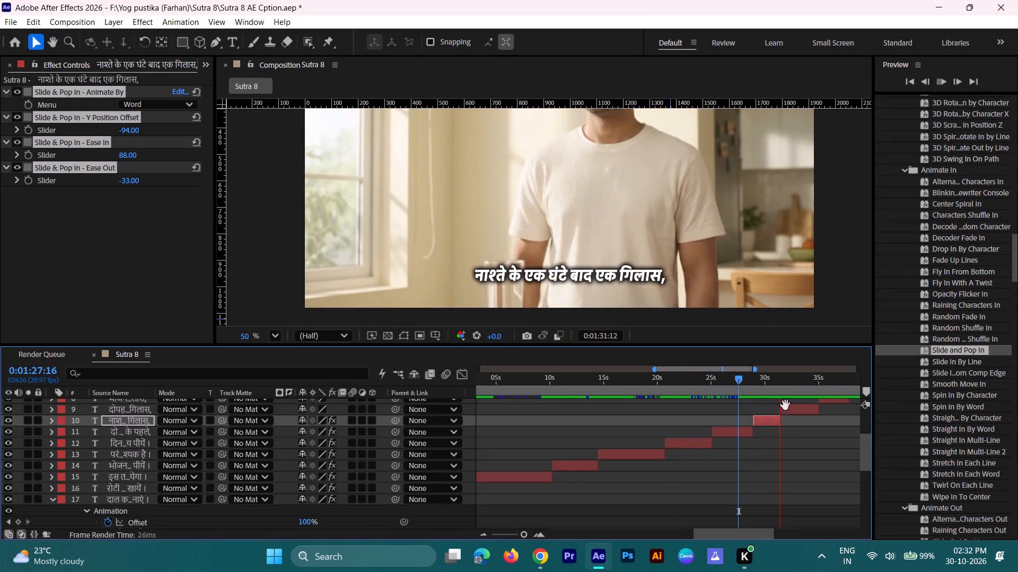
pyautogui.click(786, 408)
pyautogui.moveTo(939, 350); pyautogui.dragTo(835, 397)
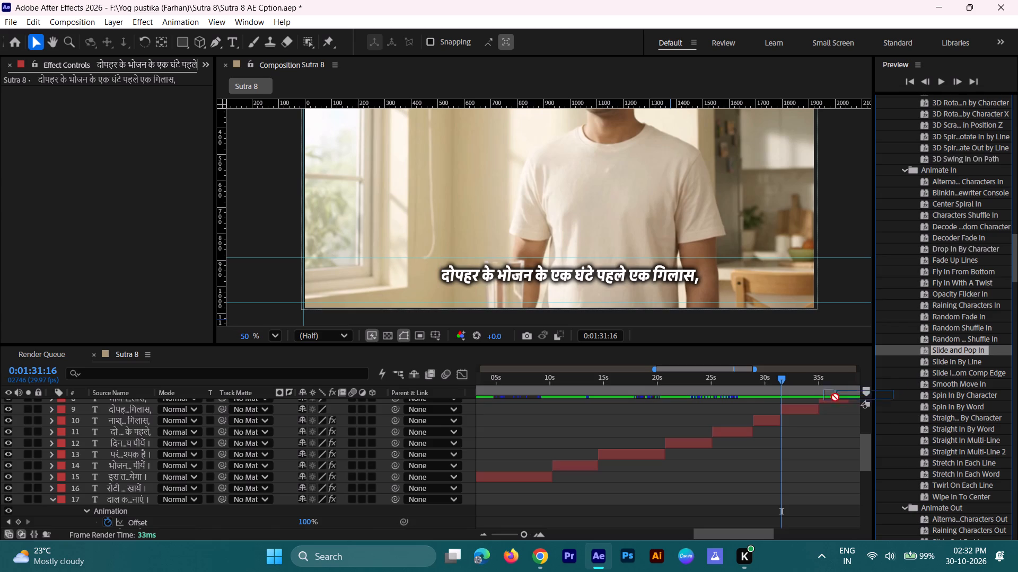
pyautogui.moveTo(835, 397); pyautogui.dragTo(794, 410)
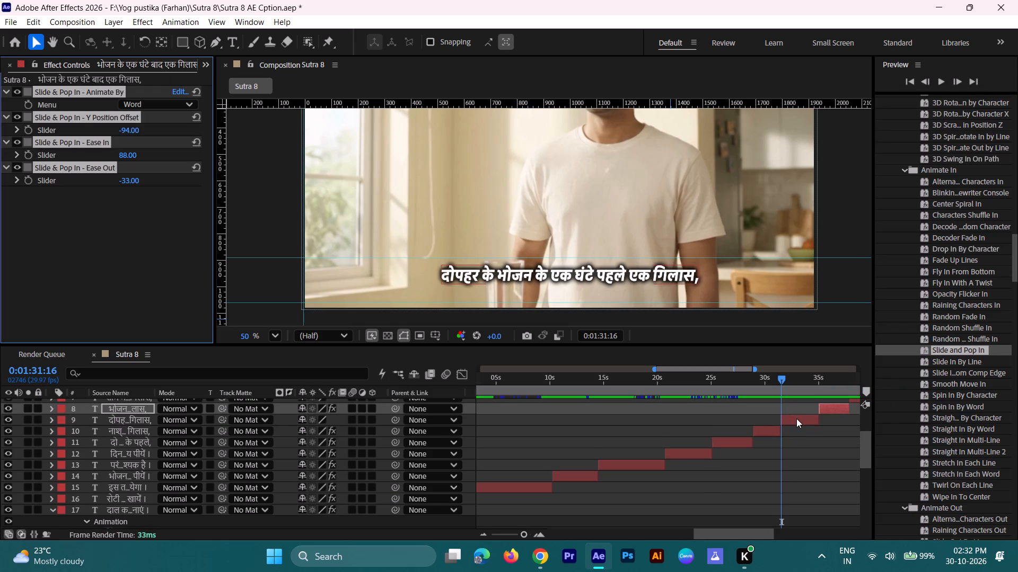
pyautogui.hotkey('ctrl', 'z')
# Apply Slide and Pop In to the sixteenth caption at 0:01:31:16 and play its entrance from 0:01:31:00.
pyautogui.moveTo(949, 349); pyautogui.dragTo(802, 419)
pyautogui.moveTo(782, 377); pyautogui.dragTo(776, 377)
pyautogui.press('space')
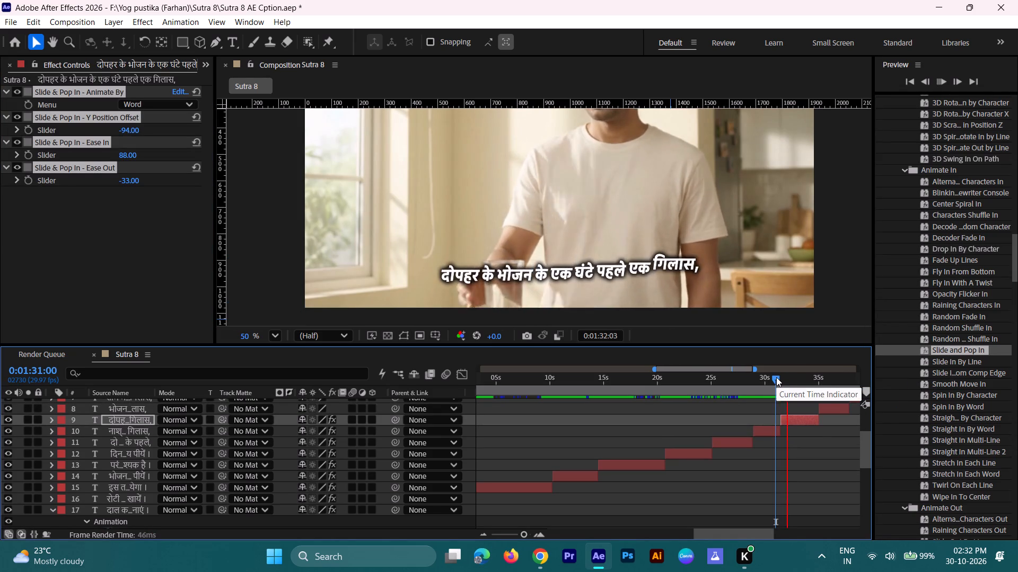
pyautogui.press('space')
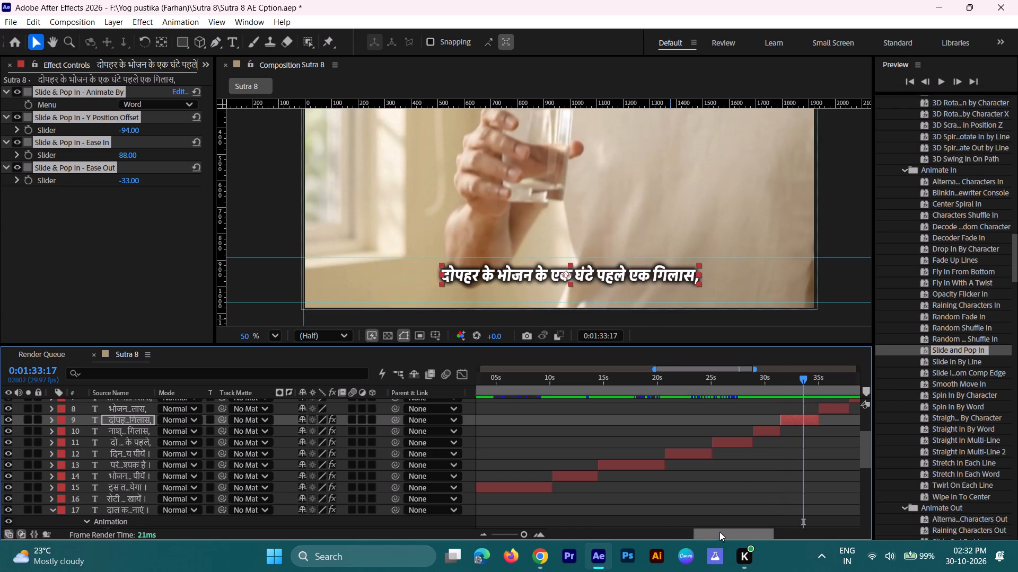
# Apply Slide and Pop In to the seventeenth caption at its start, 0:01:35:03.
pyautogui.moveTo(719, 533); pyautogui.dragTo(756, 530)
pyautogui.scroll(1, 752, 485)
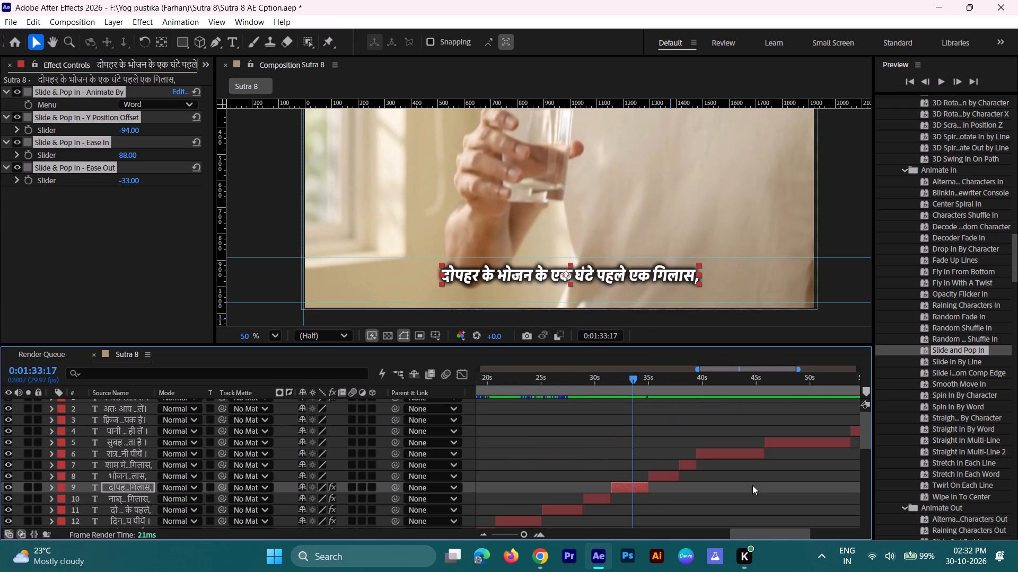
pyautogui.moveTo(631, 376); pyautogui.dragTo(642, 383)
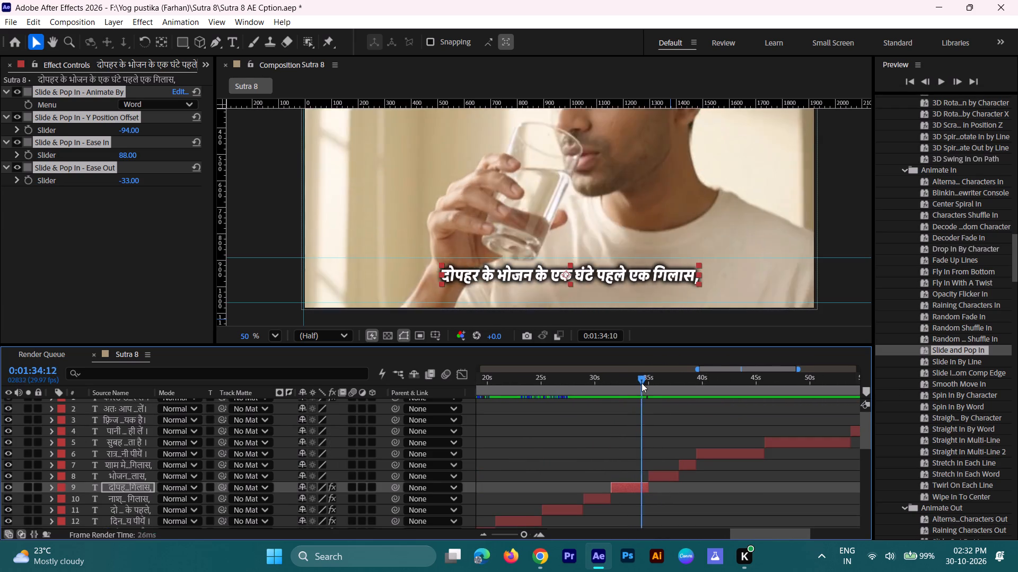
pyautogui.moveTo(642, 383); pyautogui.dragTo(648, 395)
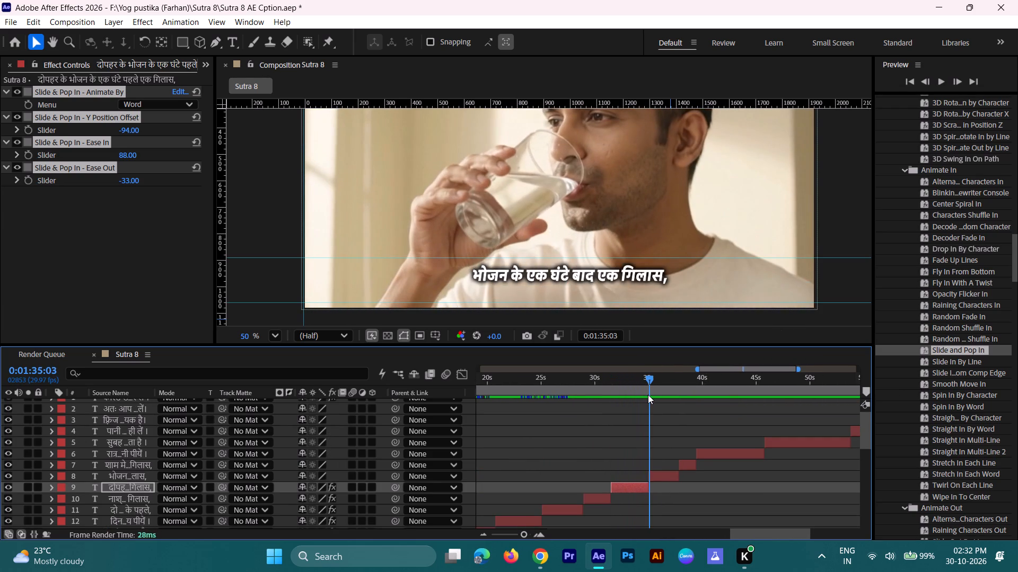
pyautogui.moveTo(648, 395); pyautogui.dragTo(647, 396)
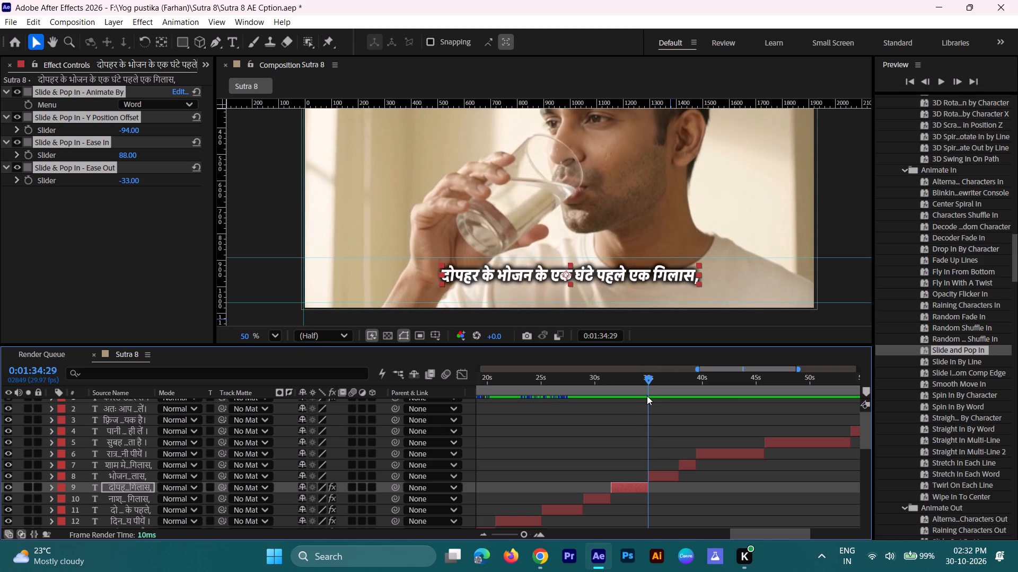
pyautogui.moveTo(647, 396); pyautogui.dragTo(648, 396)
pyautogui.click(661, 476)
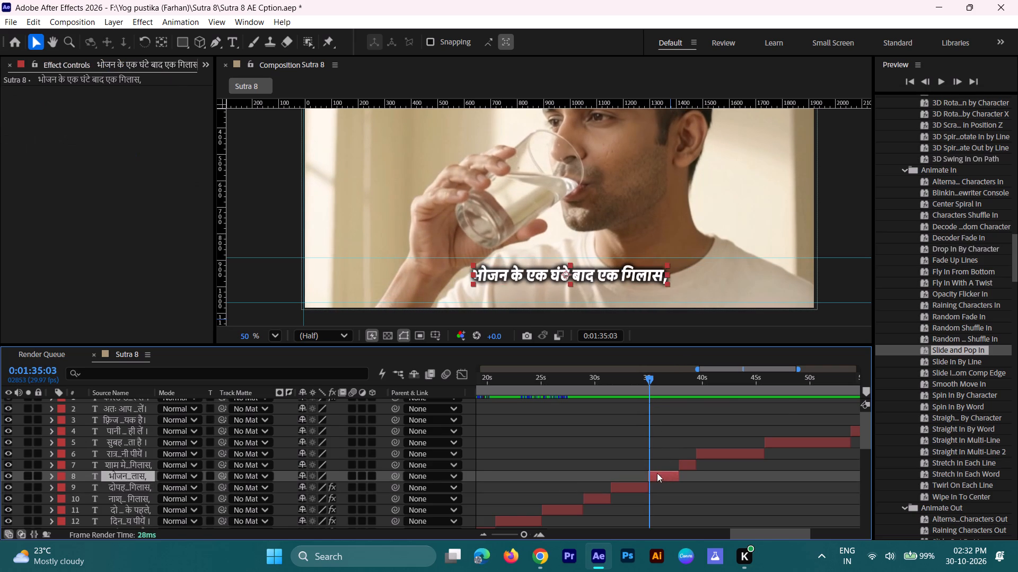
pyautogui.moveTo(977, 348); pyautogui.dragTo(690, 475)
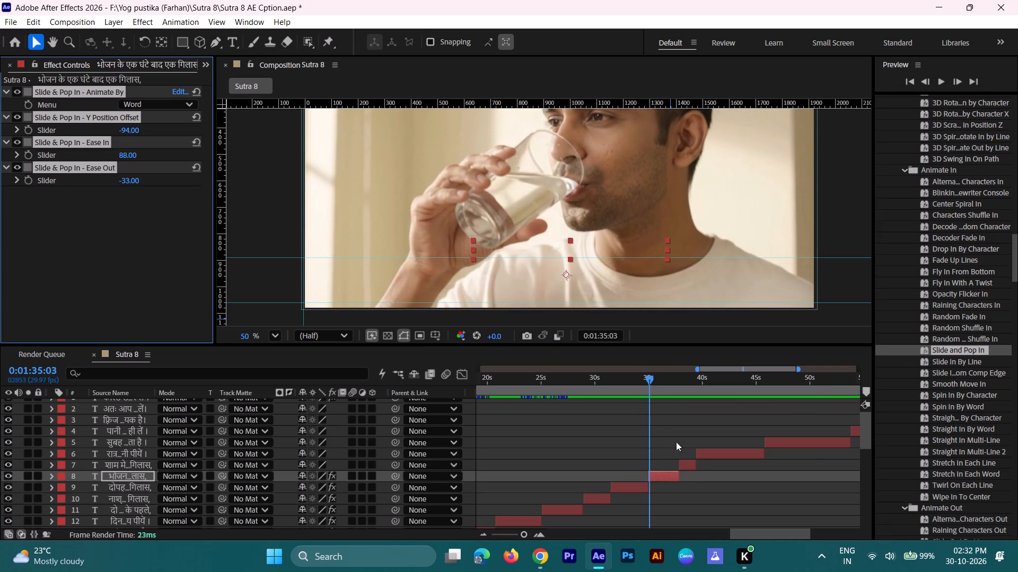
# Apply Slide and Pop In to the eighteenth caption at 0:01:37:26 and play its entrance from 0:01:37:09.
pyautogui.moveTo(649, 378); pyautogui.dragTo(676, 382)
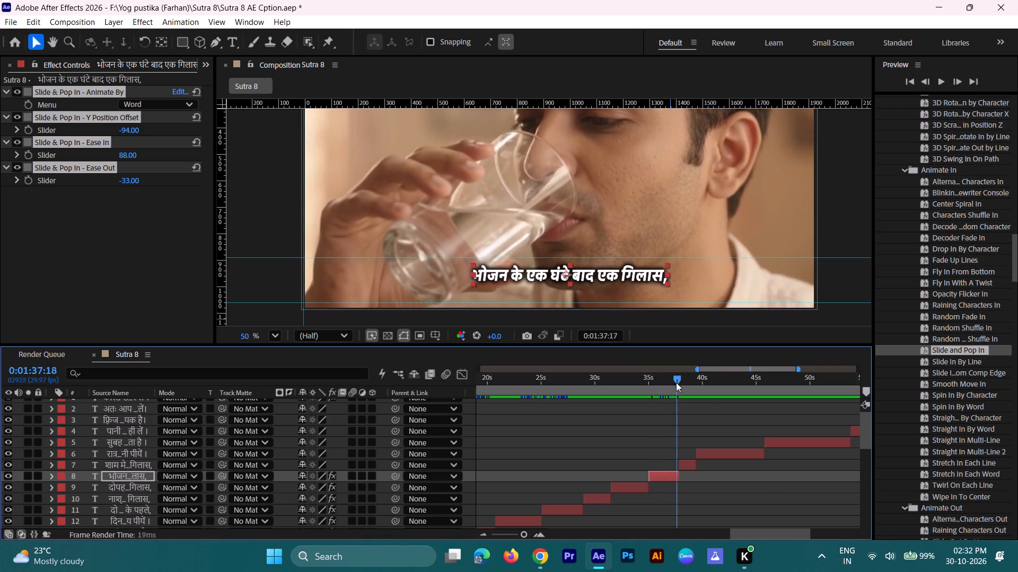
pyautogui.moveTo(676, 382); pyautogui.dragTo(679, 383)
pyautogui.click(686, 461)
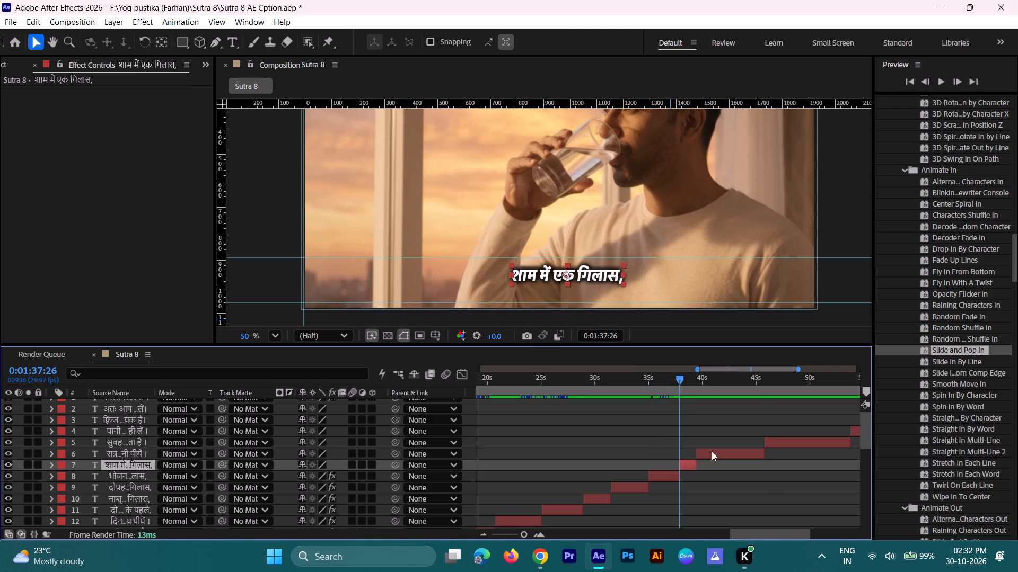
pyautogui.moveTo(977, 349); pyautogui.dragTo(726, 464)
pyautogui.moveTo(681, 377); pyautogui.dragTo(675, 376)
pyautogui.press('space')
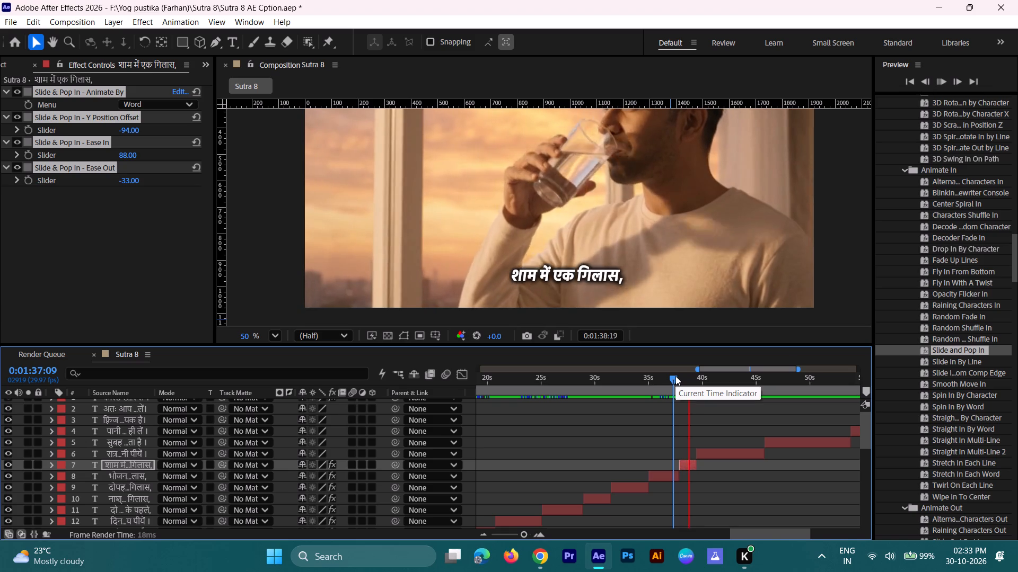
pyautogui.press('space')
pyautogui.press('space')
pyautogui.press('space')
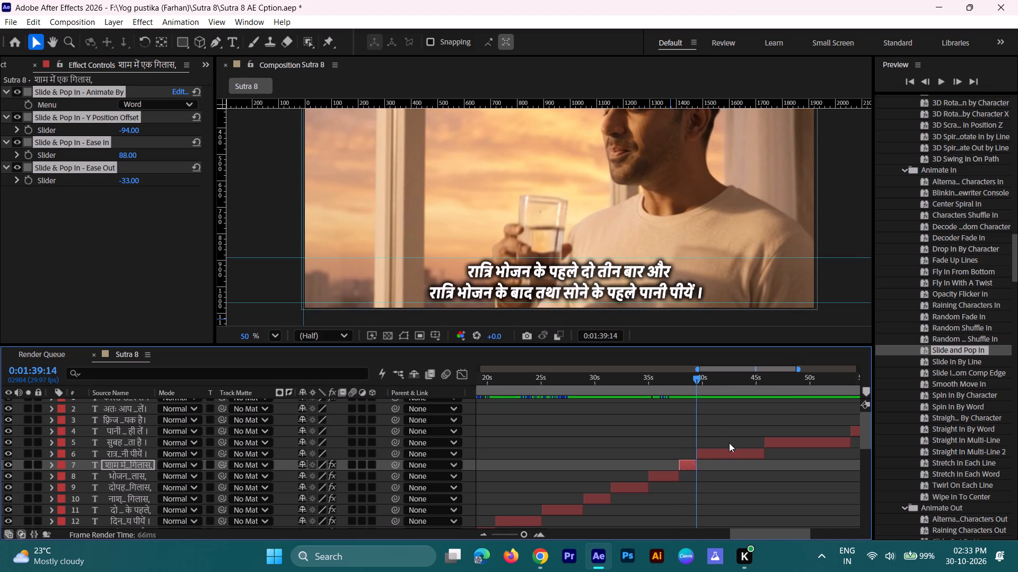
# Apply Slide and Pop In to the nineteenth caption at 0:01:39:14 and play its entrance from there.
pyautogui.click(731, 458)
pyautogui.moveTo(955, 350); pyautogui.dragTo(730, 452)
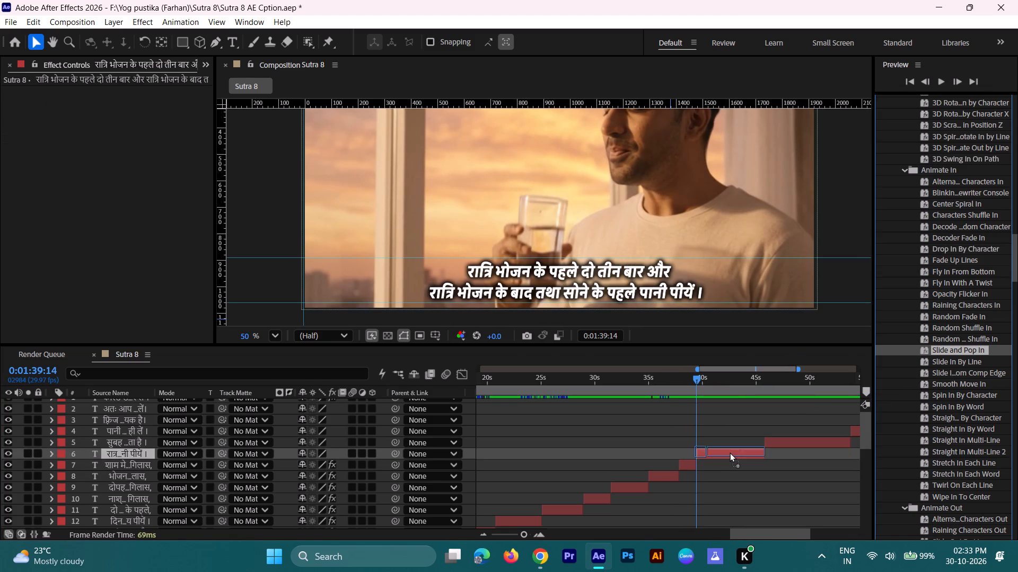
pyautogui.moveTo(730, 452); pyautogui.dragTo(729, 452)
pyautogui.press('space')
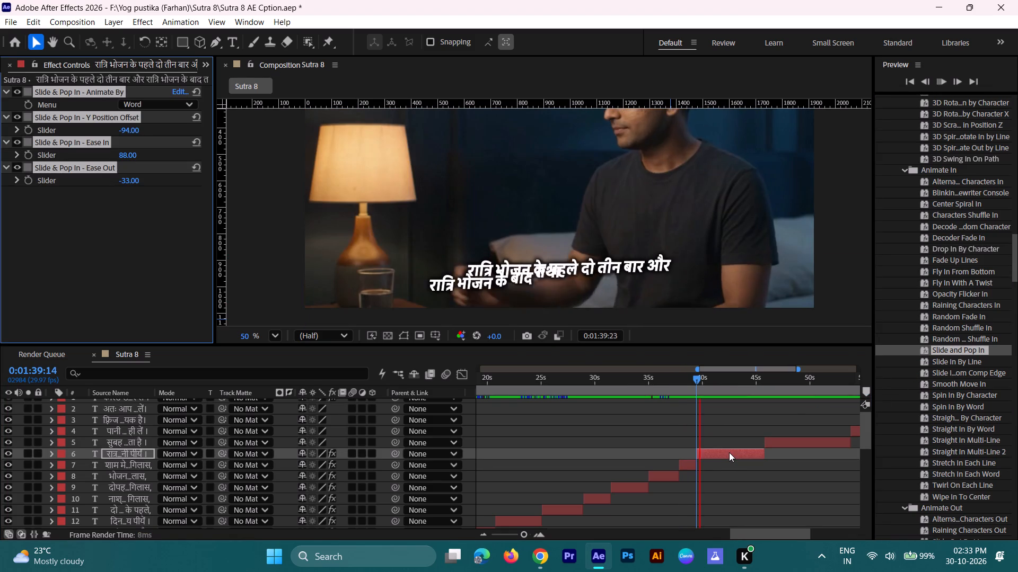
# Apply Slide and Pop In to the twentieth caption at 0:01:45:26 and play its entrance from there.
pyautogui.moveTo(734, 377); pyautogui.dragTo(759, 384)
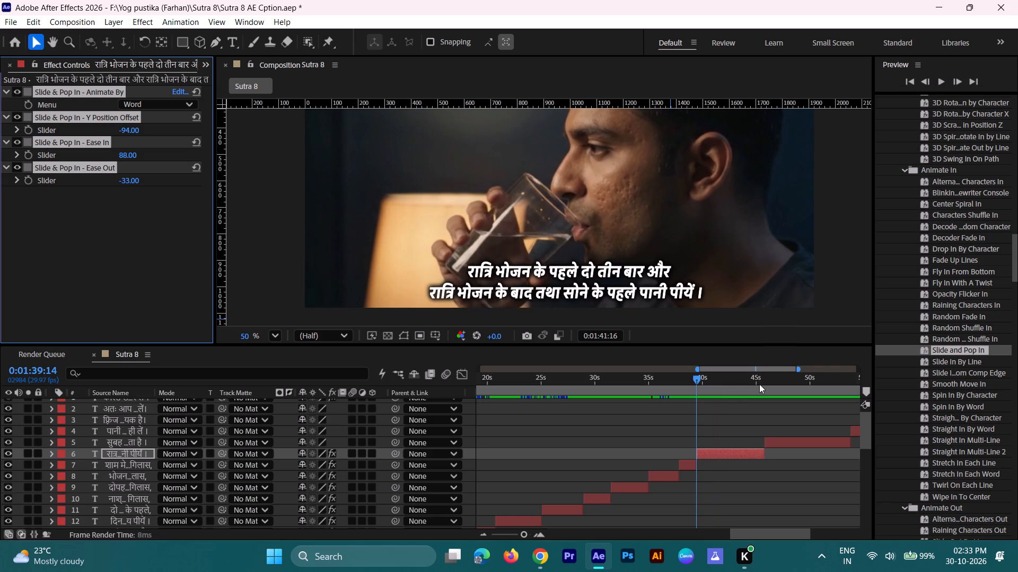
pyautogui.moveTo(759, 384); pyautogui.dragTo(765, 388)
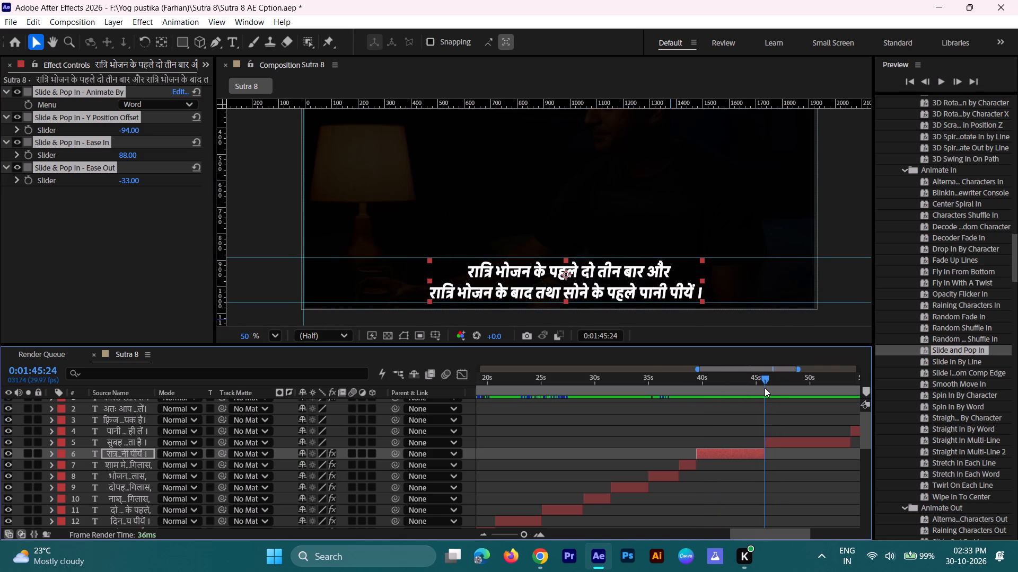
pyautogui.moveTo(765, 388); pyautogui.dragTo(766, 388)
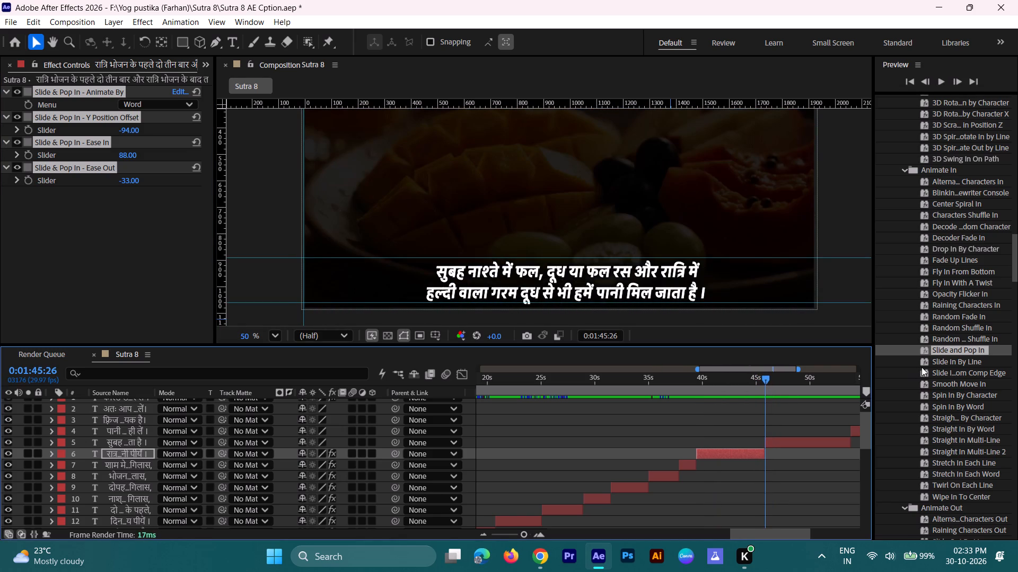
pyautogui.click(820, 441)
pyautogui.moveTo(953, 350); pyautogui.dragTo(792, 457)
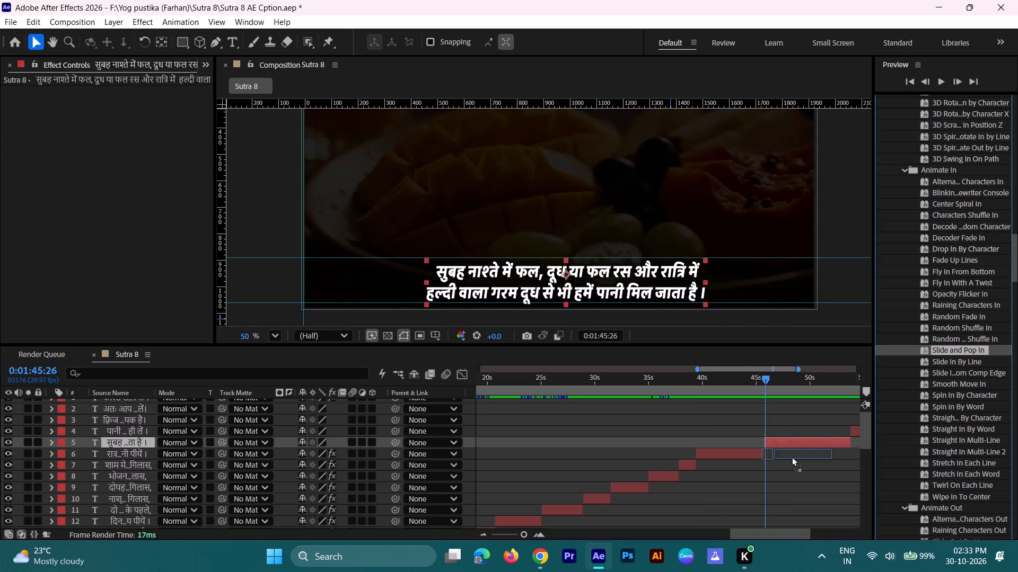
pyautogui.moveTo(792, 457); pyautogui.dragTo(799, 445)
pyautogui.press('space')
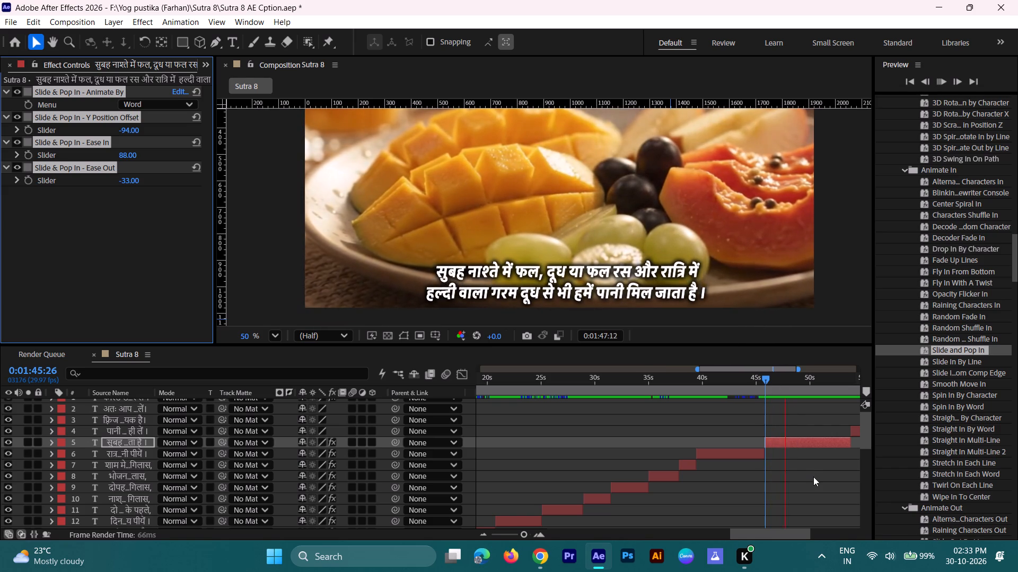
# Apply Slide and Pop In to the twenty-first caption at its start, 0:01:53:25.
pyautogui.scroll(1, 820, 478)
pyautogui.moveTo(783, 534); pyautogui.dragTo(822, 534)
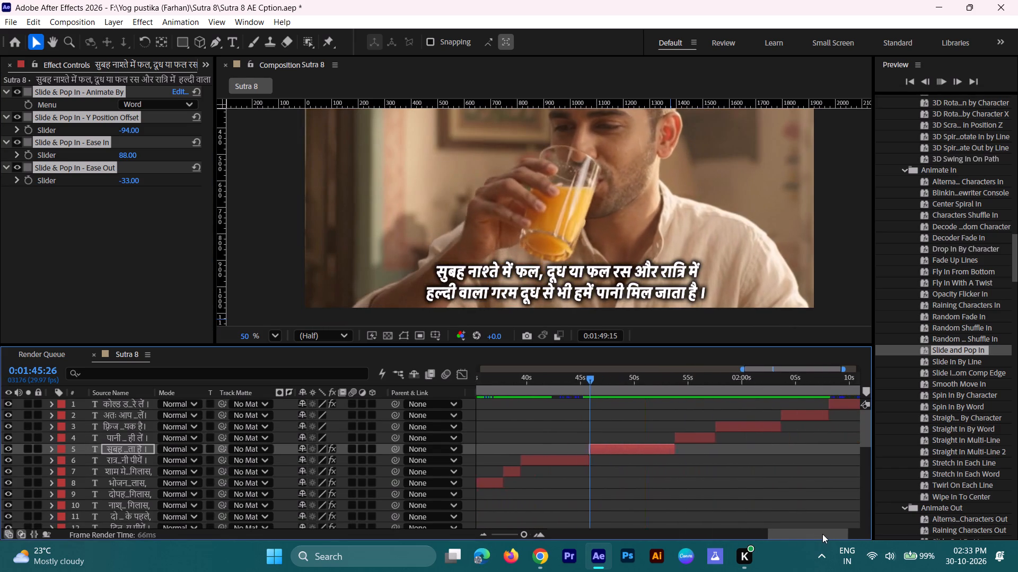
pyautogui.moveTo(822, 534); pyautogui.dragTo(829, 534)
pyautogui.moveTo(617, 377); pyautogui.dragTo(633, 387)
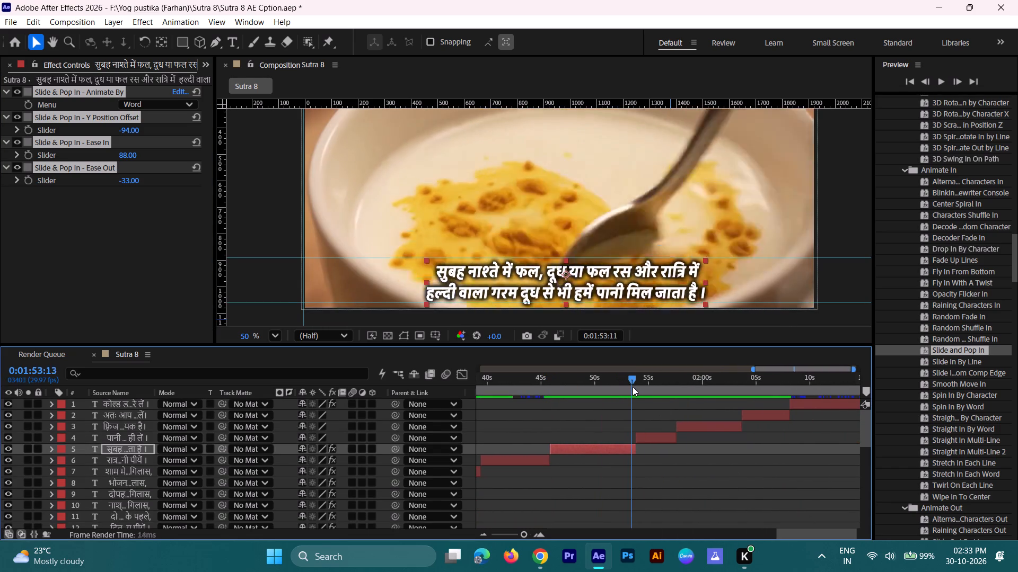
pyautogui.moveTo(633, 387); pyautogui.dragTo(636, 388)
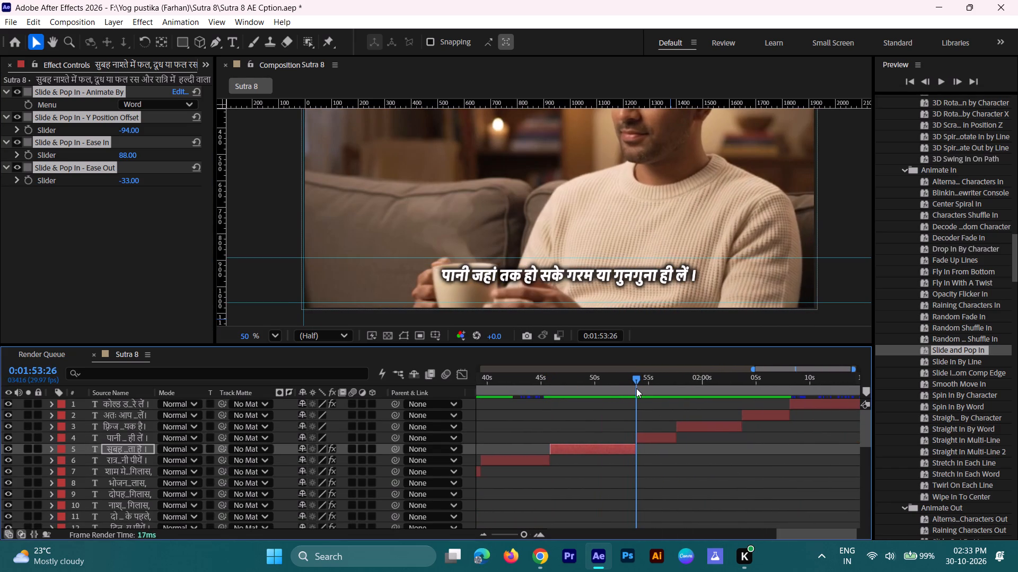
pyautogui.moveTo(636, 388); pyautogui.dragTo(635, 389)
pyautogui.hotkey('ctrl', 'Right')
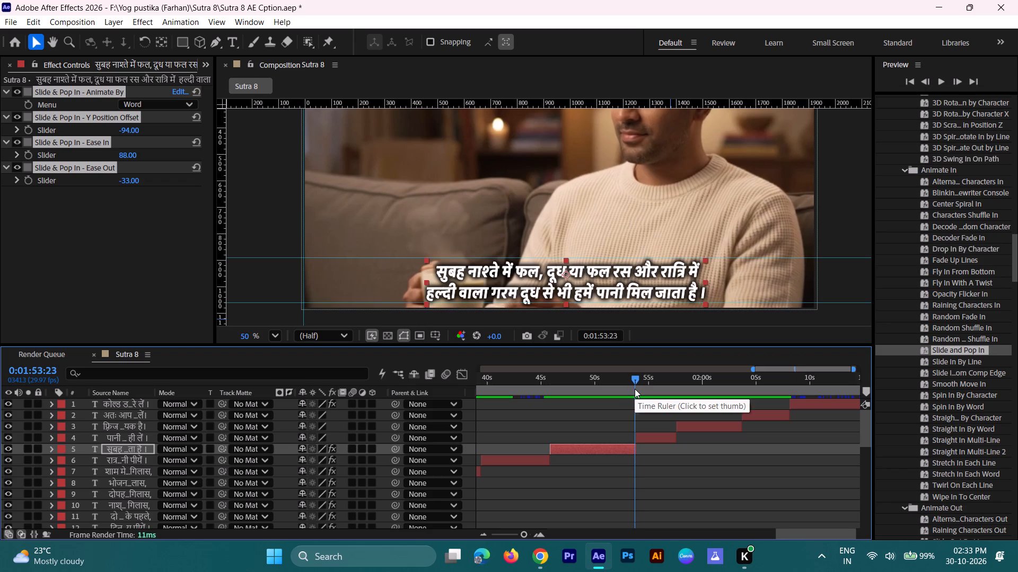
pyautogui.hotkey('ctrl', 'Right')
pyautogui.hotkey('ctrl', 'Right')
pyautogui.click(656, 436)
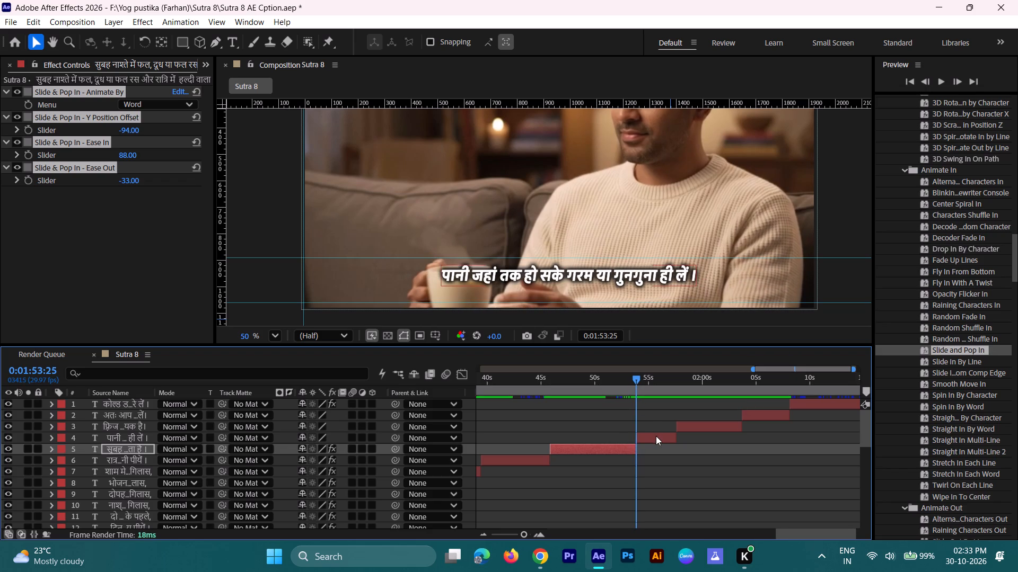
pyautogui.moveTo(950, 351); pyautogui.dragTo(663, 441)
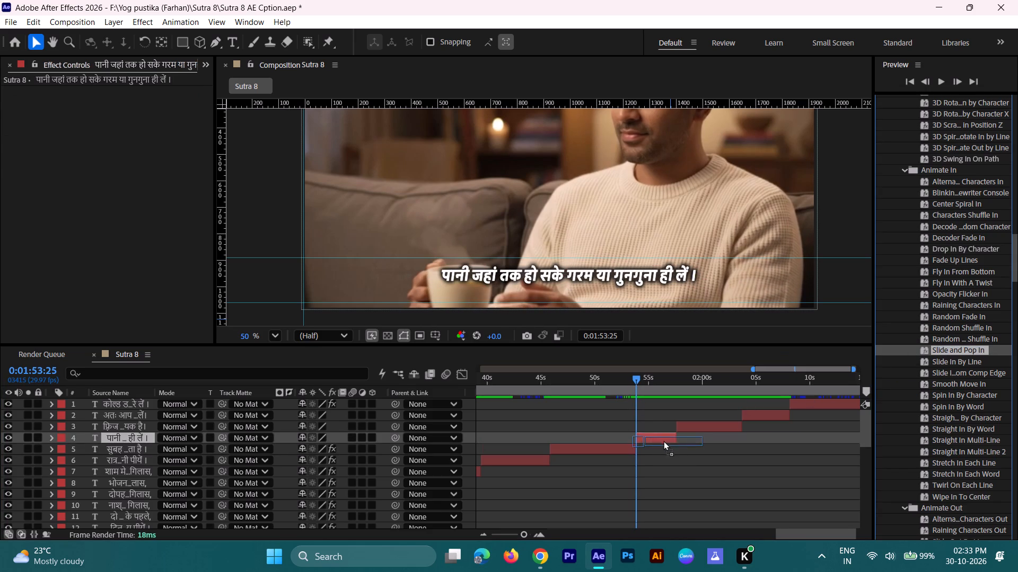
pyautogui.moveTo(663, 441); pyautogui.dragTo(663, 440)
# Apply Slide and Pop In to the twenty-second caption at its start, 0:01:57:18.
pyautogui.moveTo(662, 376); pyautogui.dragTo(676, 380)
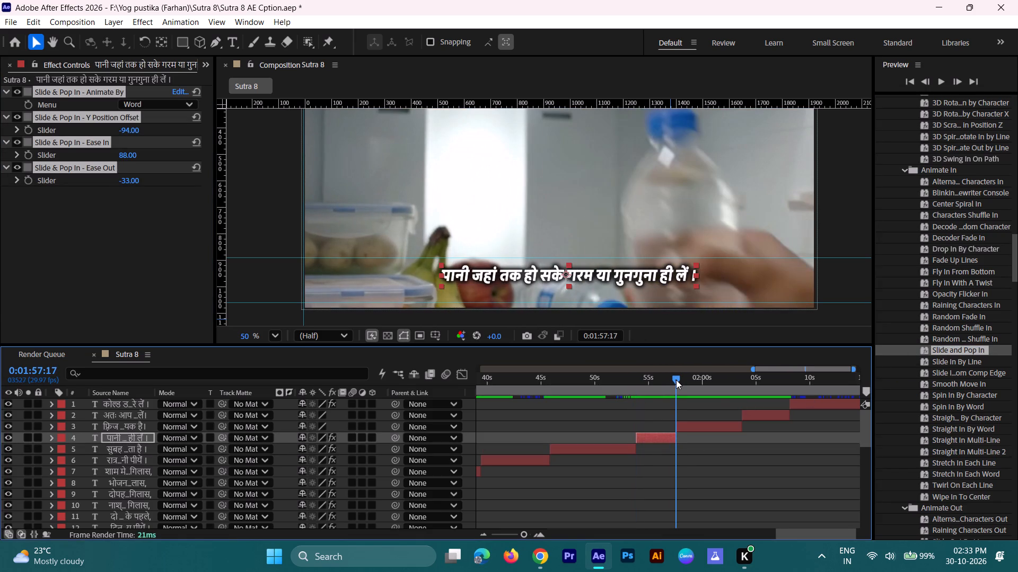
pyautogui.hotkey('ctrl', 'Right')
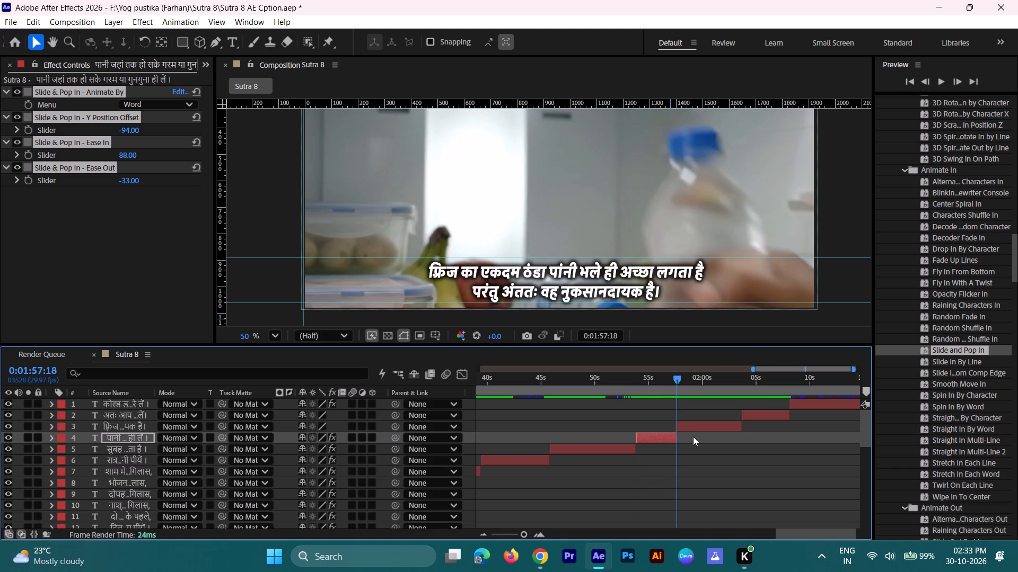
pyautogui.click(696, 432)
pyautogui.moveTo(949, 350); pyautogui.dragTo(696, 432)
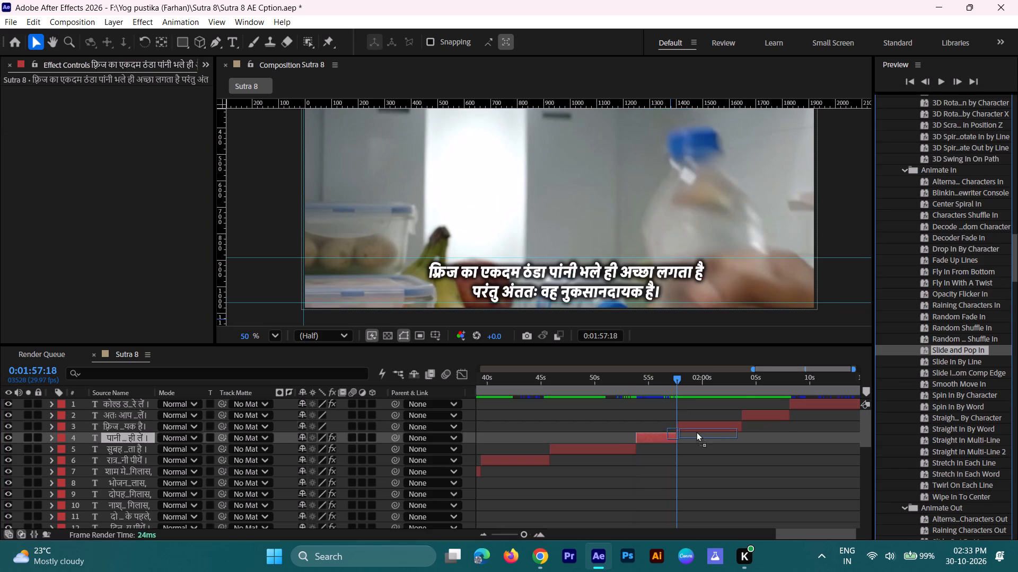
pyautogui.moveTo(696, 432); pyautogui.dragTo(701, 426)
# Apply Slide and Pop In to the twenty-third caption at 0:02:03:21 and scrub through its entrance to 0:02:04:16.
pyautogui.moveTo(675, 381); pyautogui.dragTo(680, 381)
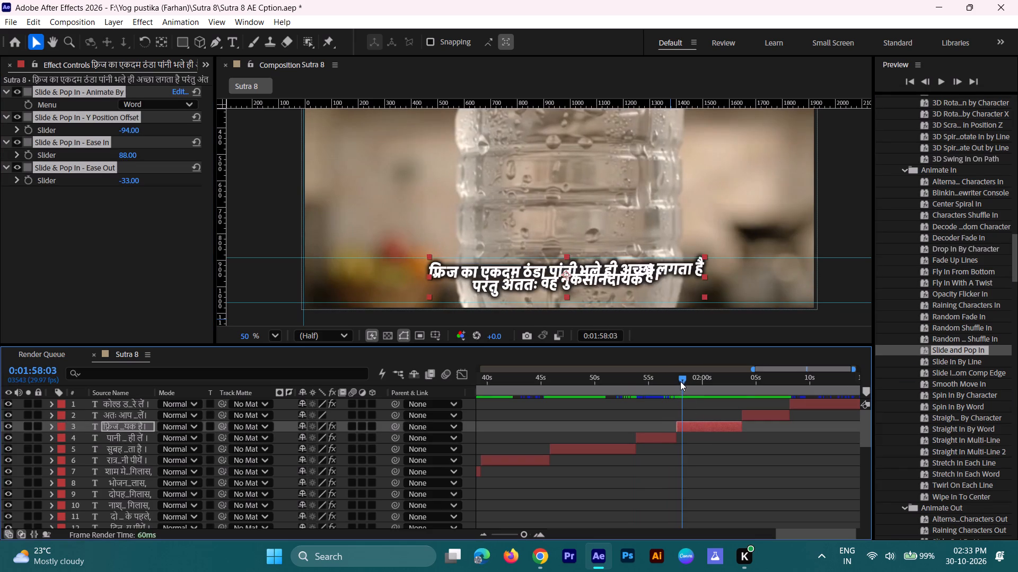
pyautogui.moveTo(680, 381); pyautogui.dragTo(734, 391)
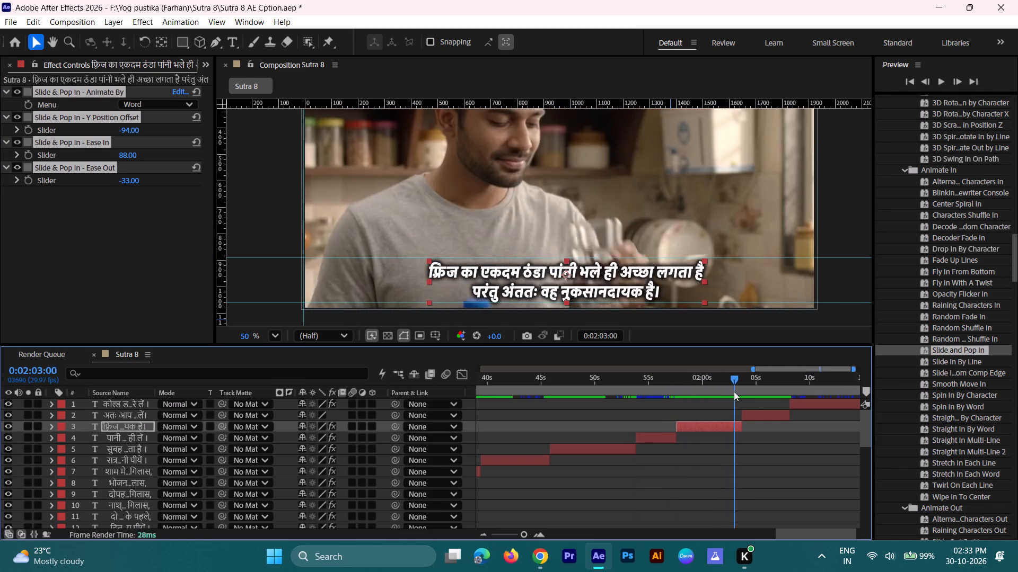
pyautogui.moveTo(734, 391); pyautogui.dragTo(741, 391)
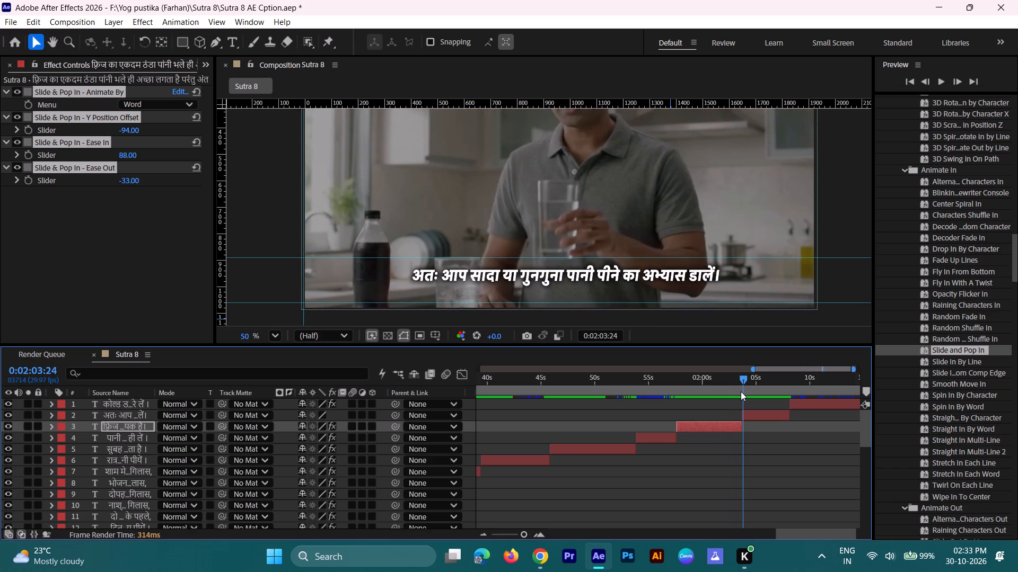
pyautogui.moveTo(741, 391); pyautogui.dragTo(739, 391)
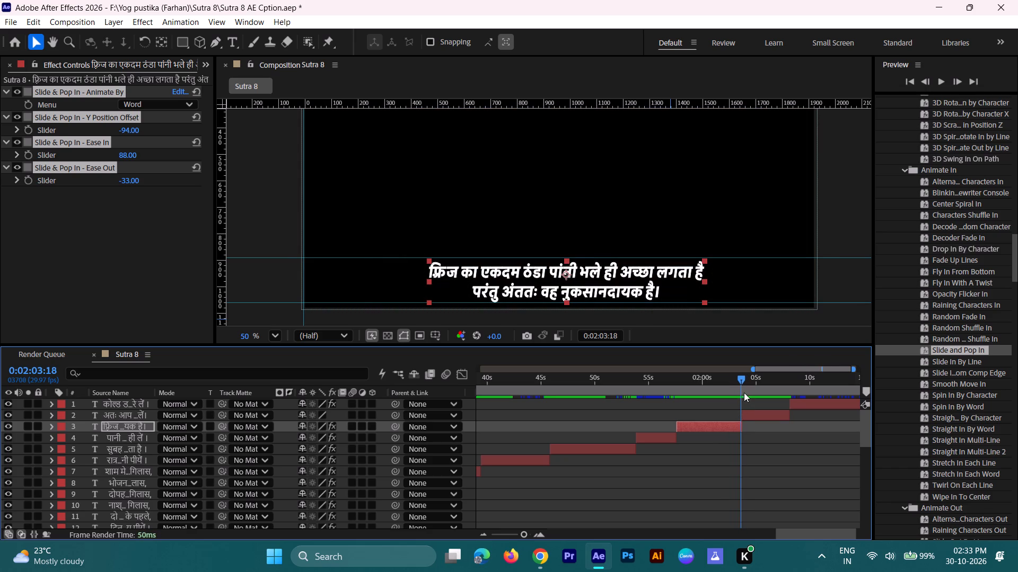
pyautogui.hotkey('ctrl', 'Right')
pyautogui.hotkey('ctrl', 'Right')
pyautogui.hotkey('ctrl', 'Left')
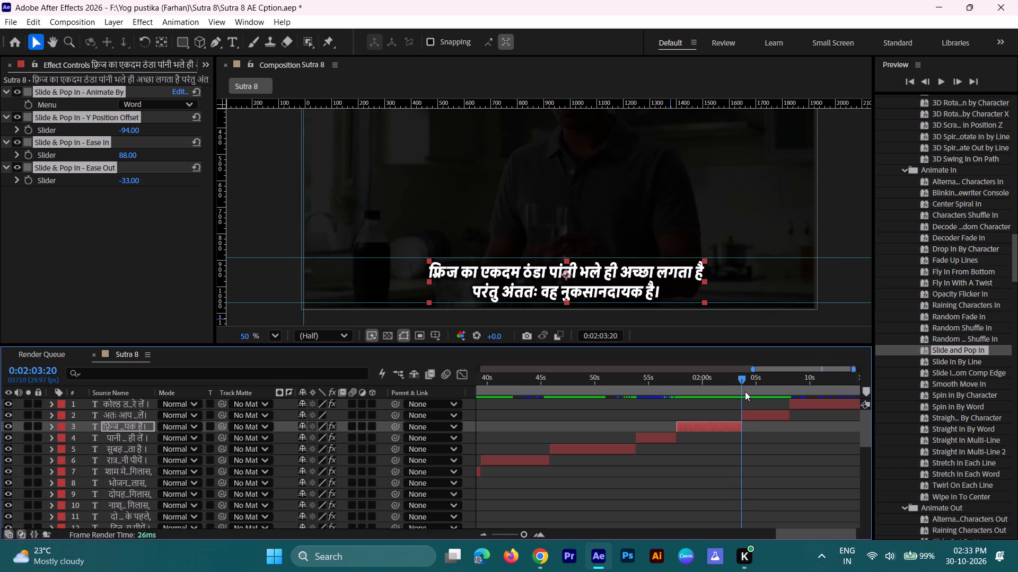
pyautogui.hotkey('ctrl', 'Left')
pyautogui.hotkey('ctrl', 'Left')
pyautogui.hotkey('ctrl', 'Left')
pyautogui.hotkey('ctrl', 'Right')
pyautogui.hotkey('ctrl', 'Right')
pyautogui.hotkey('ctrl', 'Right')
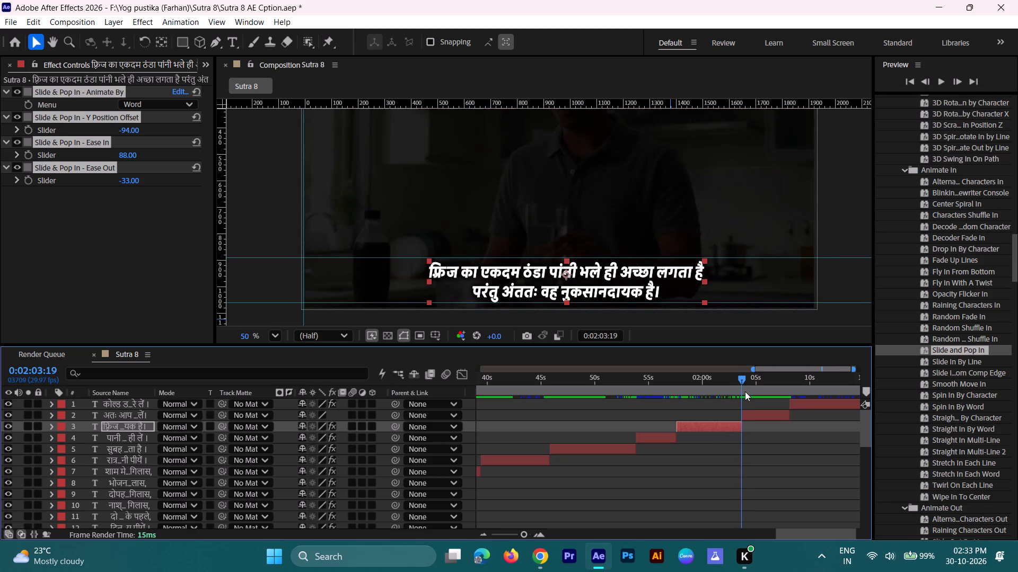
pyautogui.hotkey('ctrl', 'Right')
pyautogui.hotkey('ctrl', 'Right')
pyautogui.click(761, 419)
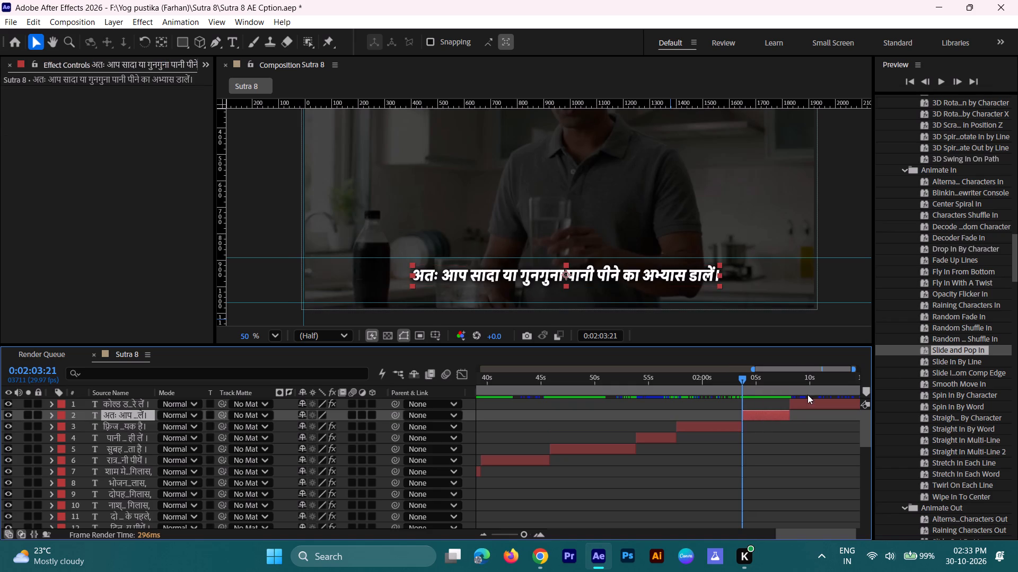
pyautogui.moveTo(955, 350); pyautogui.dragTo(773, 417)
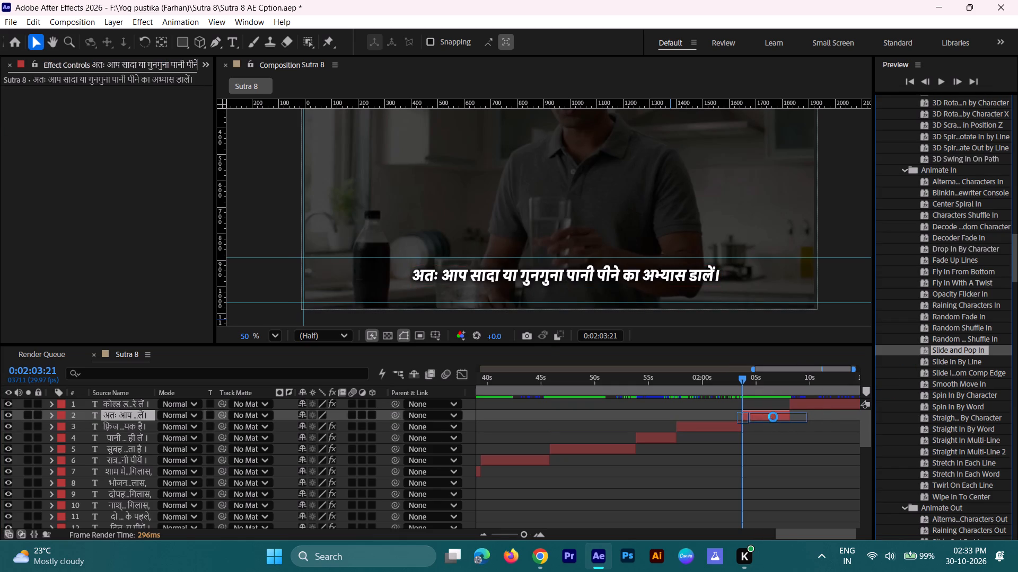
pyautogui.moveTo(742, 382); pyautogui.dragTo(752, 386)
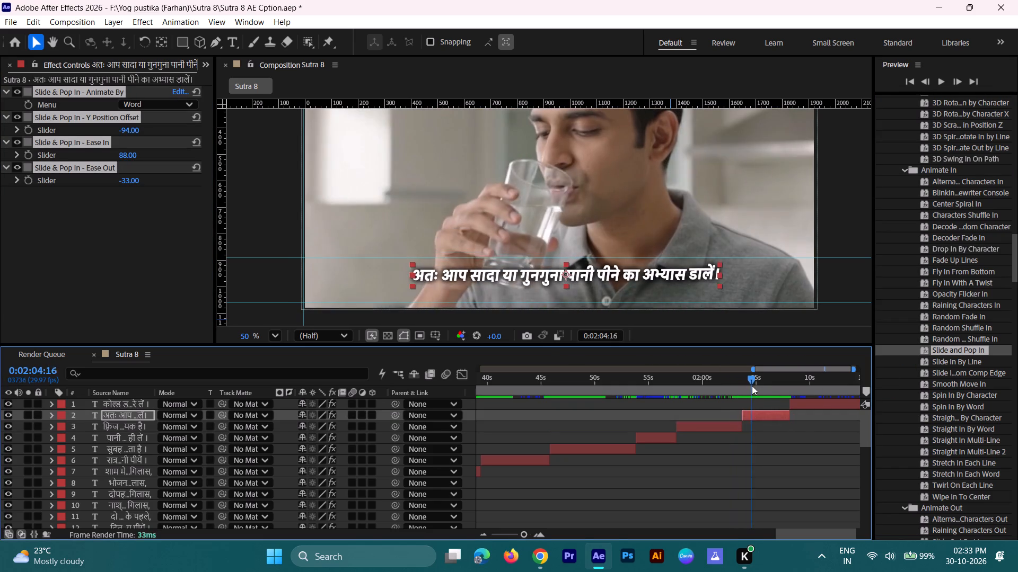
# Apply Slide and Pop In to the twenty-fourth caption at 0:02:08:04 and play its entrance from 0:02:07:13.
pyautogui.moveTo(752, 386); pyautogui.dragTo(787, 391)
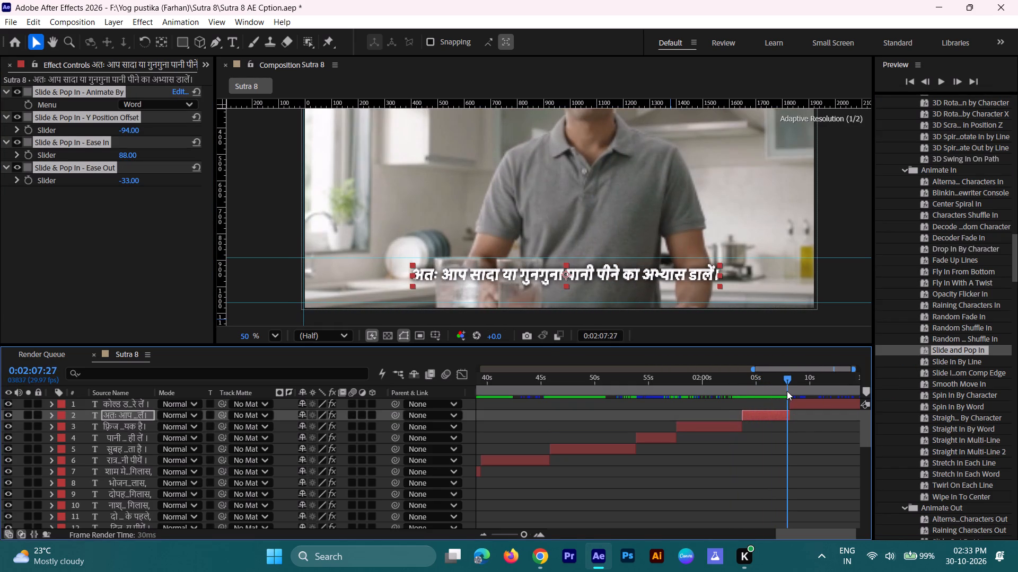
pyautogui.moveTo(787, 391); pyautogui.dragTo(787, 391)
pyautogui.hotkey('ctrl', 'Right')
pyautogui.hotkey('ctrl', 'Right')
pyautogui.hotkey('ctrl', 'Right')
pyautogui.hotkey('ctrl', 'Right')
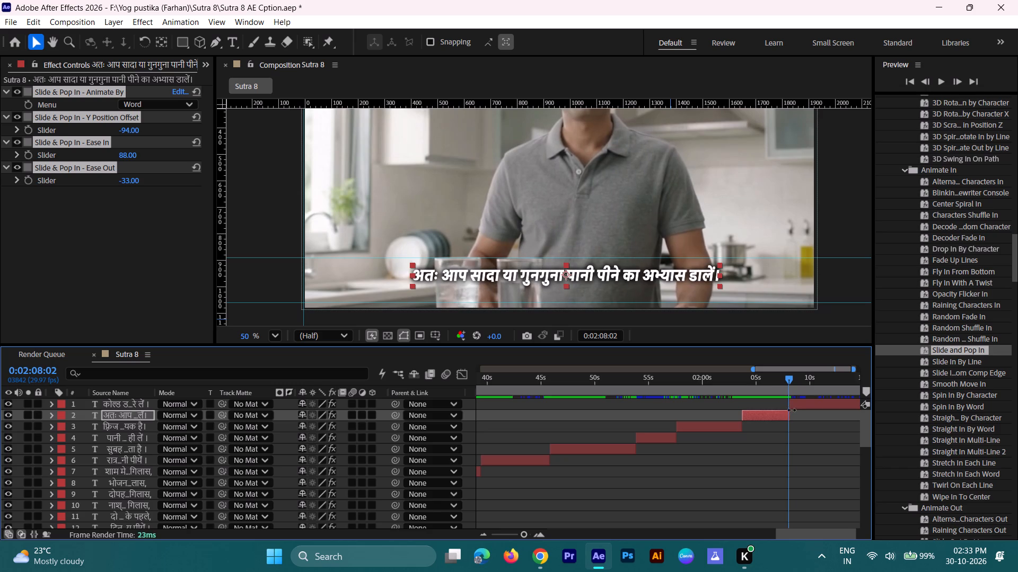
pyautogui.hotkey('ctrl', 'Right')
pyautogui.click(810, 405)
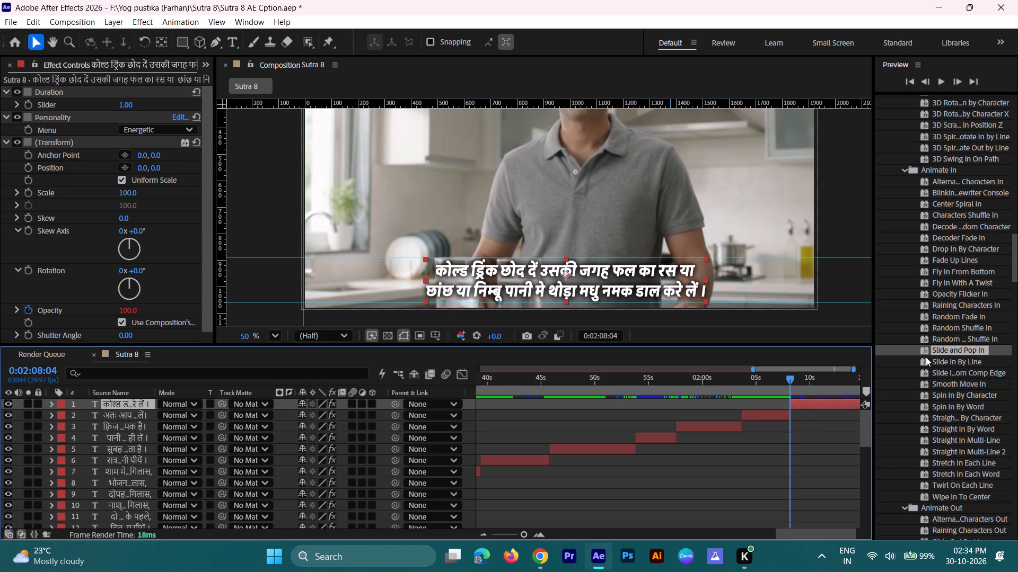
pyautogui.moveTo(949, 350); pyautogui.dragTo(817, 405)
pyautogui.moveTo(787, 380); pyautogui.dragTo(779, 380)
pyautogui.press('space')
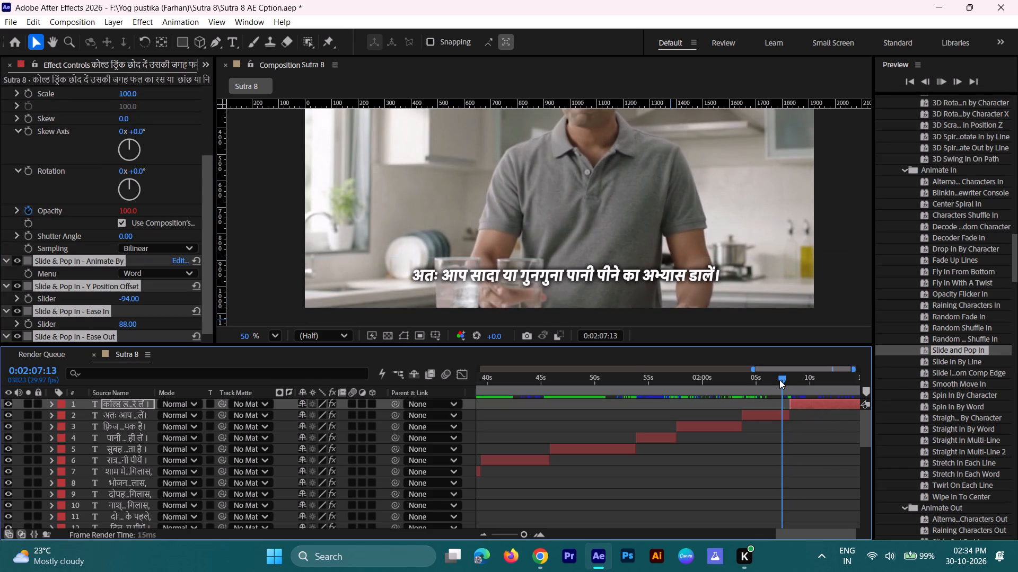
pyautogui.moveTo(794, 531); pyautogui.dragTo(795, 531)
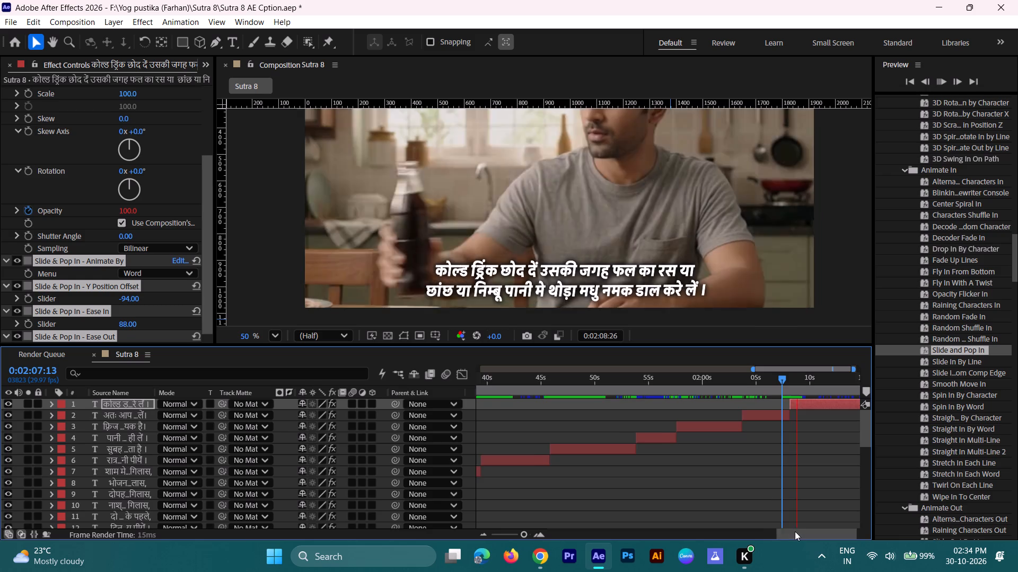
pyautogui.moveTo(795, 531); pyautogui.dragTo(815, 531)
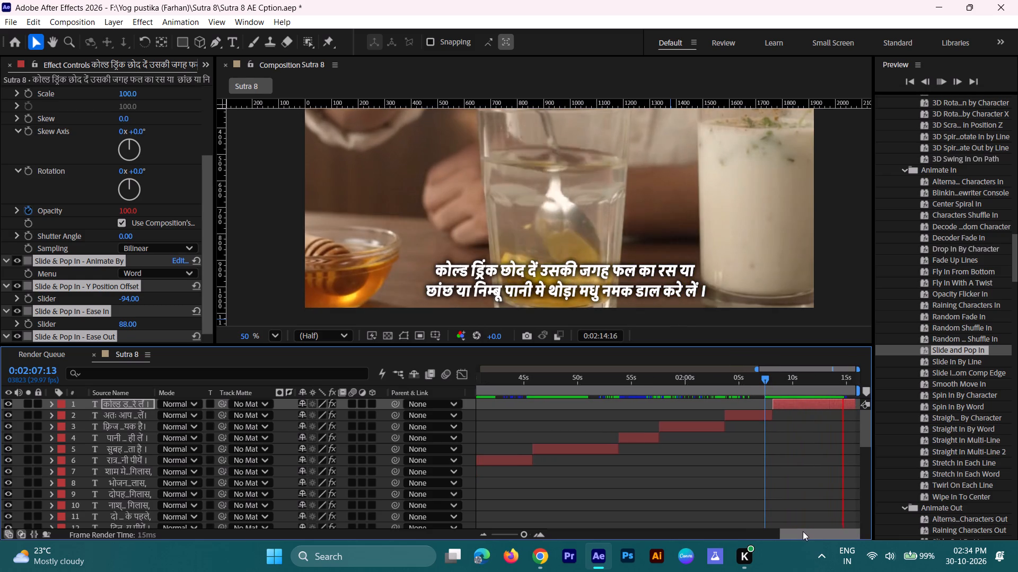
pyautogui.press('space')
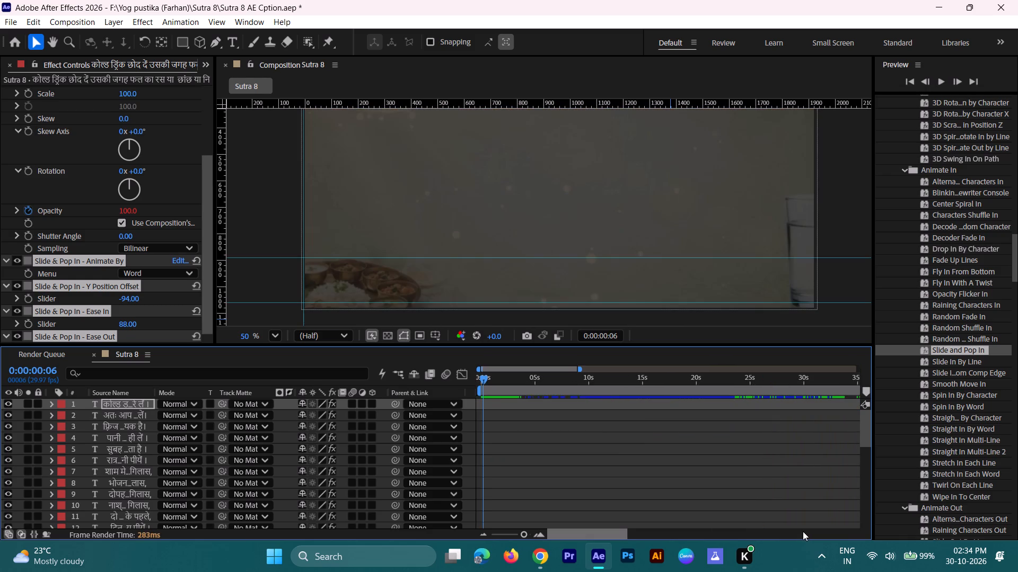
# Play the opening title from 0:00:00:06 to review it and return the playhead to 0:00:00:00.
pyautogui.press('space')
pyautogui.scroll(-2, 556, 202)
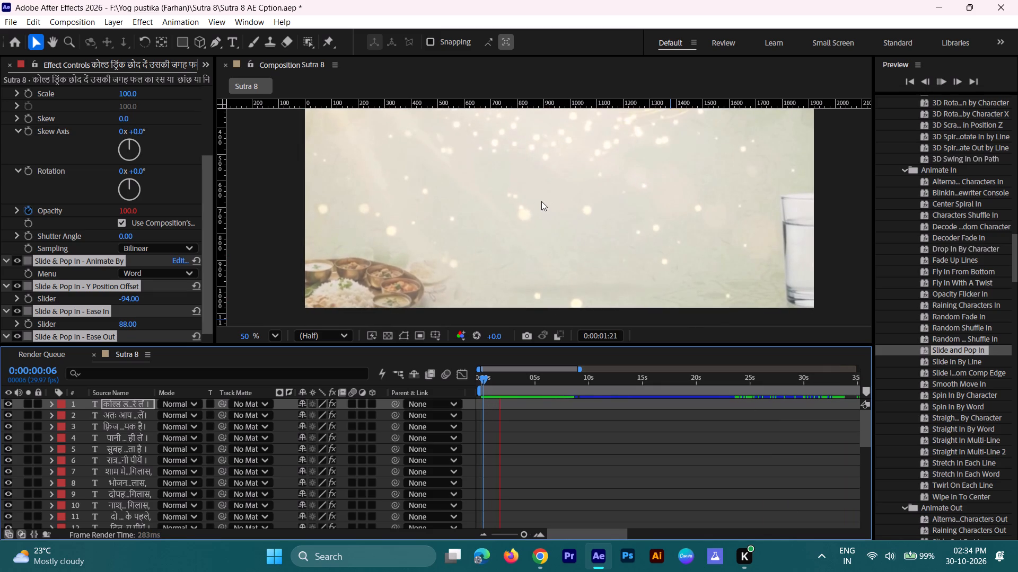
pyautogui.scroll(-8, 541, 201)
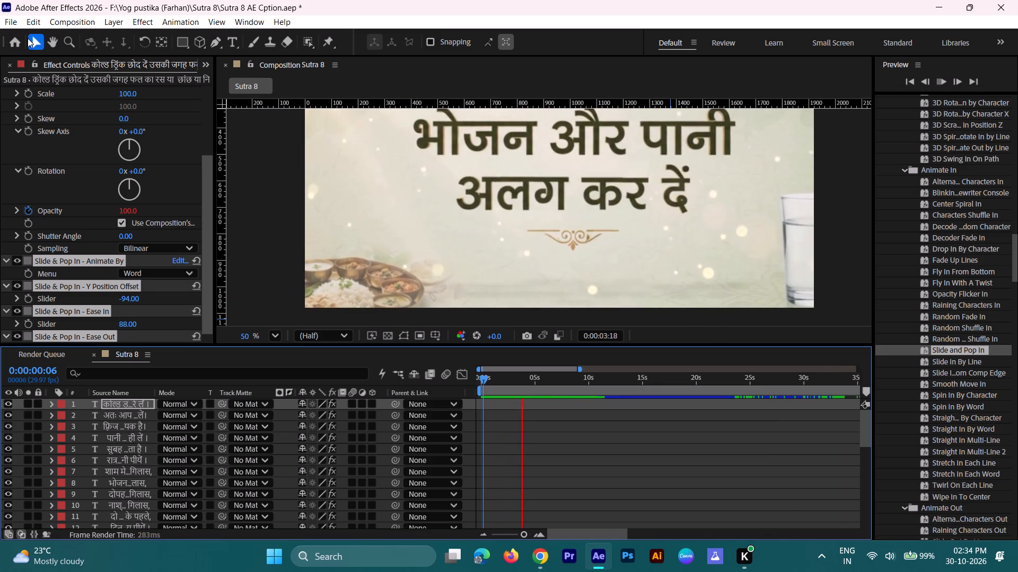
pyautogui.click(36, 41)
pyautogui.click(406, 194)
pyautogui.scroll(-5, 411, 194)
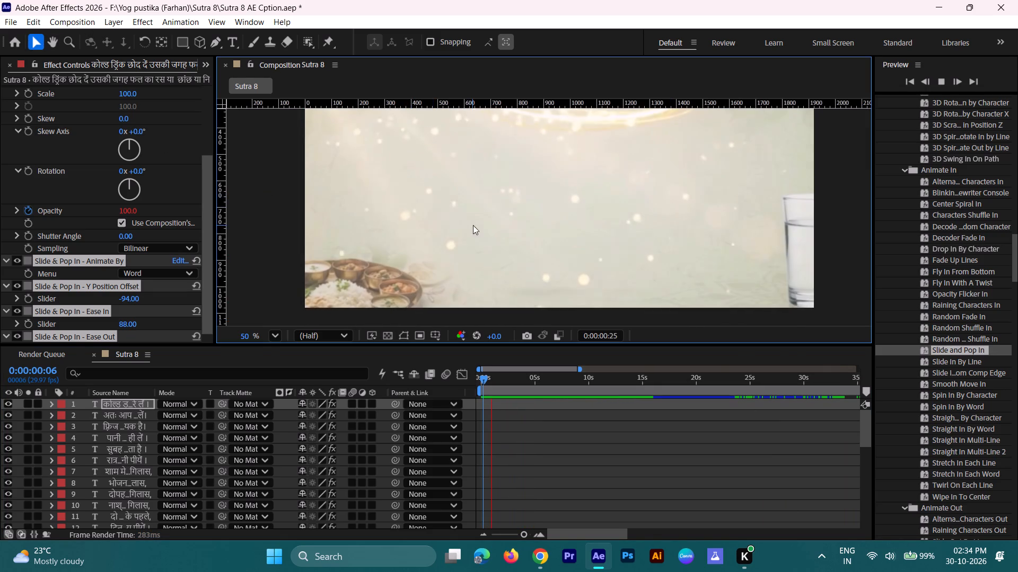
pyautogui.press('space')
pyautogui.scroll(-3, 839, 188)
pyautogui.press('space')
pyautogui.press('space')
pyautogui.press('space')
pyautogui.press('space')
pyautogui.press('space')
pyautogui.press('space')
pyautogui.press('space')
pyautogui.press('space')
pyautogui.press('space')
pyautogui.press('space')
pyautogui.press('space')
pyautogui.press('space')
pyautogui.press('space')
pyautogui.press('space')
pyautogui.press('space')
pyautogui.press('space')
pyautogui.press('space')
pyautogui.moveTo(708, 178); pyautogui.dragTo(592, 228)
pyautogui.moveTo(503, 377); pyautogui.dragTo(454, 382)
# Collapse the expanded Animation properties of caption layers 17 to 20 and check the rest of the layer list.
pyautogui.scroll(-2, 119, 482)
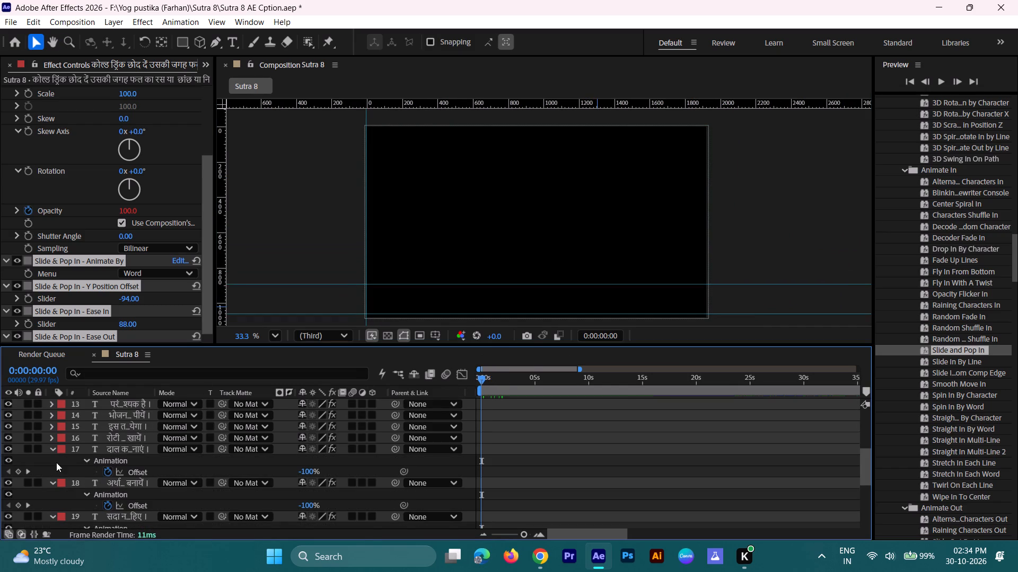
pyautogui.click(52, 449)
pyautogui.click(47, 463)
pyautogui.click(52, 470)
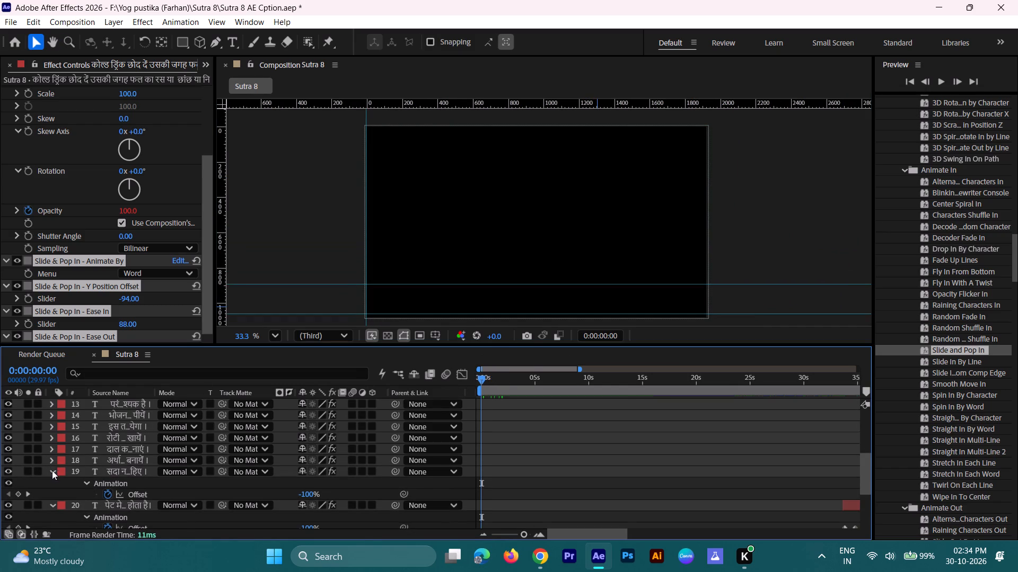
pyautogui.click(53, 482)
pyautogui.scroll(-4, 50, 495)
pyautogui.scroll(5, 50, 495)
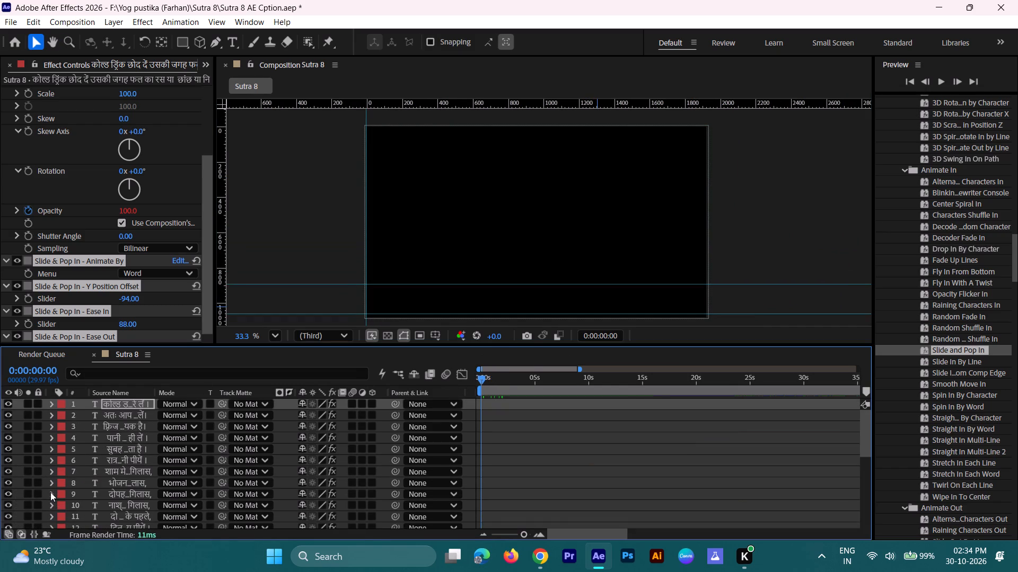
pyautogui.scroll(5, 50, 492)
pyautogui.scroll(-7, 575, 479)
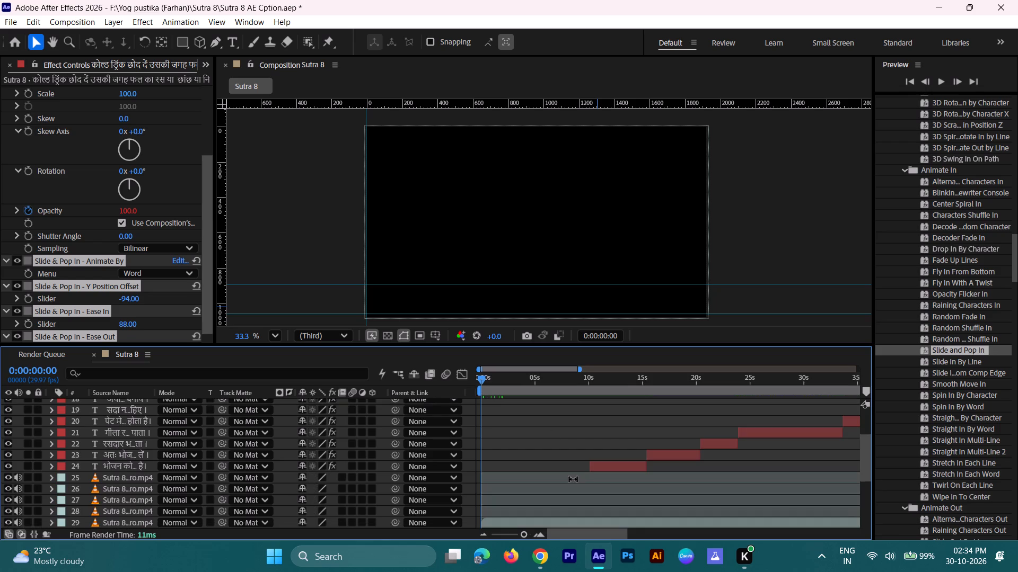
pyautogui.scroll(8, 572, 455)
# Export the Sutra 8 composition to the Adobe Media Encoder queue.
pyautogui.press('space')
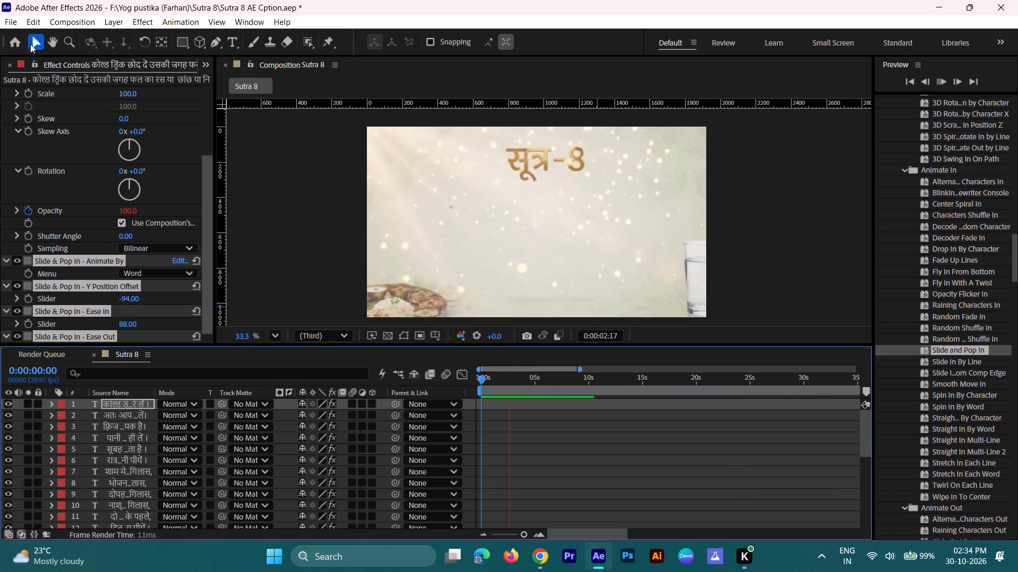
pyautogui.click(6, 24)
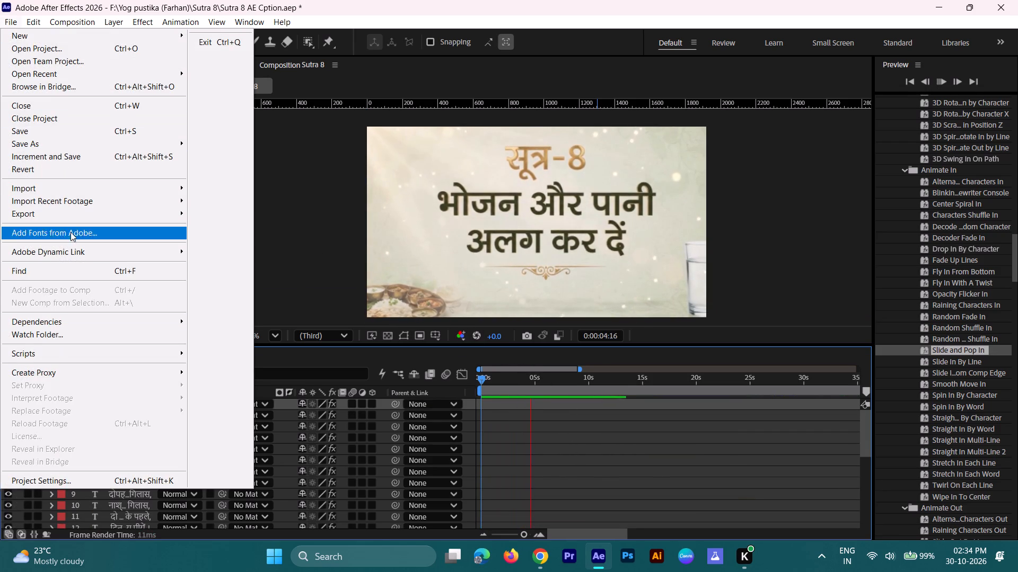
pyautogui.click(237, 210)
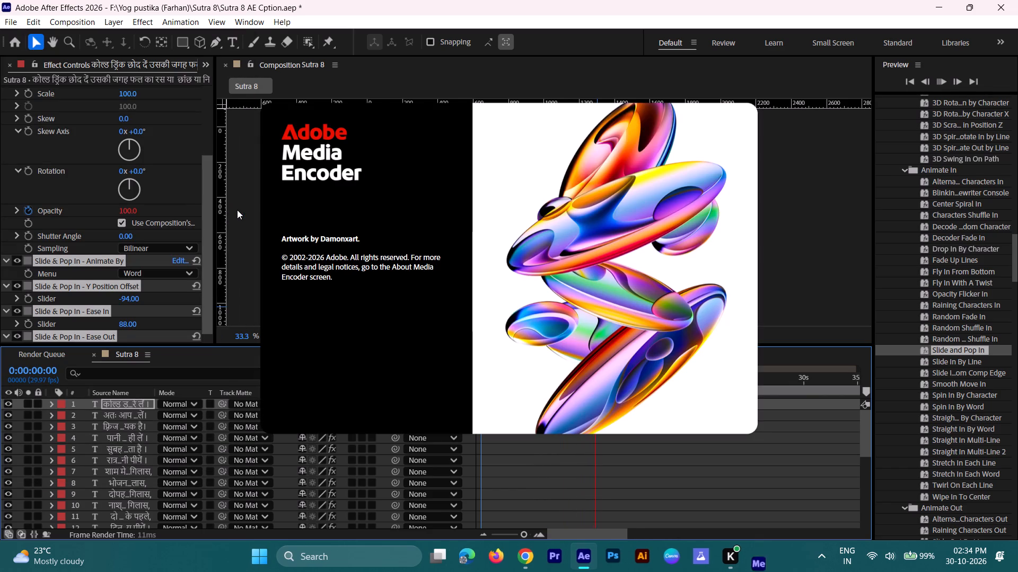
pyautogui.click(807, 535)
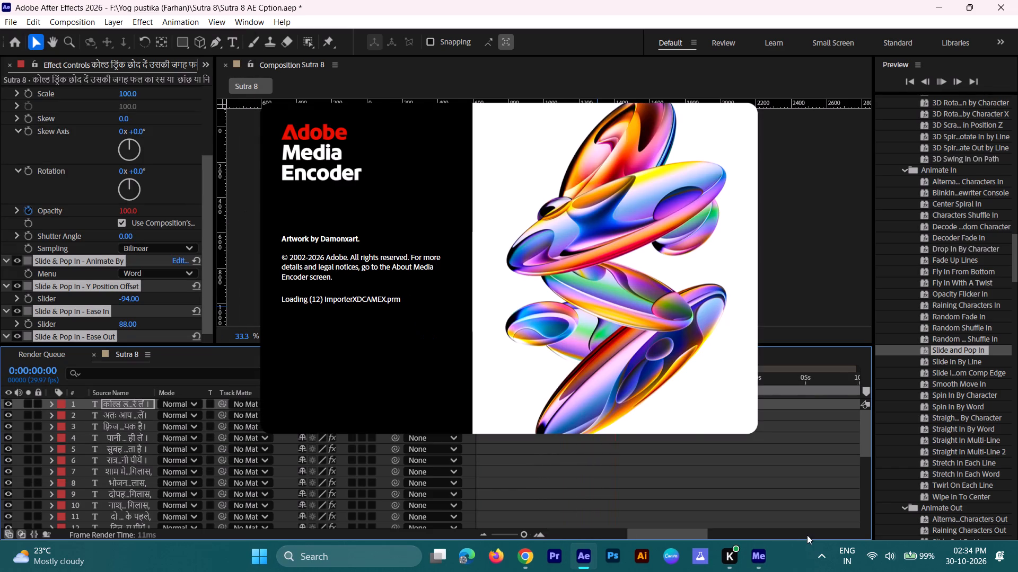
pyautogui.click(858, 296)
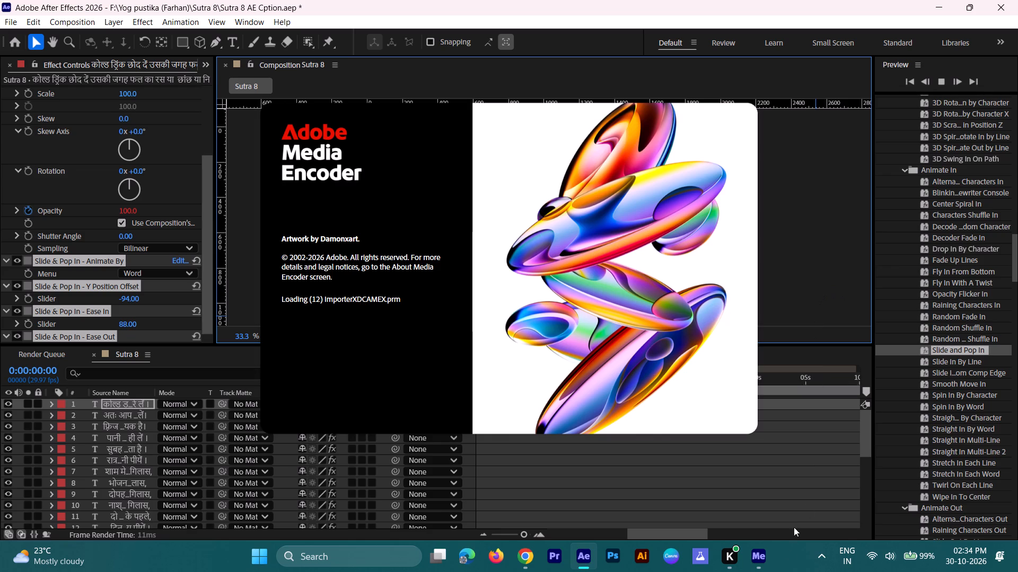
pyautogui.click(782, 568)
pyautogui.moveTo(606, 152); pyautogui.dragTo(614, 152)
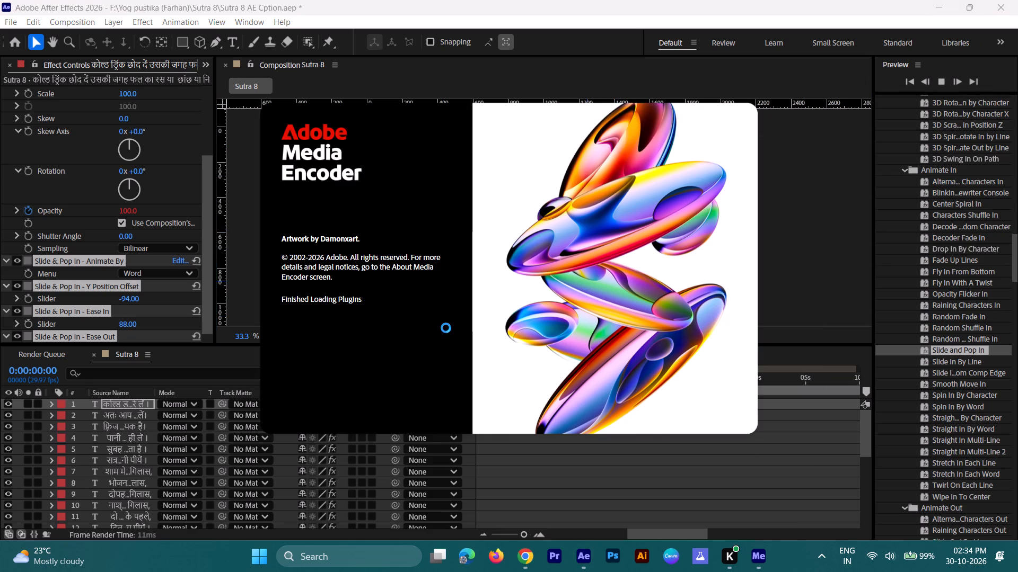
# Return to After Effects, scrub the opening to 0:00:12:08, and open the first caption's text to check its settings.
pyautogui.click(595, 553)
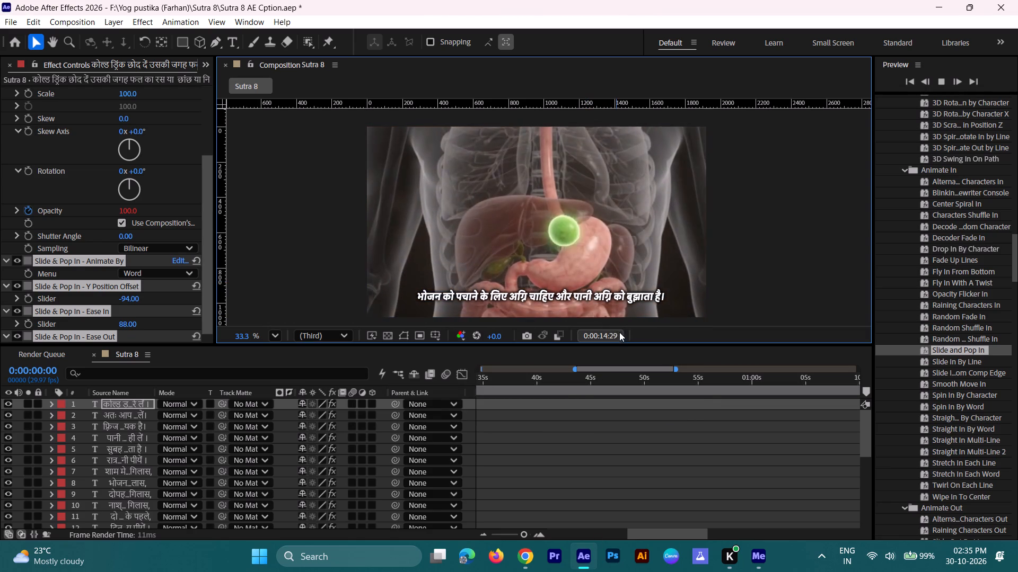
pyautogui.press('space')
pyautogui.moveTo(591, 382); pyautogui.dragTo(512, 404)
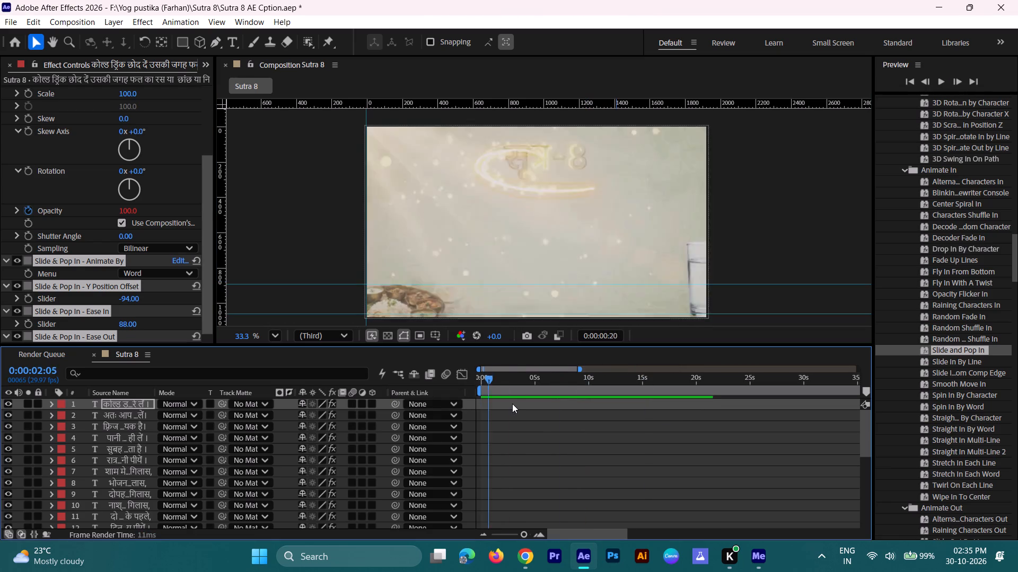
pyautogui.moveTo(512, 404); pyautogui.dragTo(572, 408)
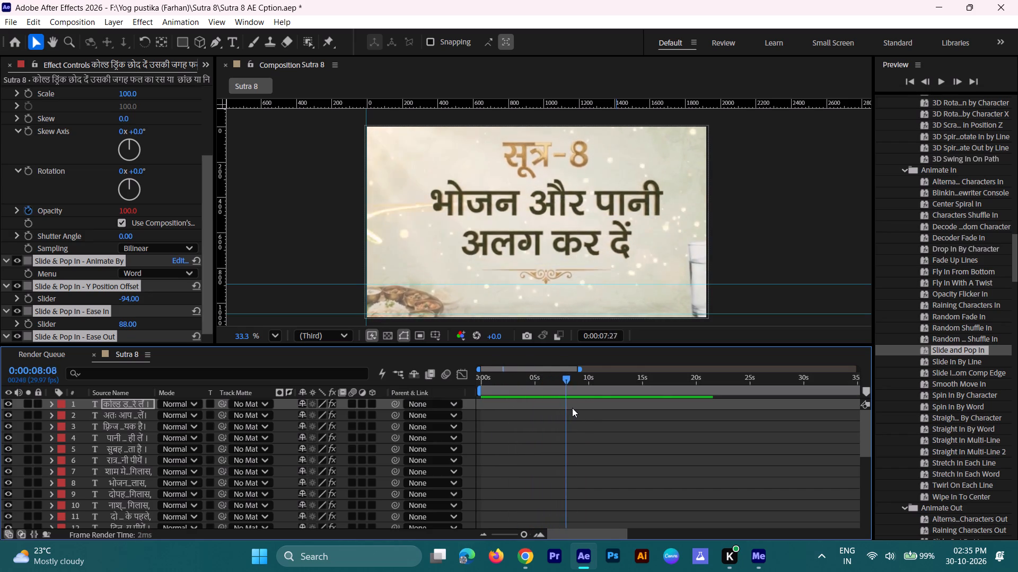
pyautogui.moveTo(572, 408); pyautogui.dragTo(613, 412)
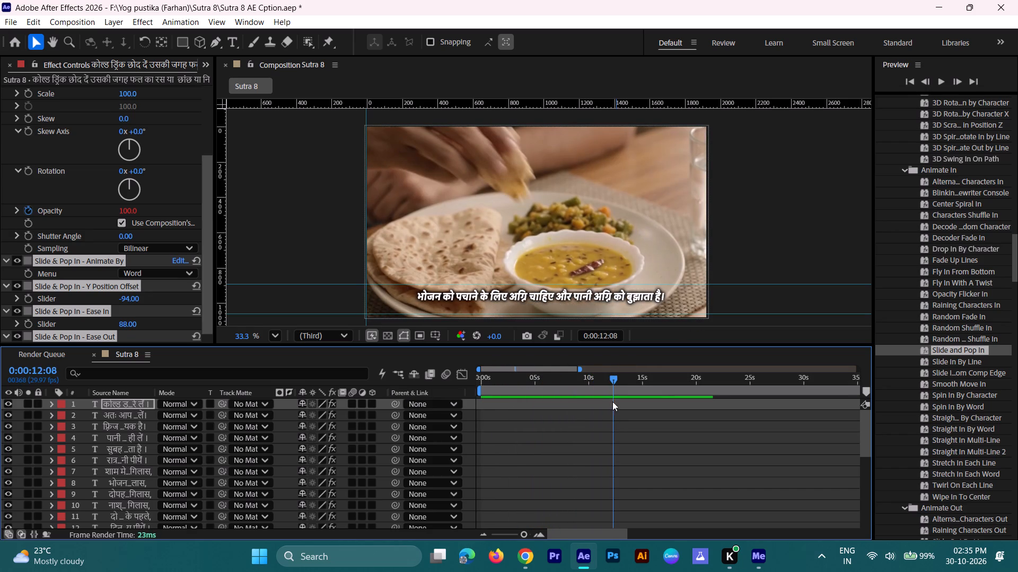
pyautogui.doubleClick(574, 295)
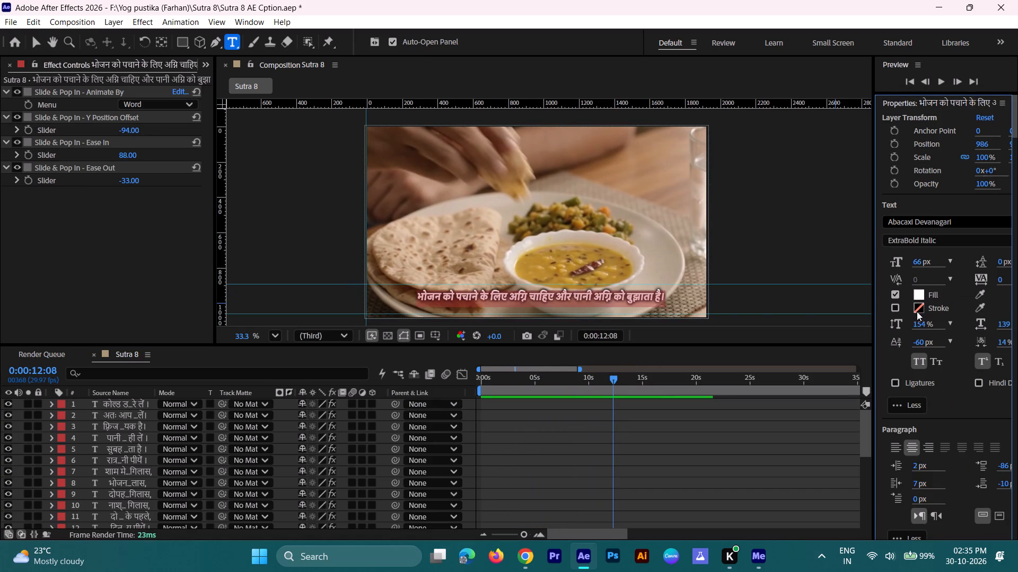
pyautogui.click(753, 245)
# Play the Sutra 8 composition from 0:00:00:00 to review the animated captions.
pyautogui.moveTo(607, 378); pyautogui.dragTo(326, 400)
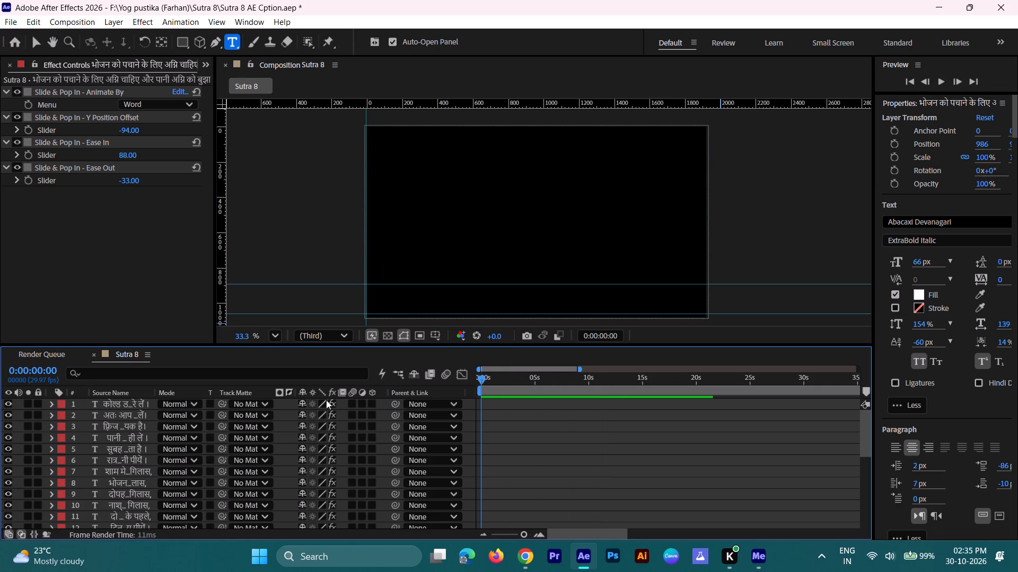
pyautogui.moveTo(326, 400); pyautogui.dragTo(323, 400)
pyautogui.press('space')
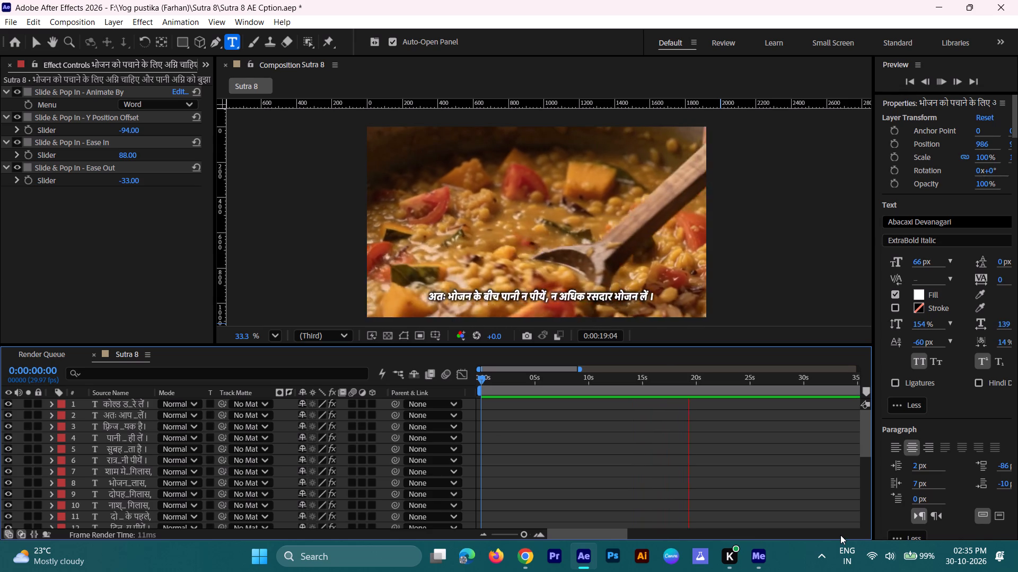
pyautogui.rightClick(840, 535)
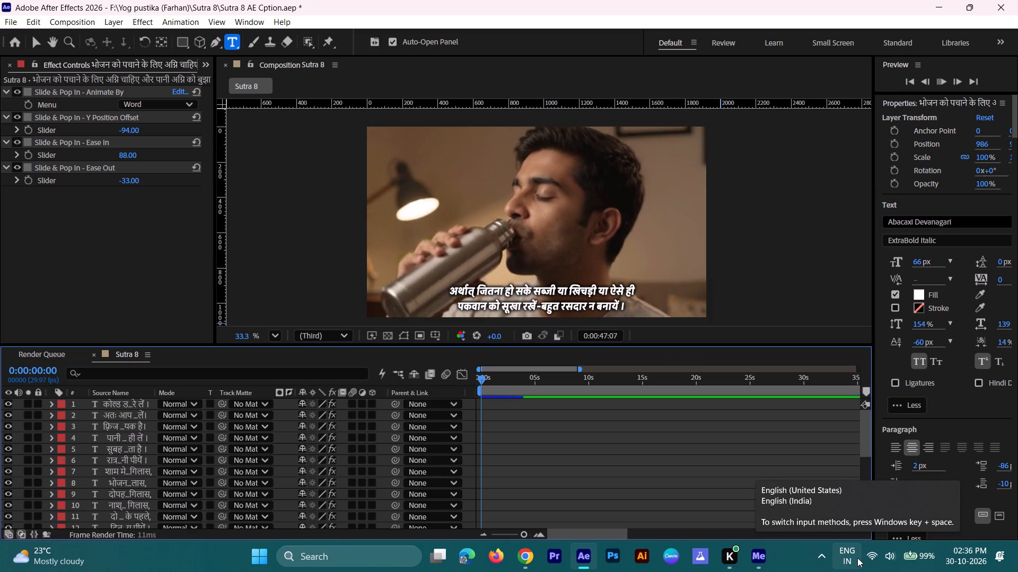
pyautogui.rightClick(857, 558)
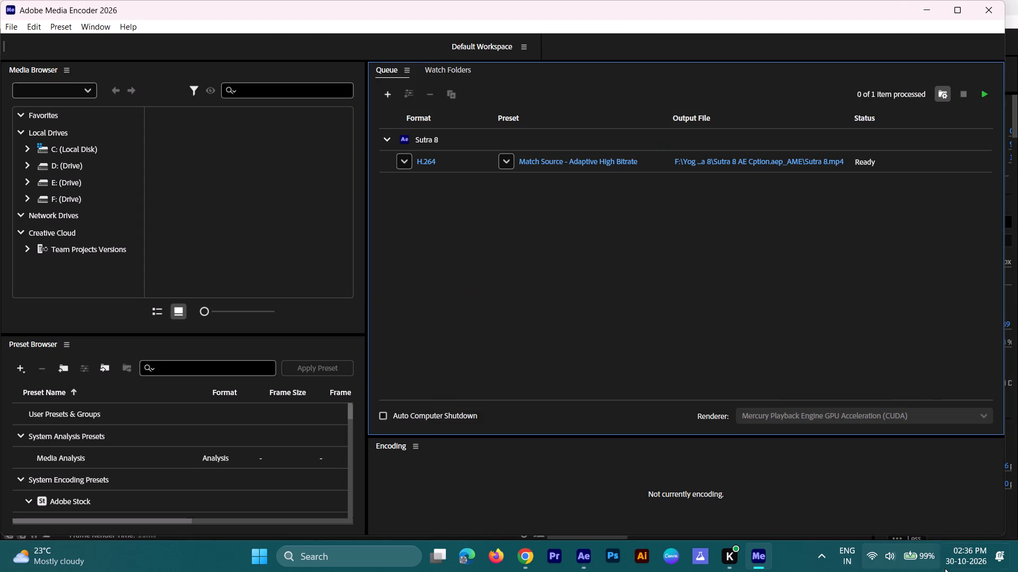
# Set the Sutra 8 output file to "Sutra 8 without Thumbnail" in the Farhan (Projects) folder on drive F.
pyautogui.click(787, 166)
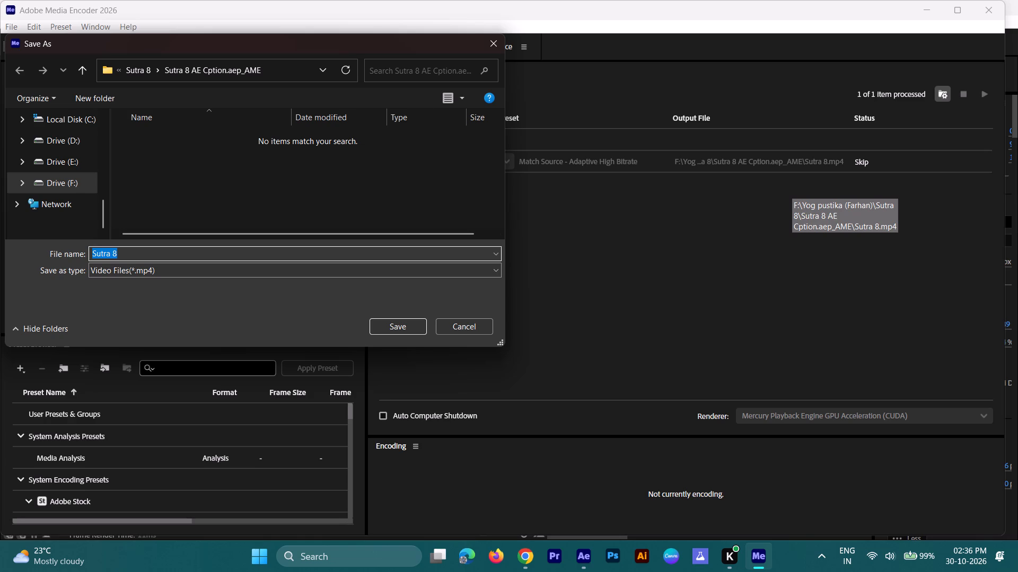
pyautogui.click(78, 178)
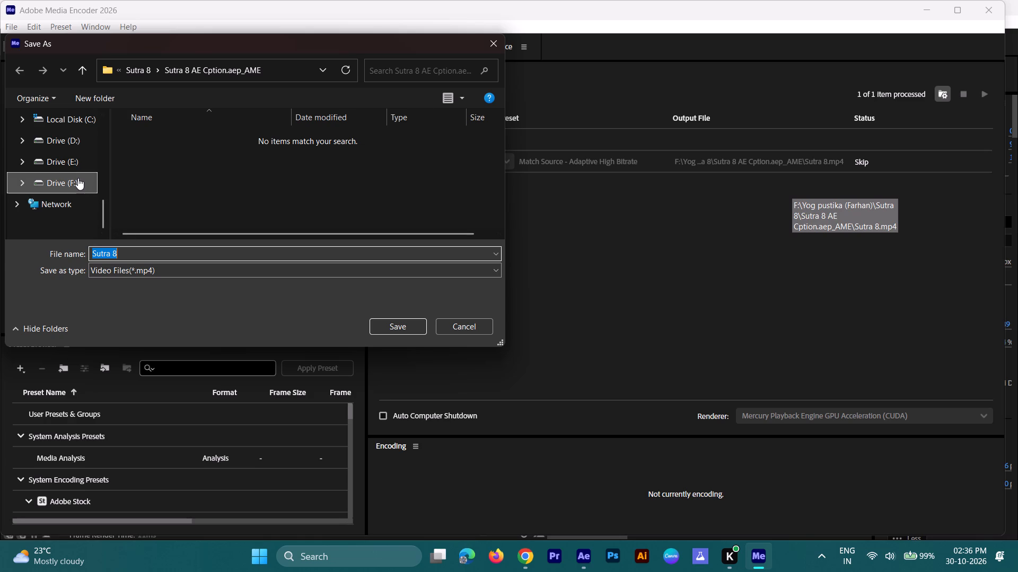
pyautogui.click(152, 280)
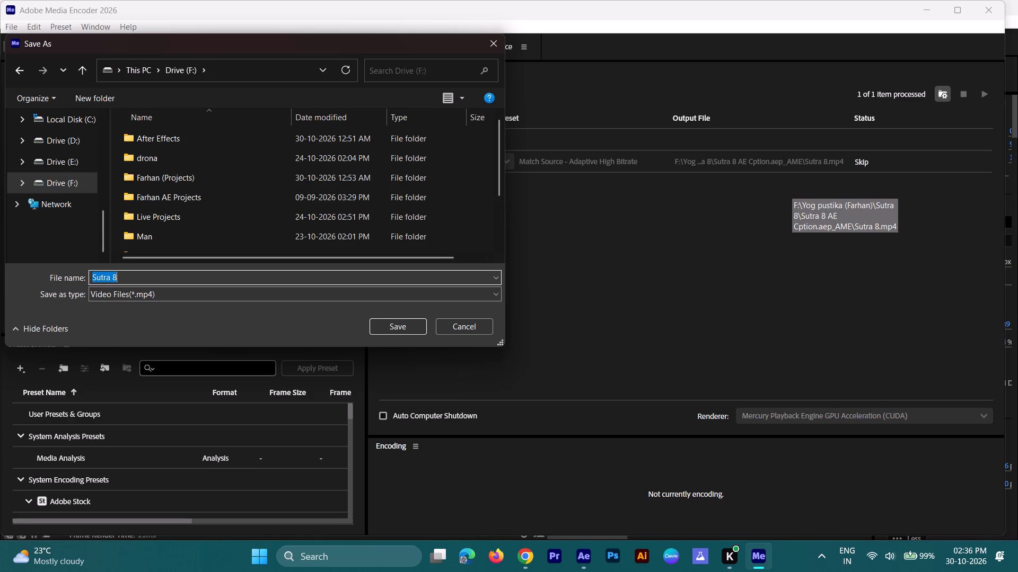
pyautogui.click(152, 280)
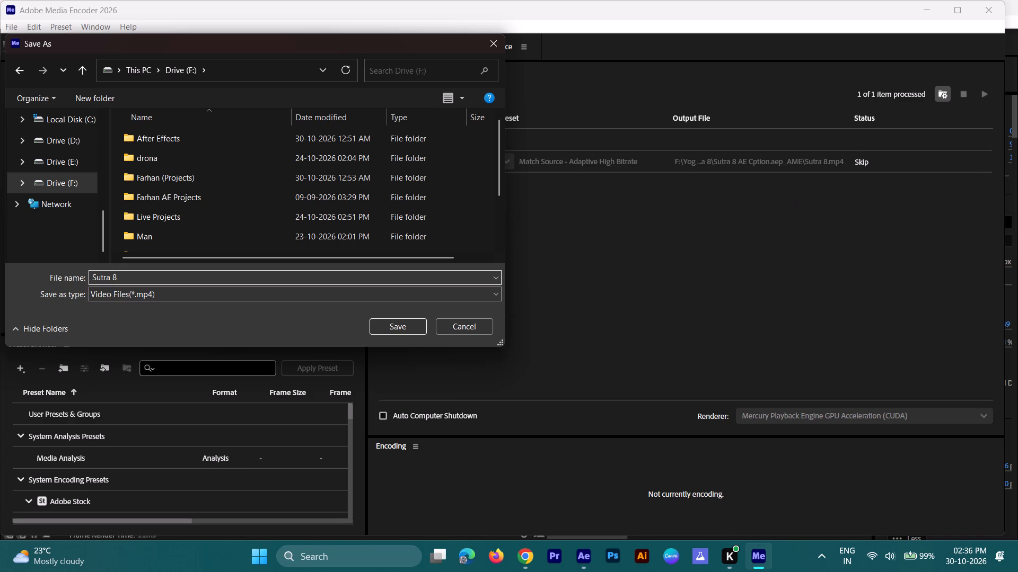
pyautogui.press('space')
pyautogui.doubleClick(183, 198)
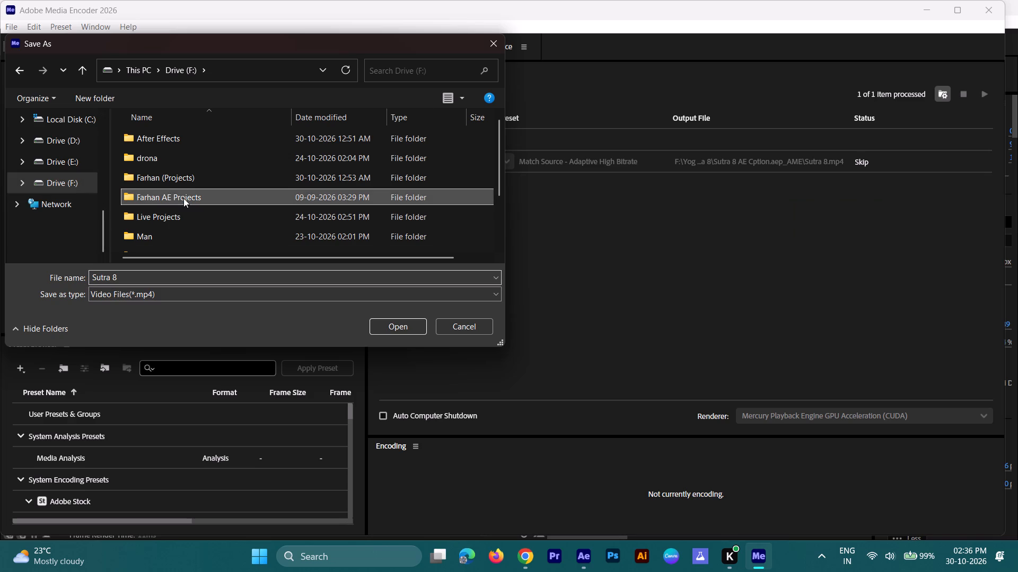
pyautogui.click(157, 281)
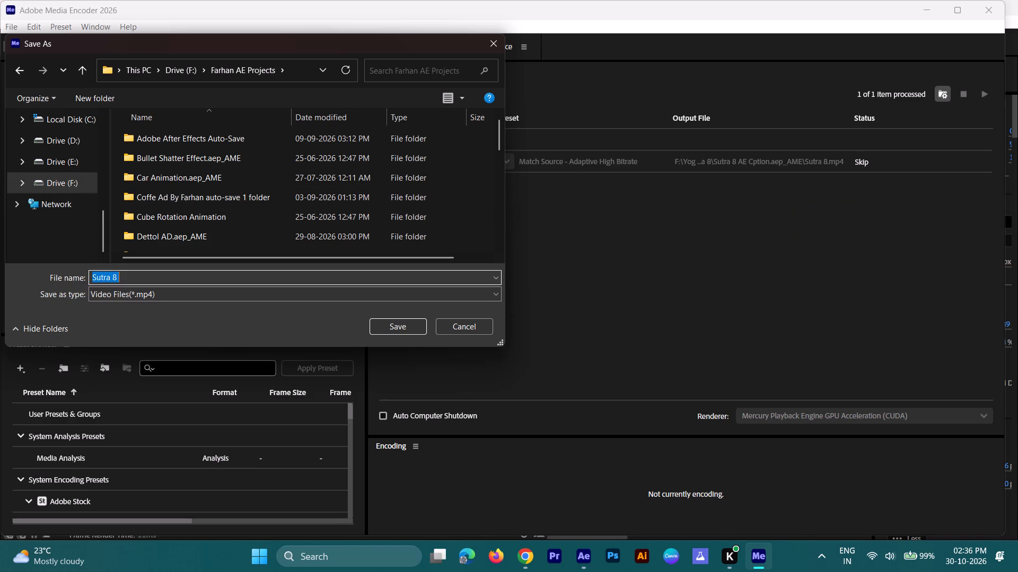
pyautogui.click(157, 281)
pyautogui.write('without')
pyautogui.press('space')
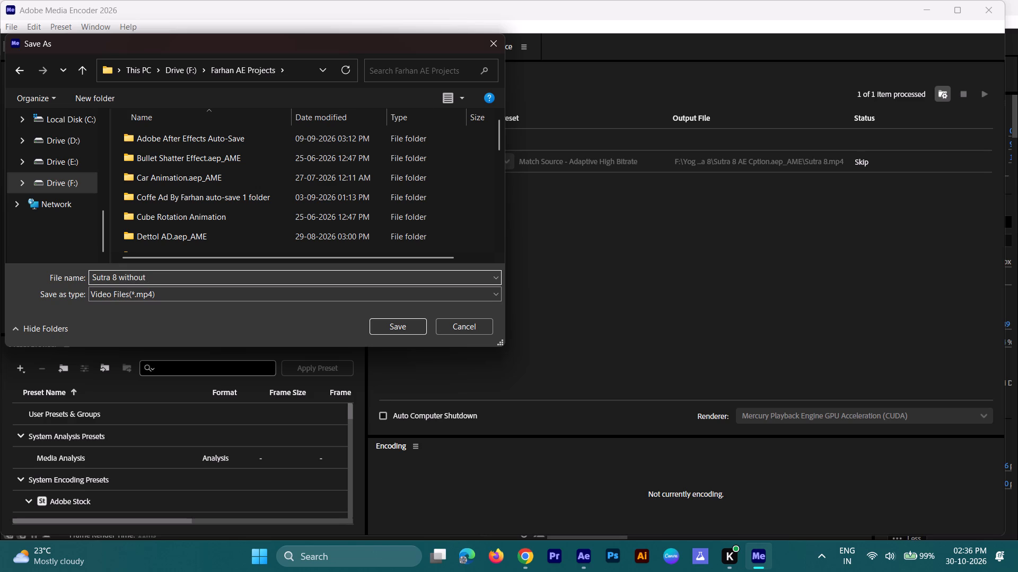
pyautogui.write('Thumbnail')
pyautogui.click(43, 186)
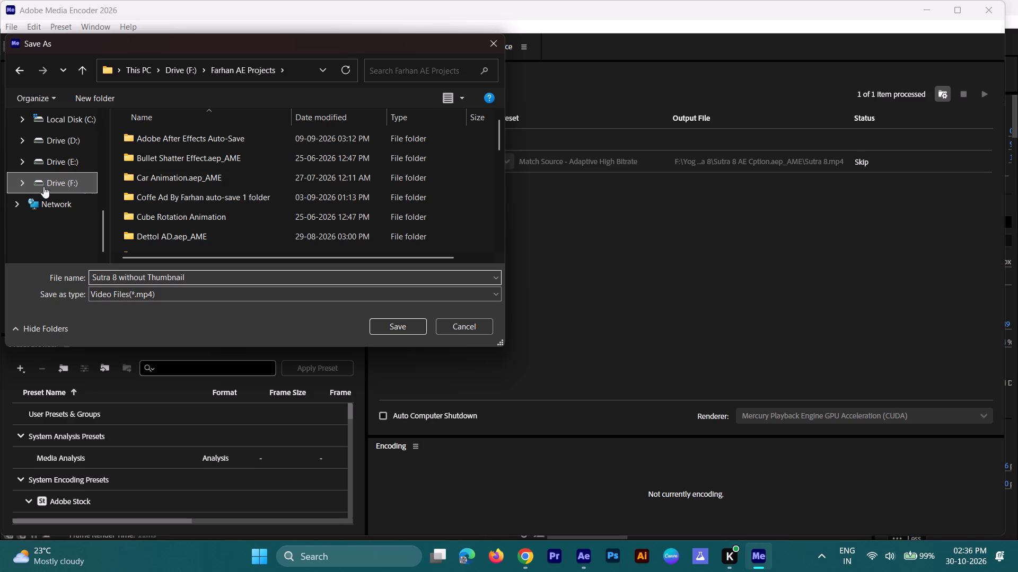
pyautogui.doubleClick(171, 182)
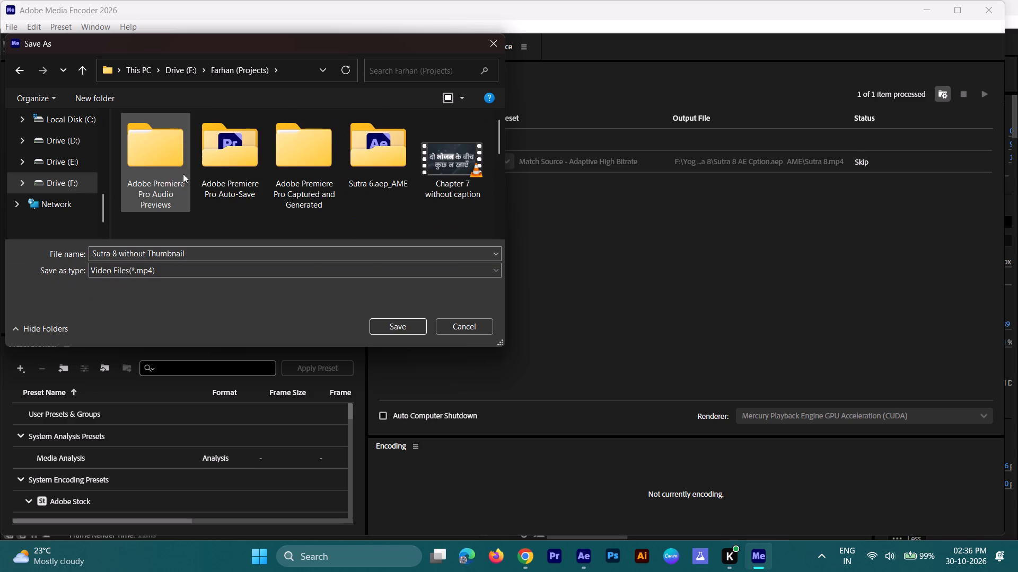
pyautogui.scroll(-1, 275, 172)
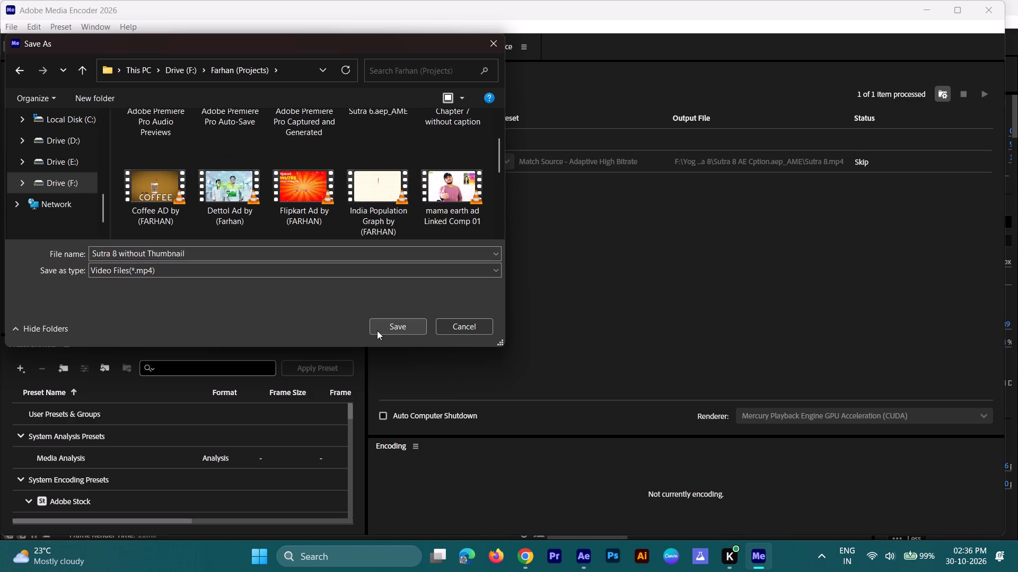
pyautogui.click(377, 330)
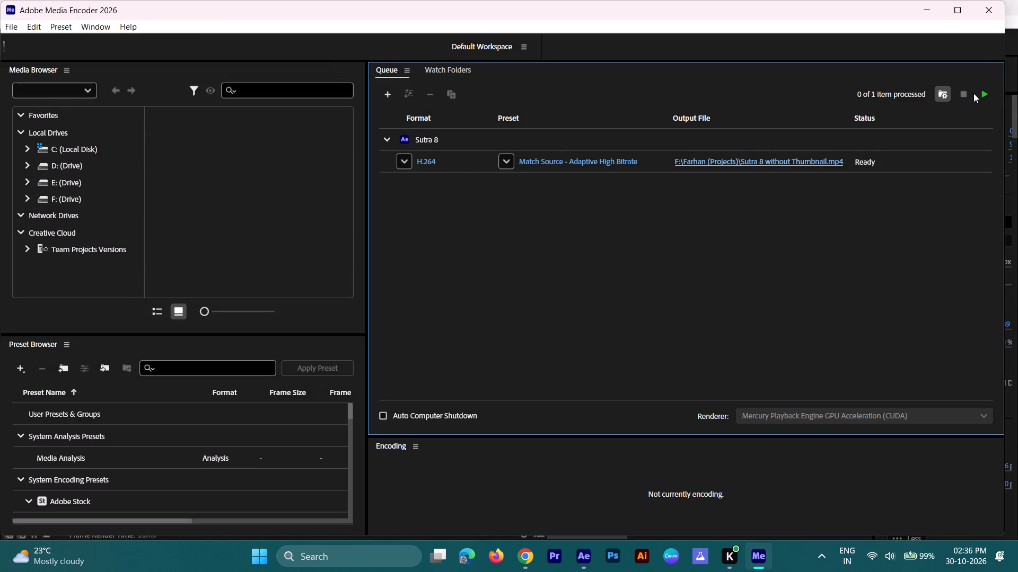
# Start encoding the Sutra 8 queue item.
pyautogui.click(981, 94)
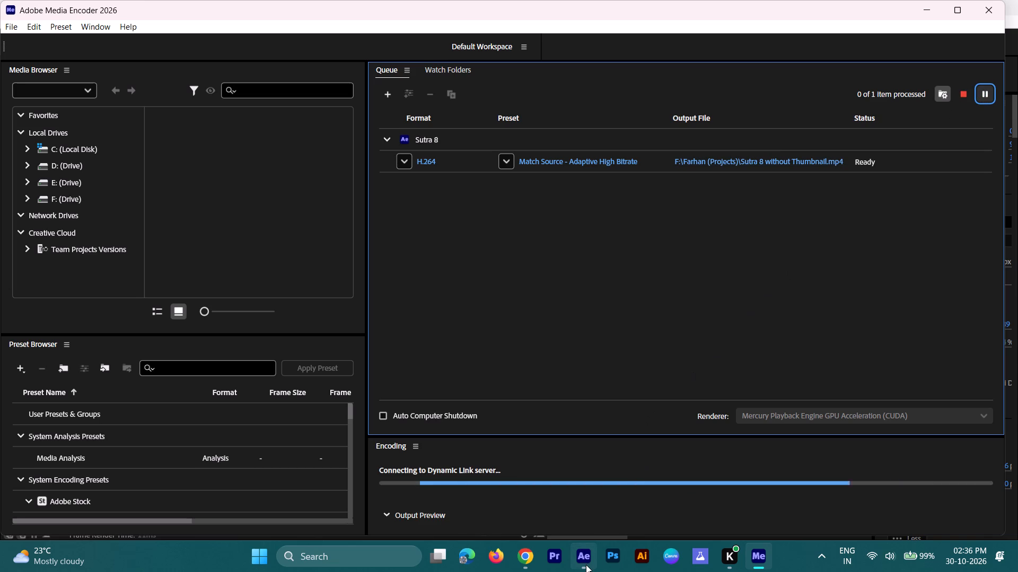
# Switch to After Effects and play the composition's last seconds from 0:02:12:22 to check how the final caption ends.
pyautogui.click(585, 565)
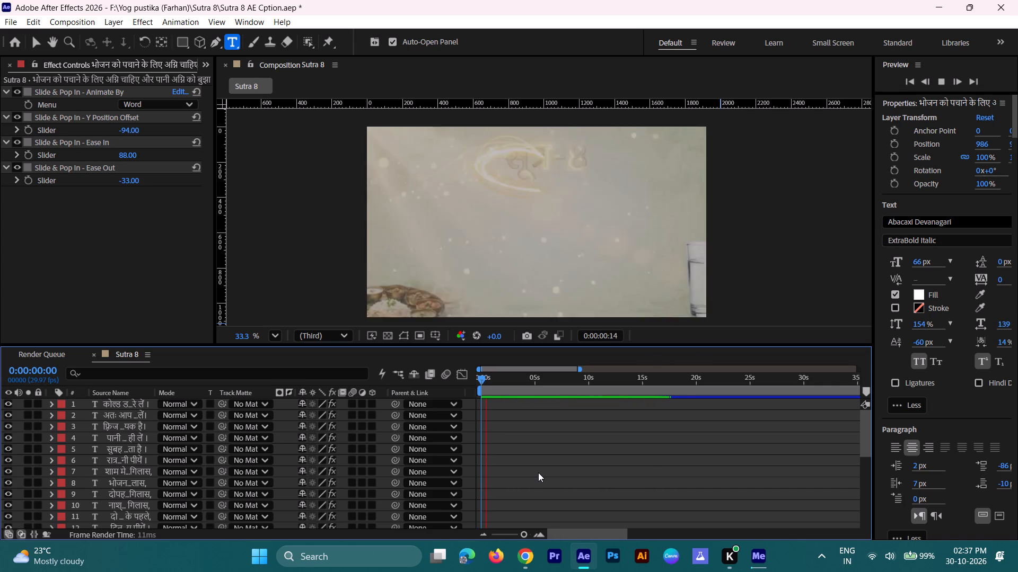
pyautogui.moveTo(721, 377); pyautogui.dragTo(778, 383)
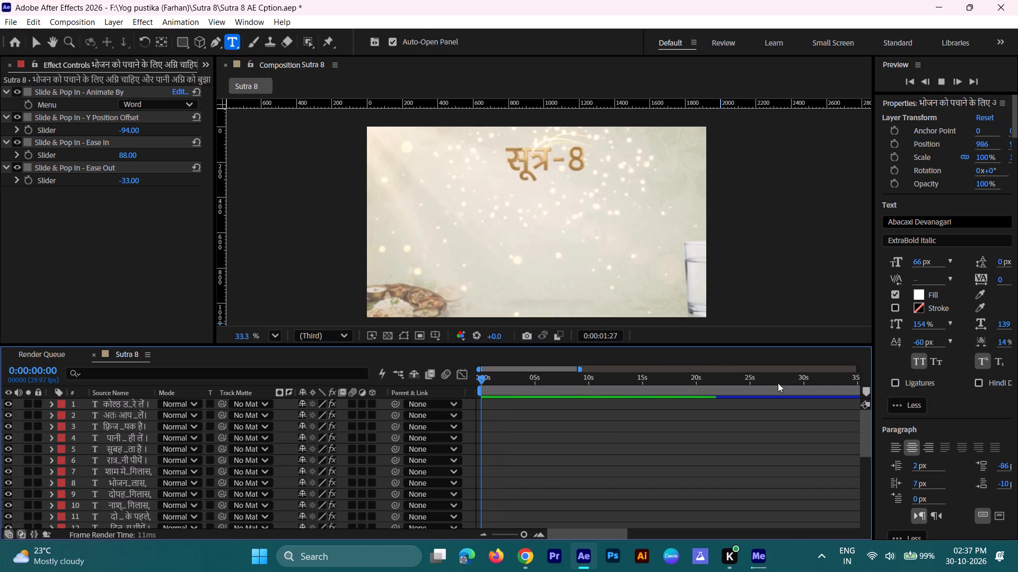
pyautogui.moveTo(778, 383); pyautogui.dragTo(1017, 391)
pyautogui.click(1017, 391)
pyautogui.moveTo(857, 383); pyautogui.dragTo(824, 391)
pyautogui.press('space')
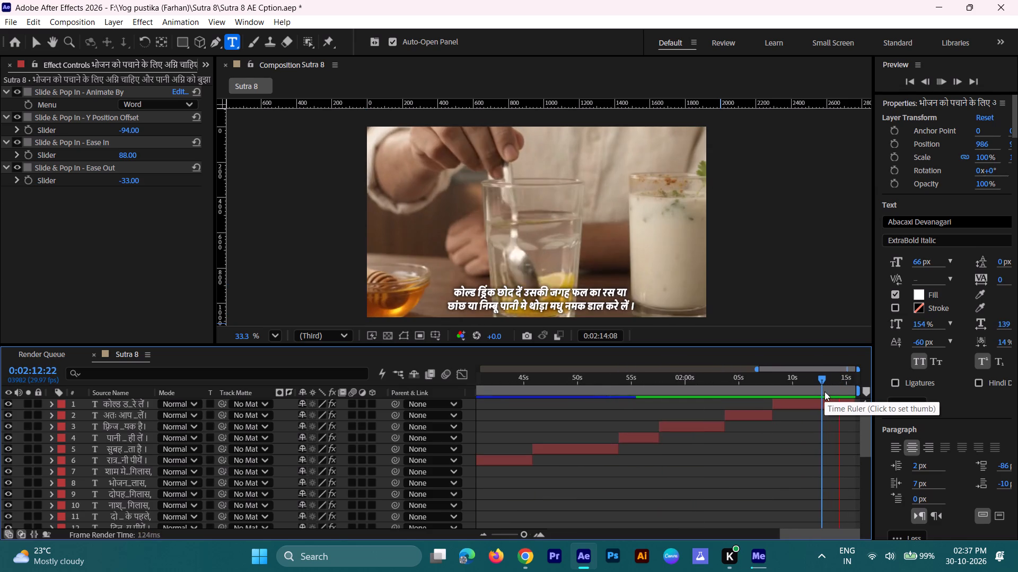
pyautogui.press('space')
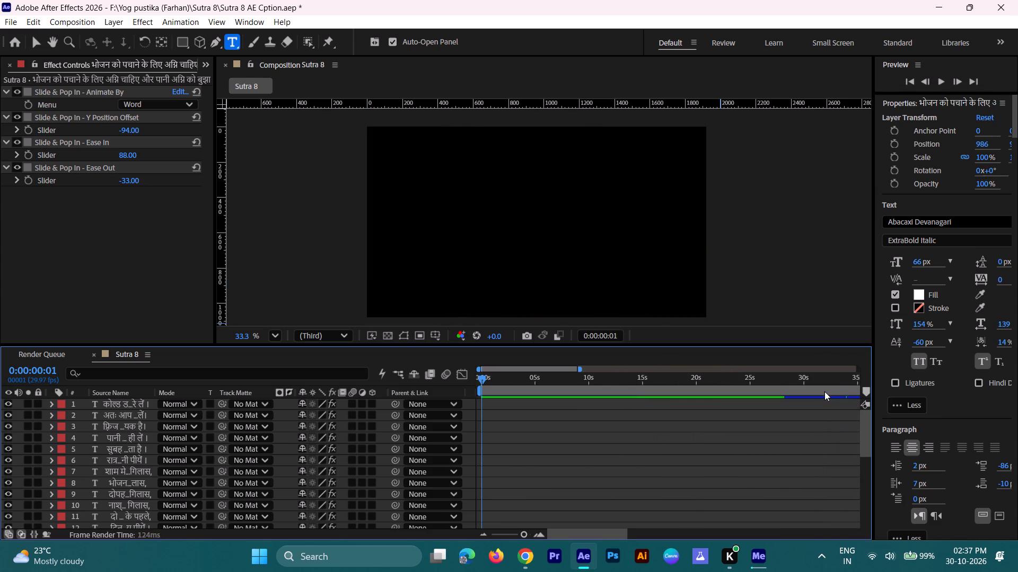
# Move the final caption's Transform Opacity keyframes earlier, to about 0:02:14:15, and preview the fade-out from 0:02:13:23.
pyautogui.moveTo(677, 384); pyautogui.dragTo(1017, 372)
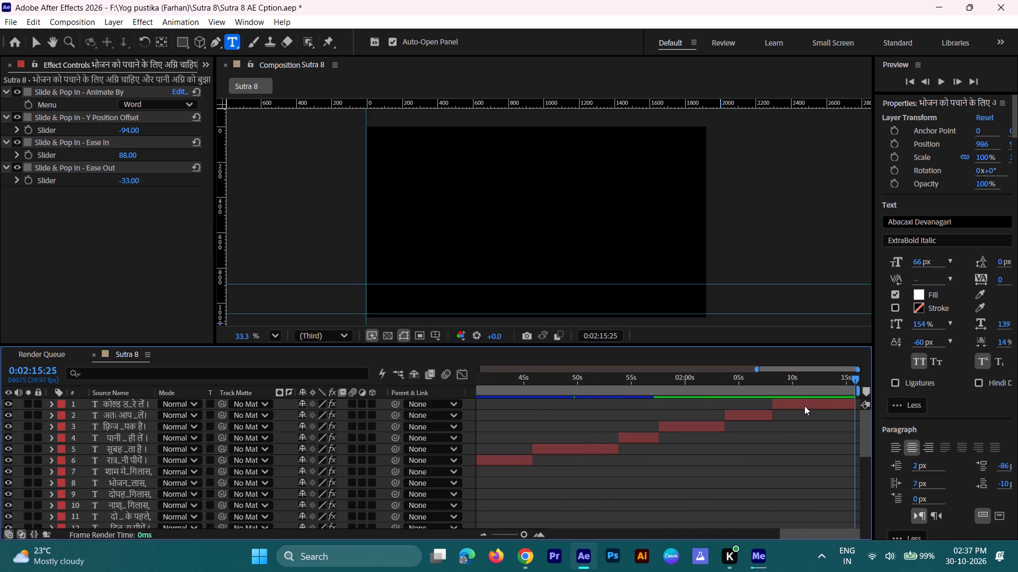
pyautogui.click(804, 406)
pyautogui.press('u')
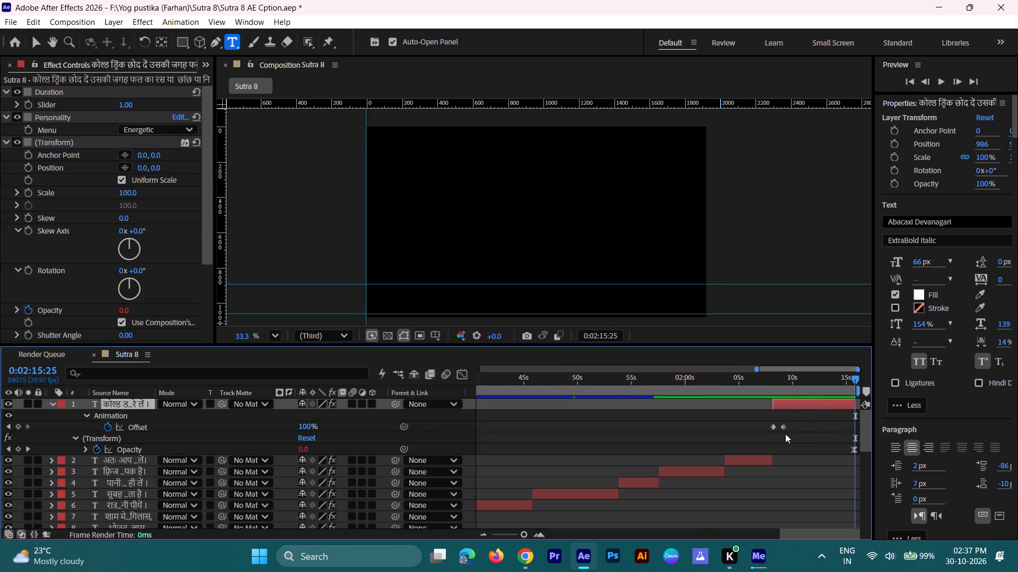
pyautogui.click(802, 386)
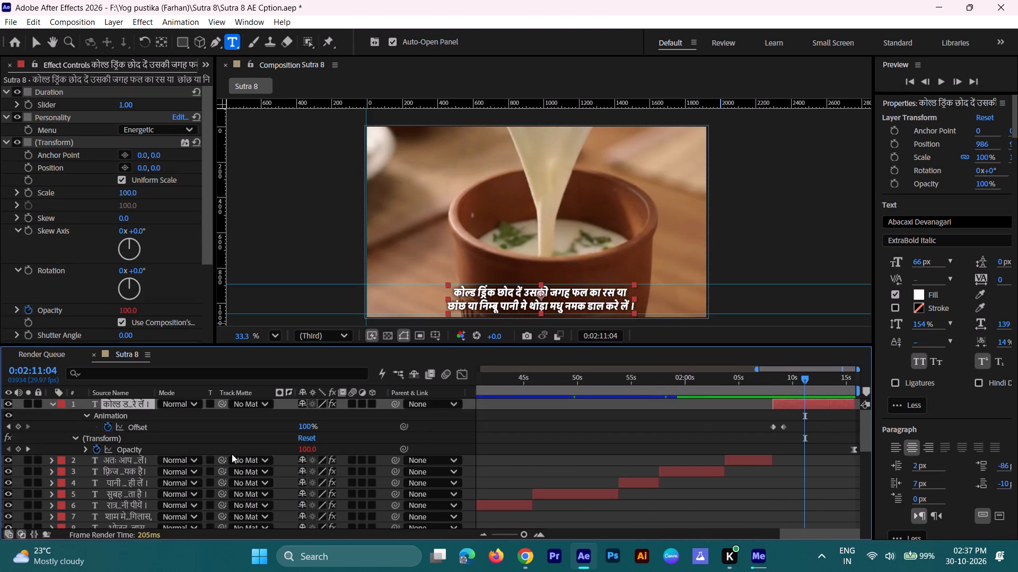
pyautogui.click(182, 444)
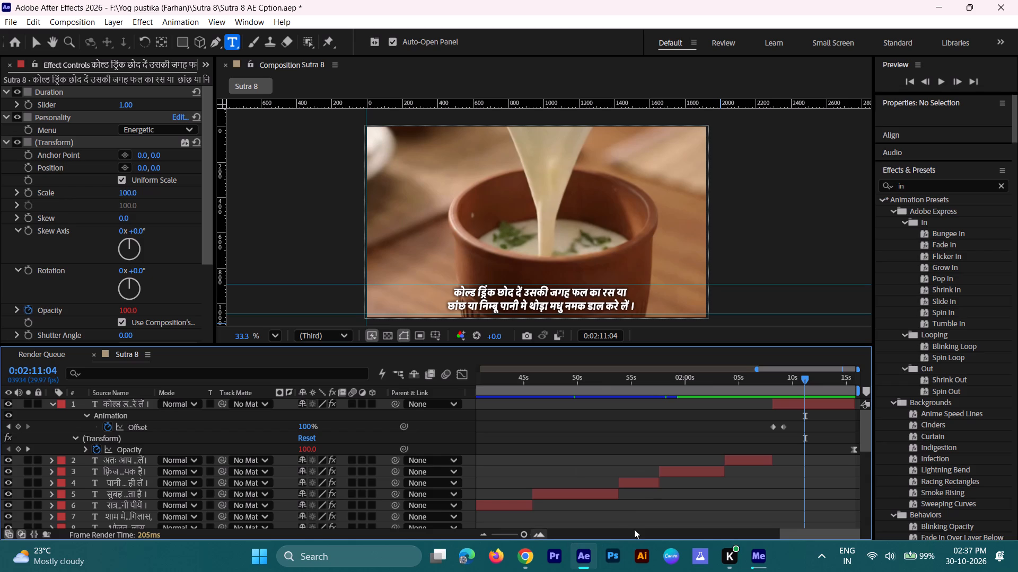
pyautogui.moveTo(811, 533); pyautogui.dragTo(821, 530)
pyautogui.moveTo(811, 379); pyautogui.dragTo(833, 383)
pyautogui.moveTo(523, 534); pyautogui.dragTo(531, 536)
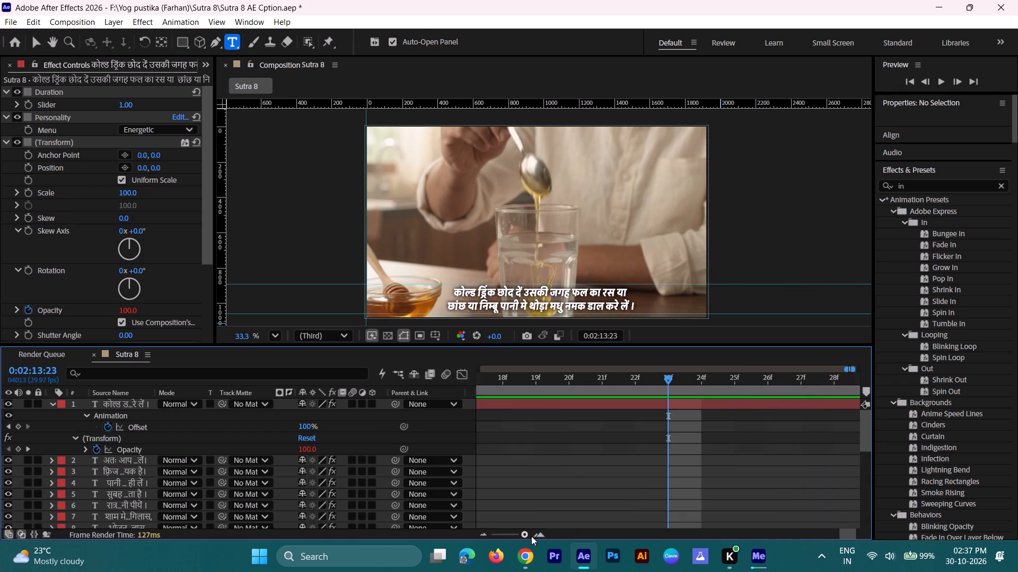
pyautogui.moveTo(531, 536); pyautogui.dragTo(530, 537)
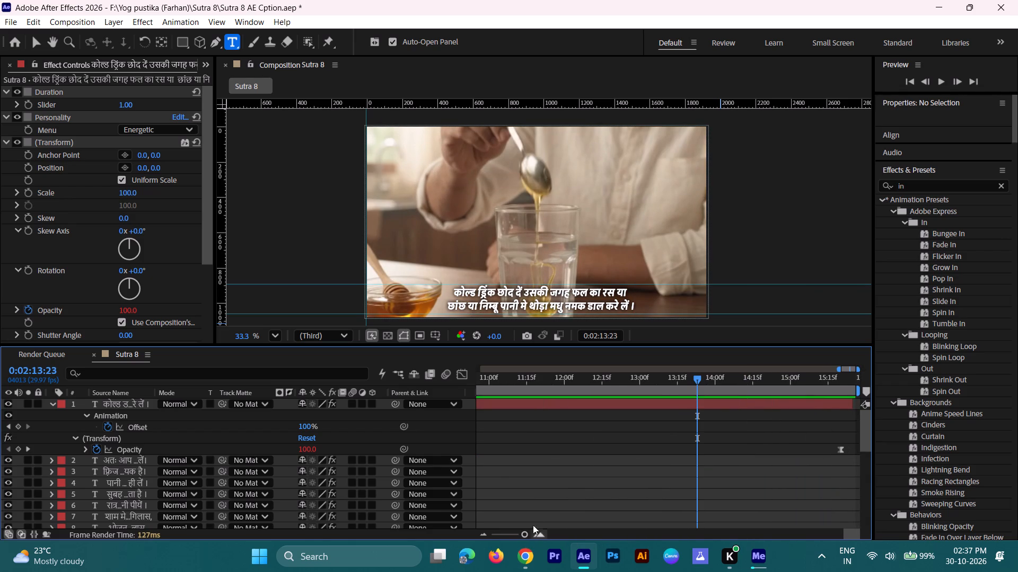
pyautogui.moveTo(778, 443); pyautogui.dragTo(854, 454)
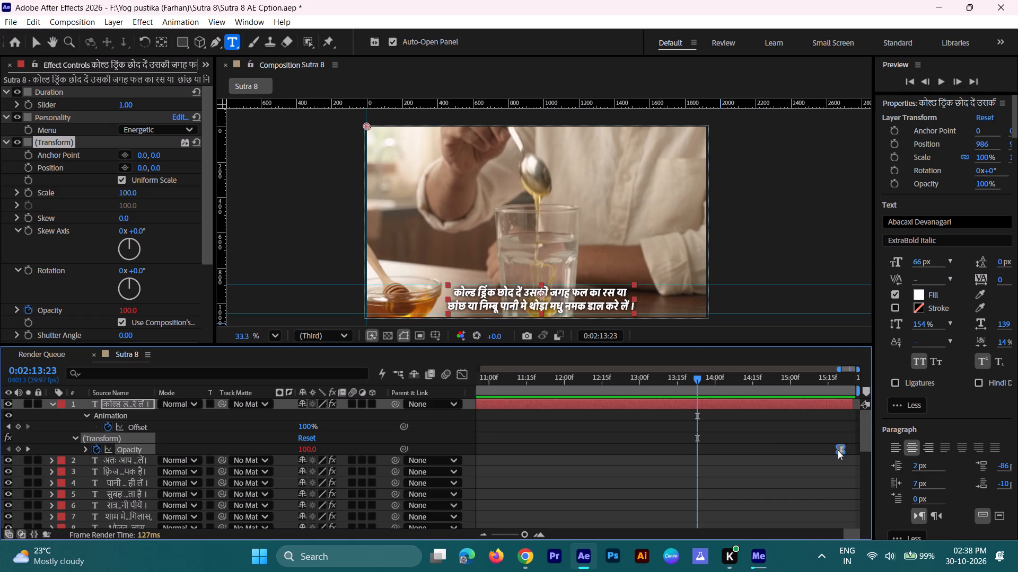
pyautogui.moveTo(839, 450); pyautogui.dragTo(771, 456)
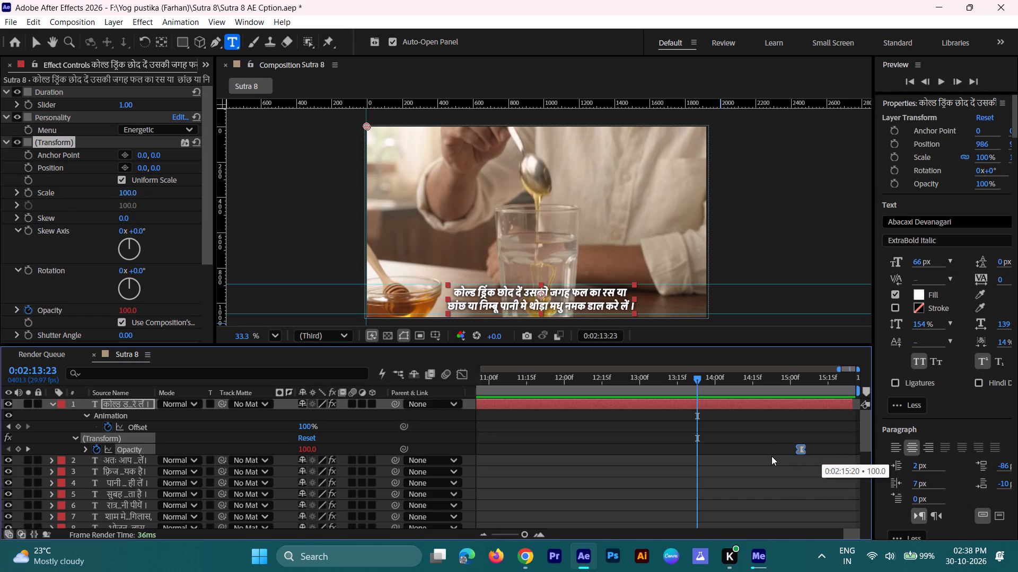
pyautogui.moveTo(771, 456); pyautogui.dragTo(755, 455)
pyautogui.press('space')
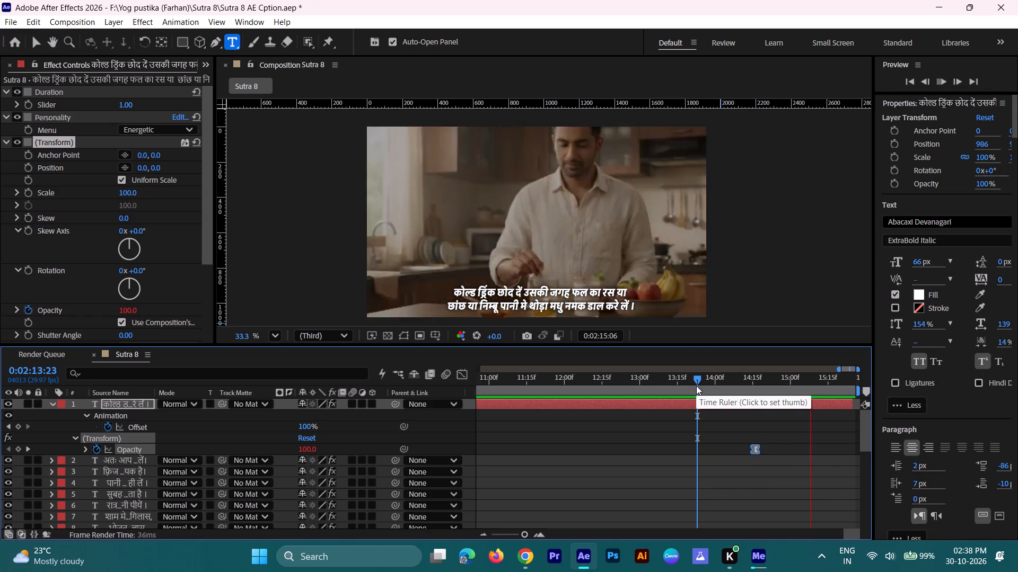
pyautogui.press('space')
pyautogui.press('space')
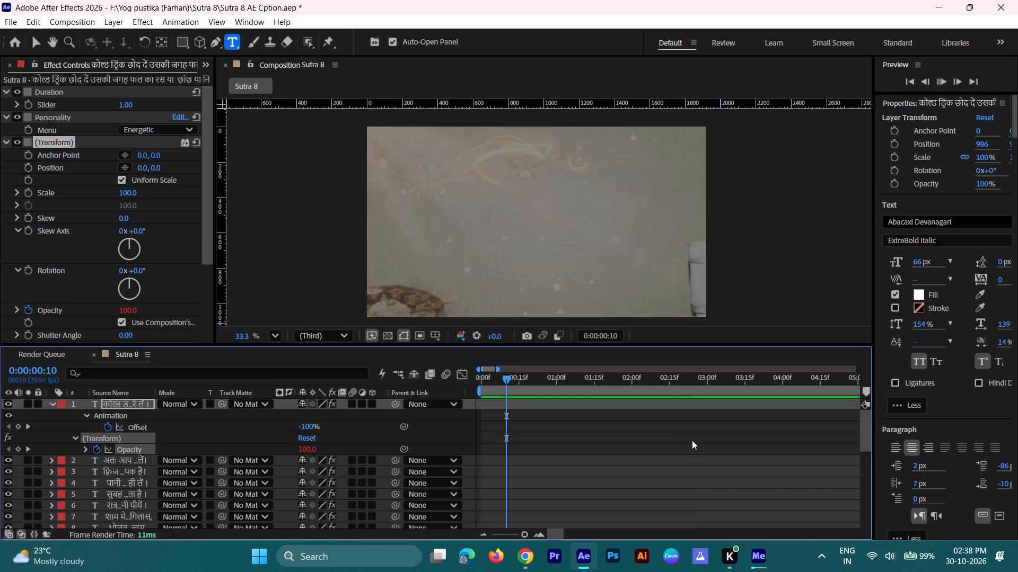
pyautogui.press('space')
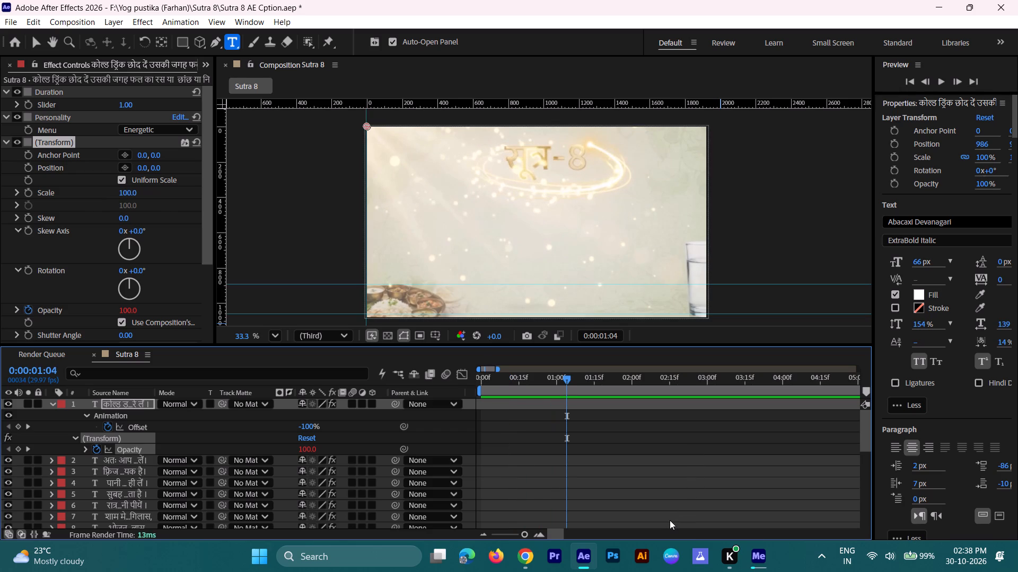
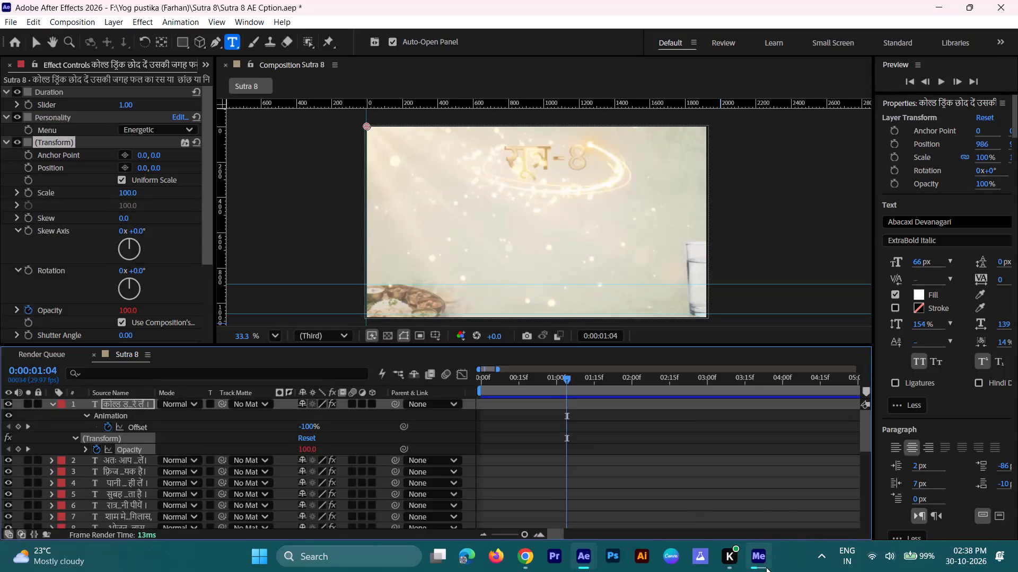
# Switch to Adobe Media Encoder to check the encoding progress of the Sutra 8 export.
pyautogui.click(766, 567)
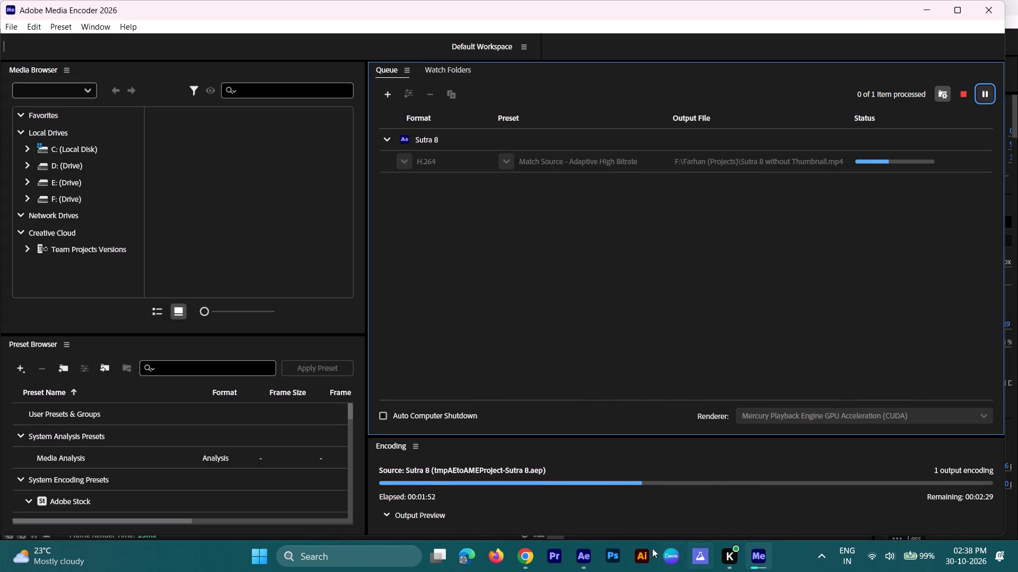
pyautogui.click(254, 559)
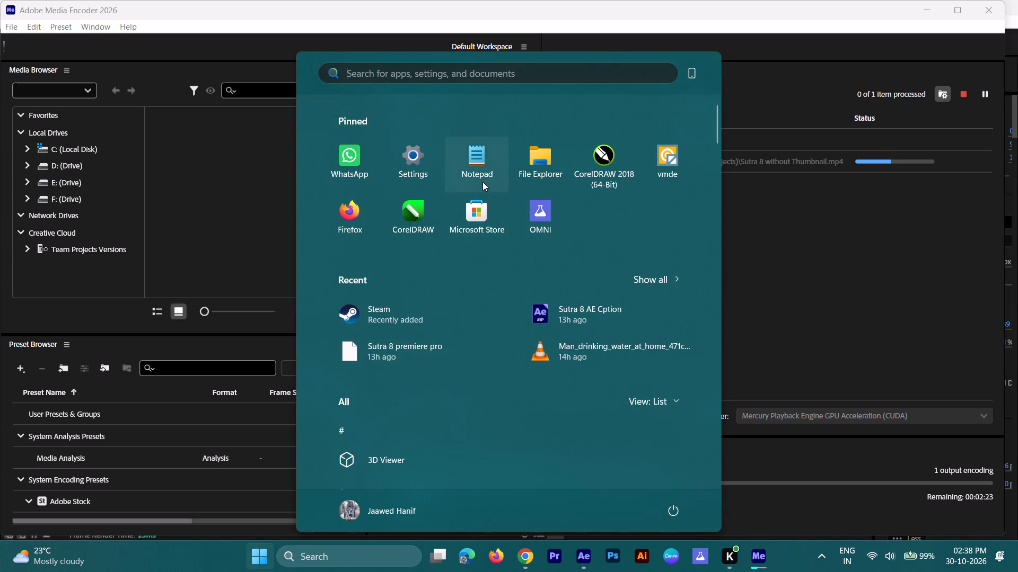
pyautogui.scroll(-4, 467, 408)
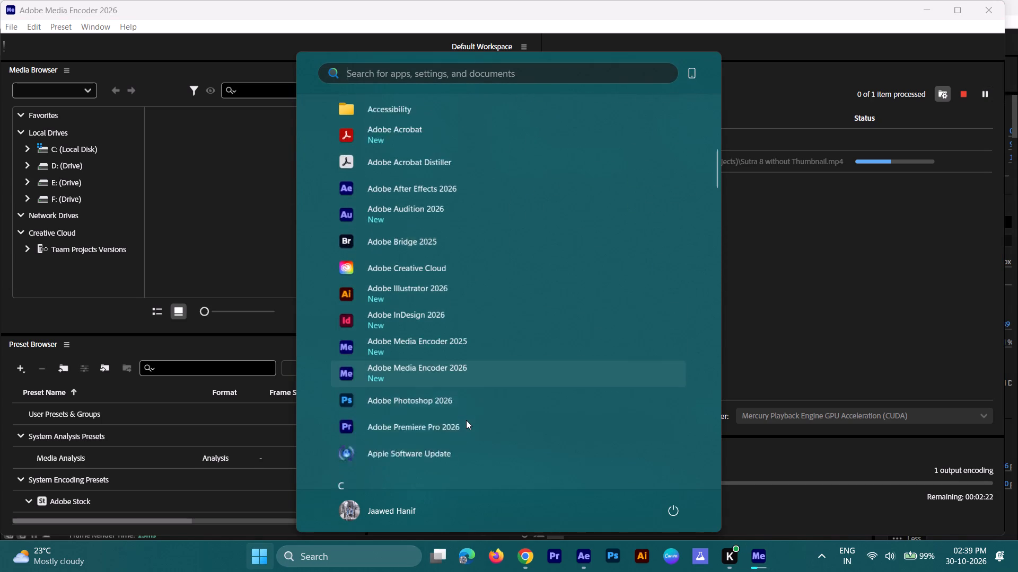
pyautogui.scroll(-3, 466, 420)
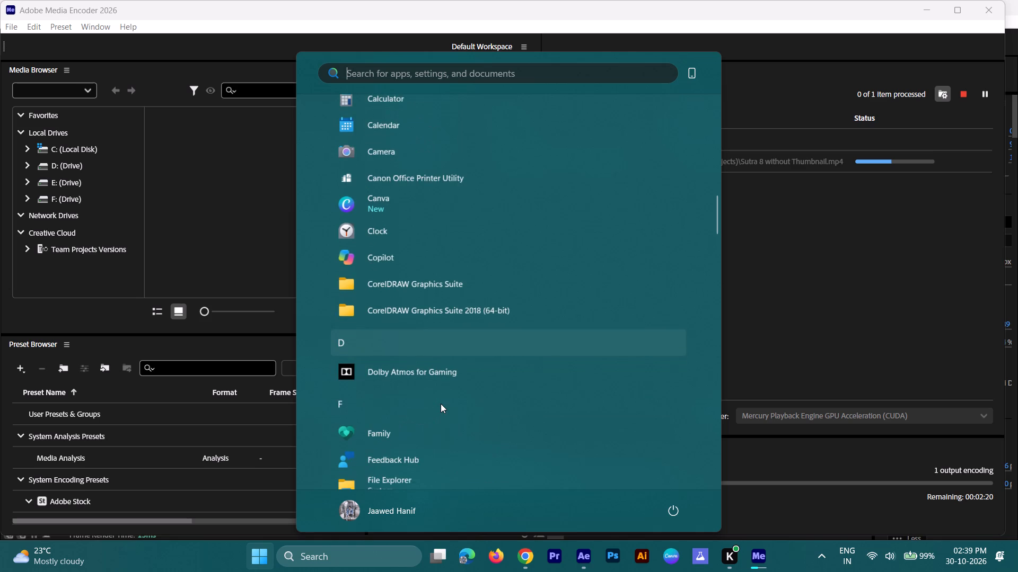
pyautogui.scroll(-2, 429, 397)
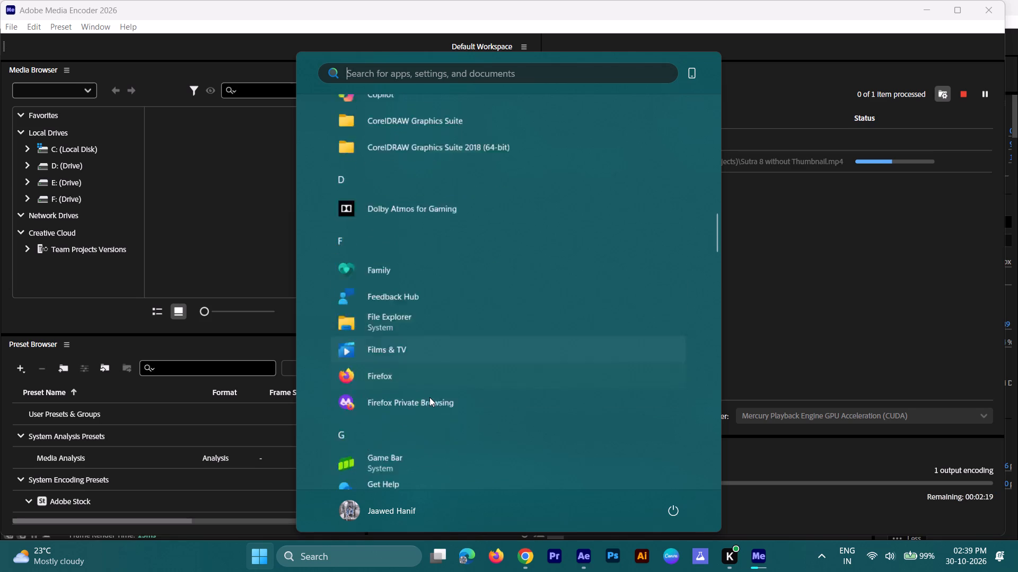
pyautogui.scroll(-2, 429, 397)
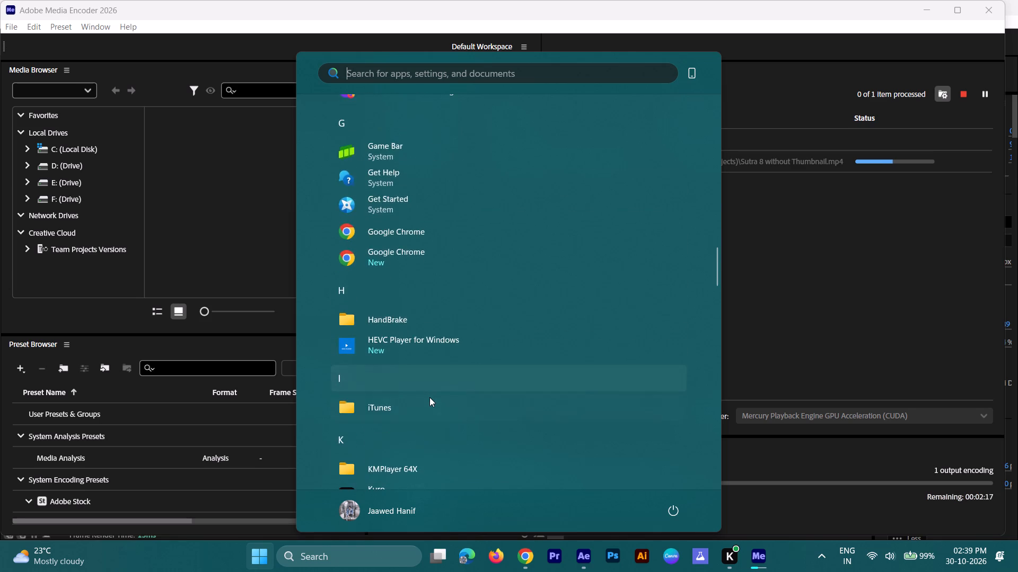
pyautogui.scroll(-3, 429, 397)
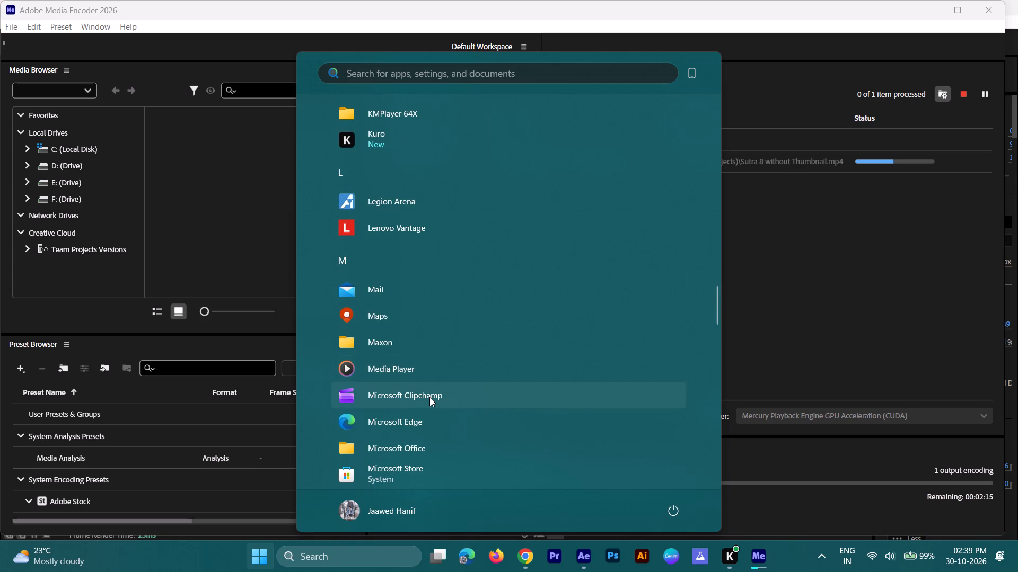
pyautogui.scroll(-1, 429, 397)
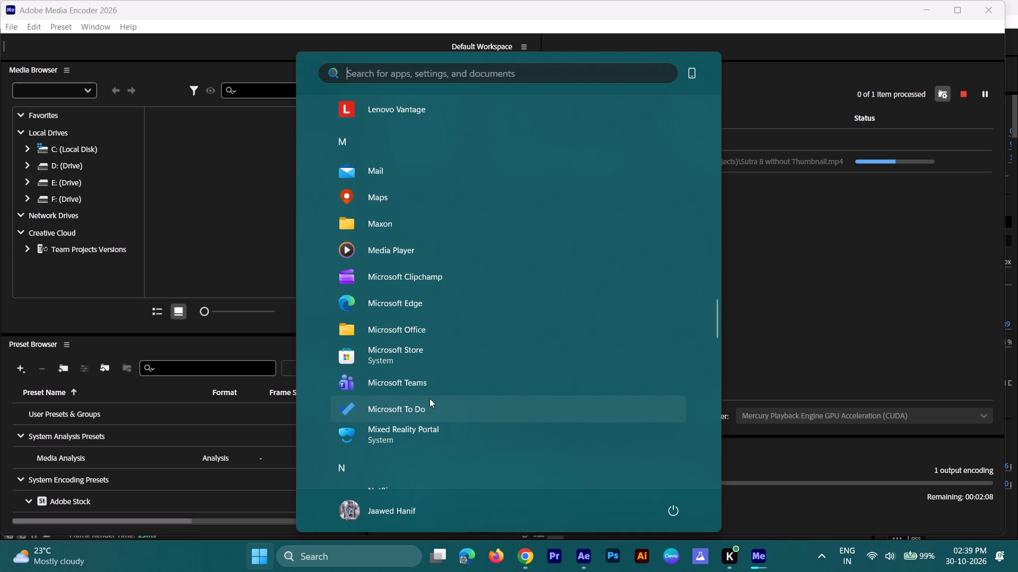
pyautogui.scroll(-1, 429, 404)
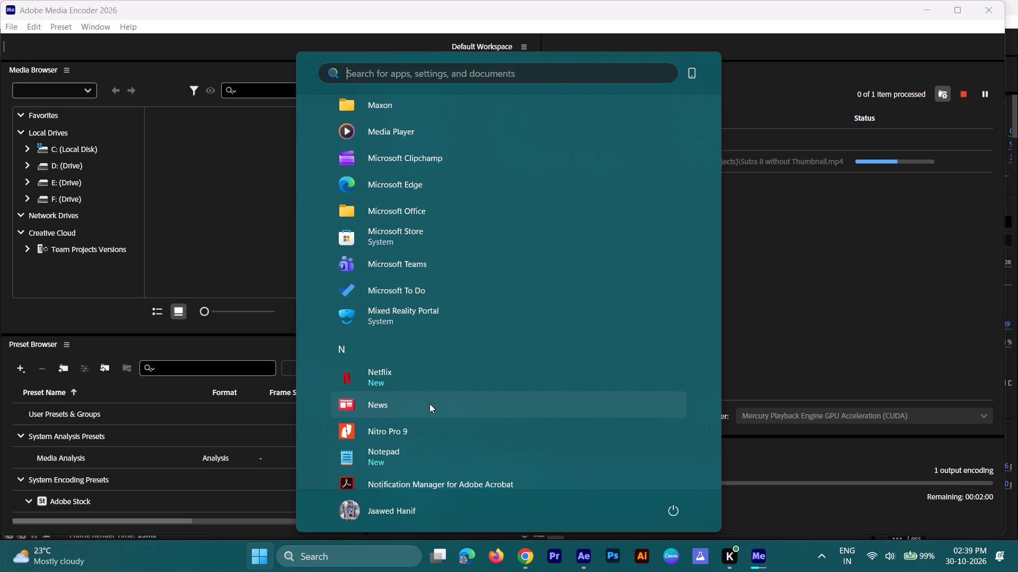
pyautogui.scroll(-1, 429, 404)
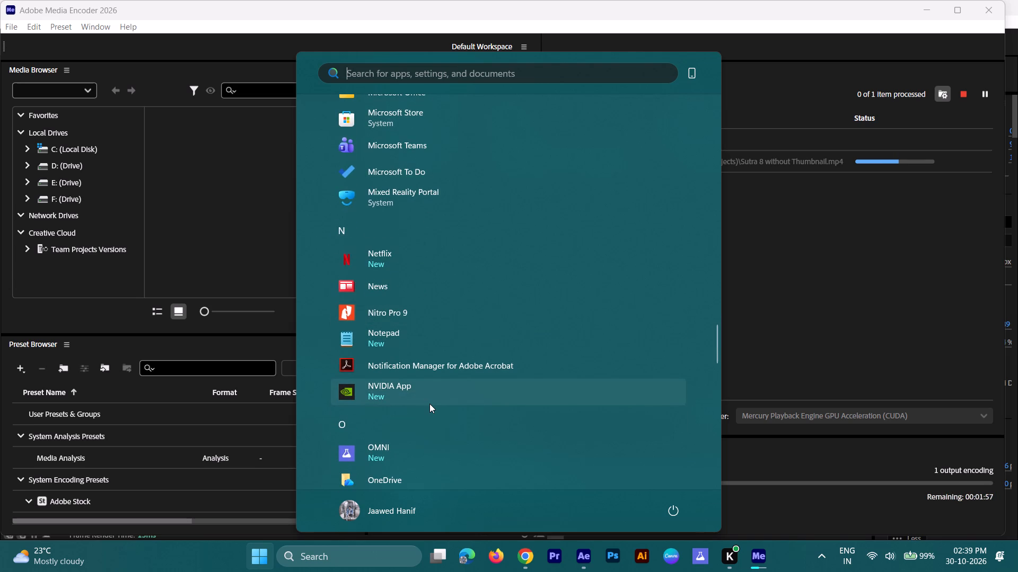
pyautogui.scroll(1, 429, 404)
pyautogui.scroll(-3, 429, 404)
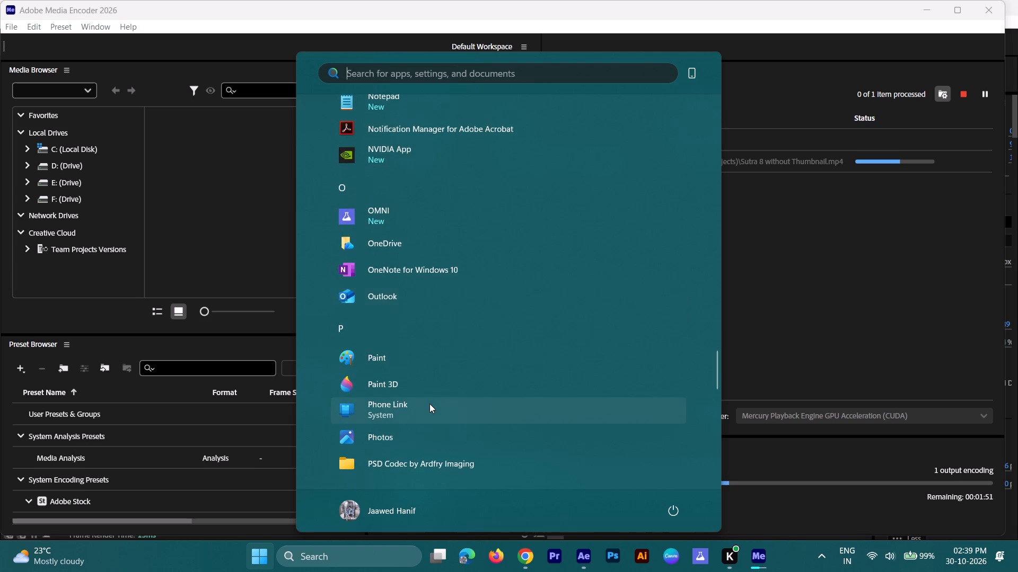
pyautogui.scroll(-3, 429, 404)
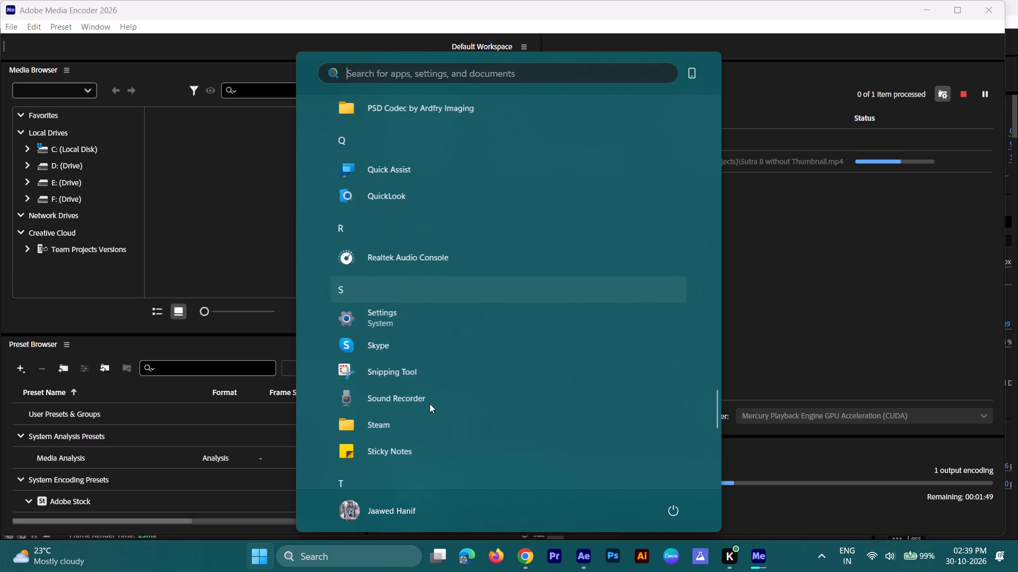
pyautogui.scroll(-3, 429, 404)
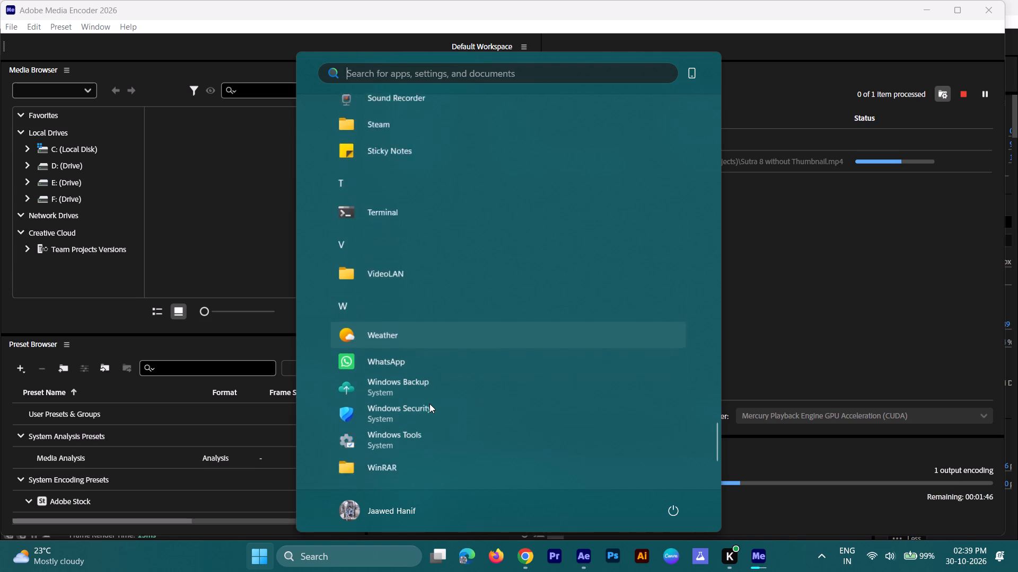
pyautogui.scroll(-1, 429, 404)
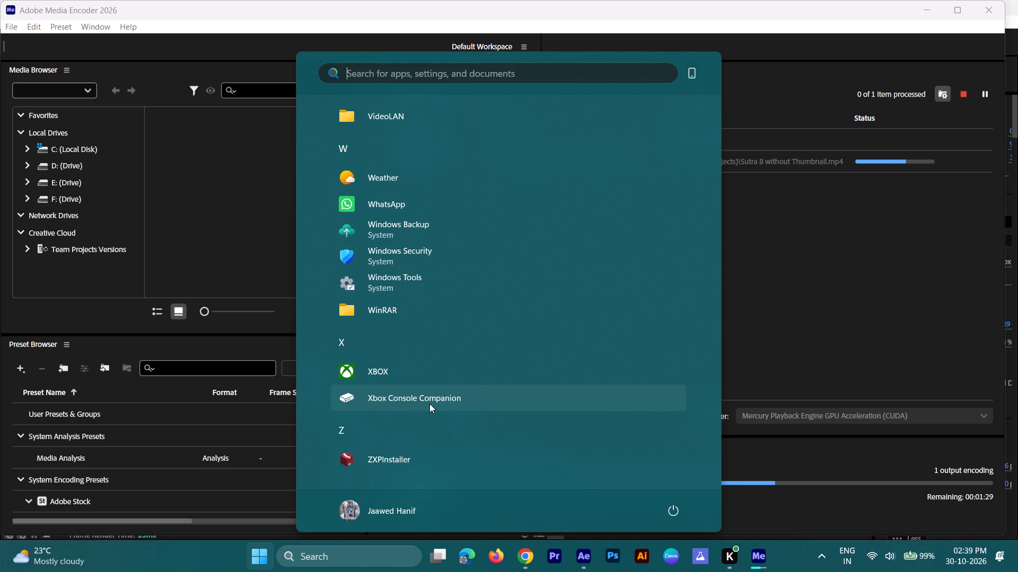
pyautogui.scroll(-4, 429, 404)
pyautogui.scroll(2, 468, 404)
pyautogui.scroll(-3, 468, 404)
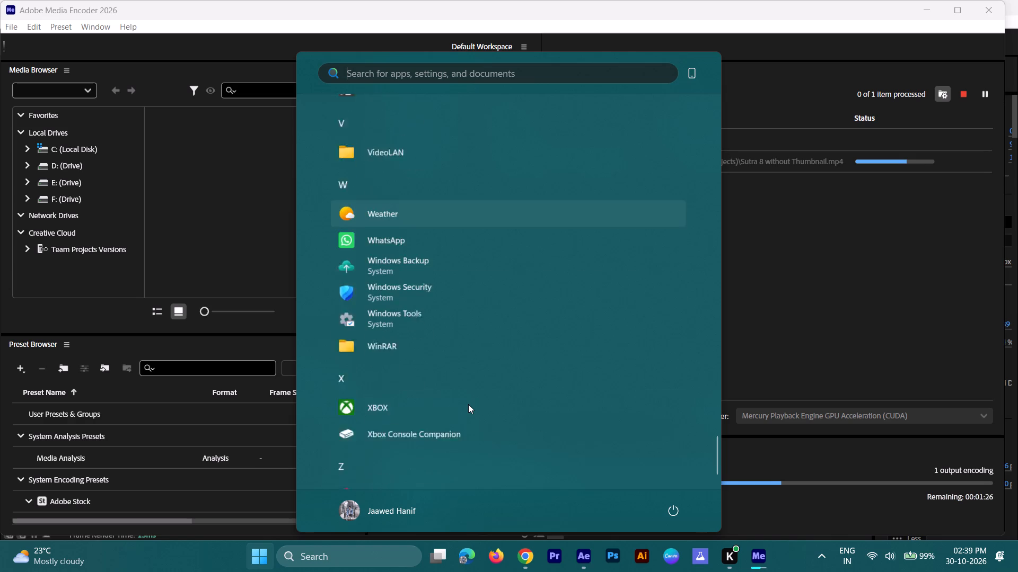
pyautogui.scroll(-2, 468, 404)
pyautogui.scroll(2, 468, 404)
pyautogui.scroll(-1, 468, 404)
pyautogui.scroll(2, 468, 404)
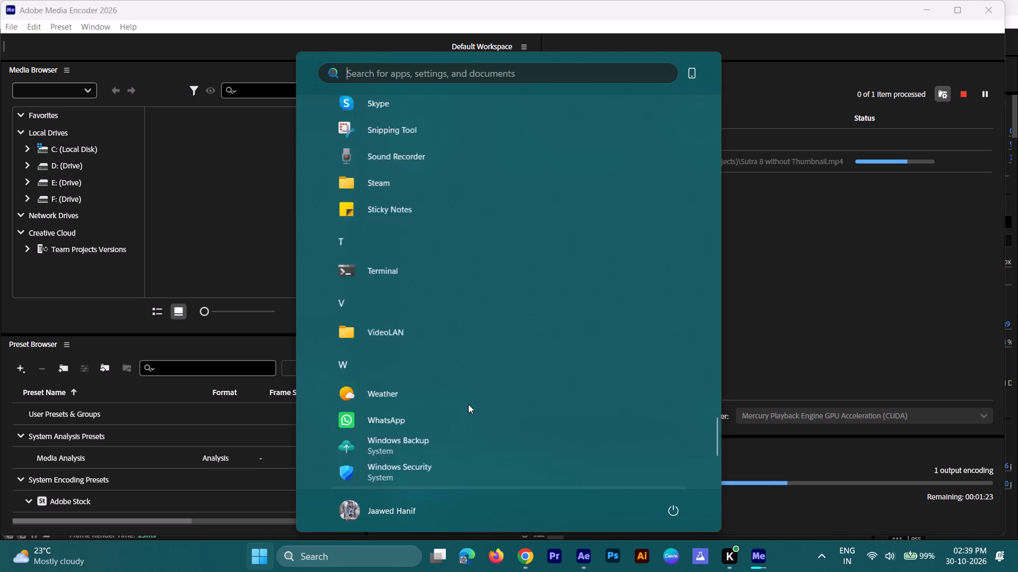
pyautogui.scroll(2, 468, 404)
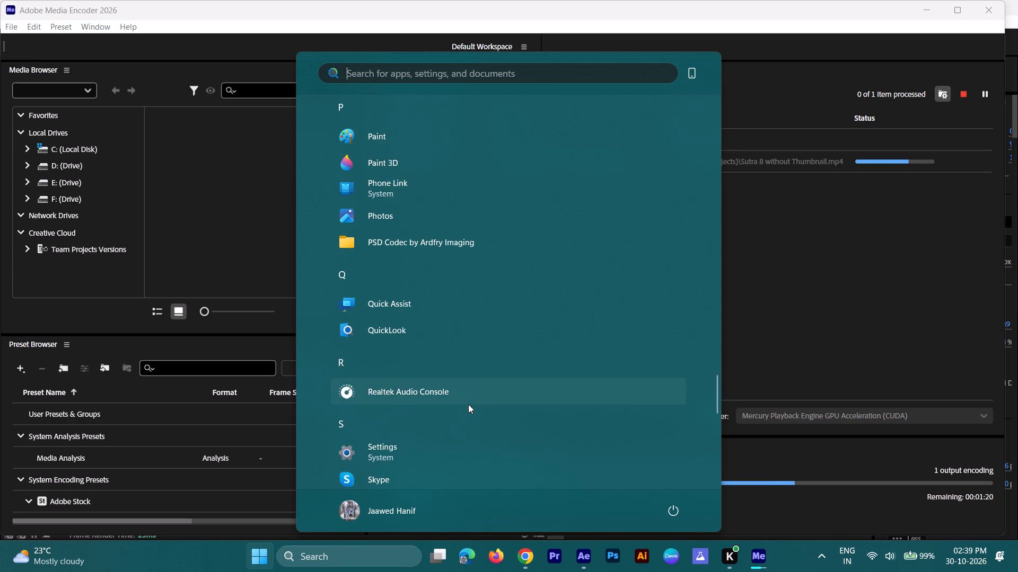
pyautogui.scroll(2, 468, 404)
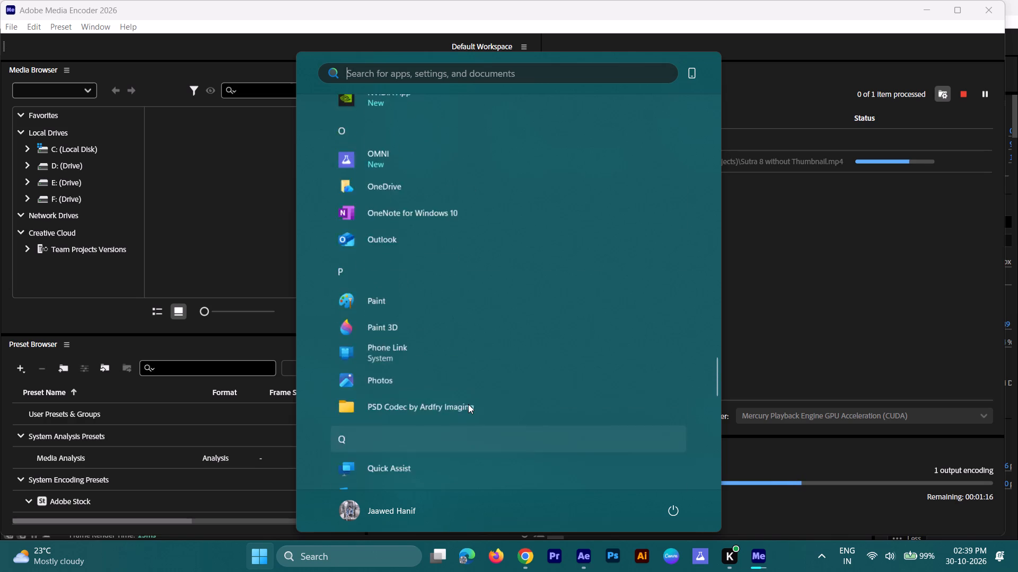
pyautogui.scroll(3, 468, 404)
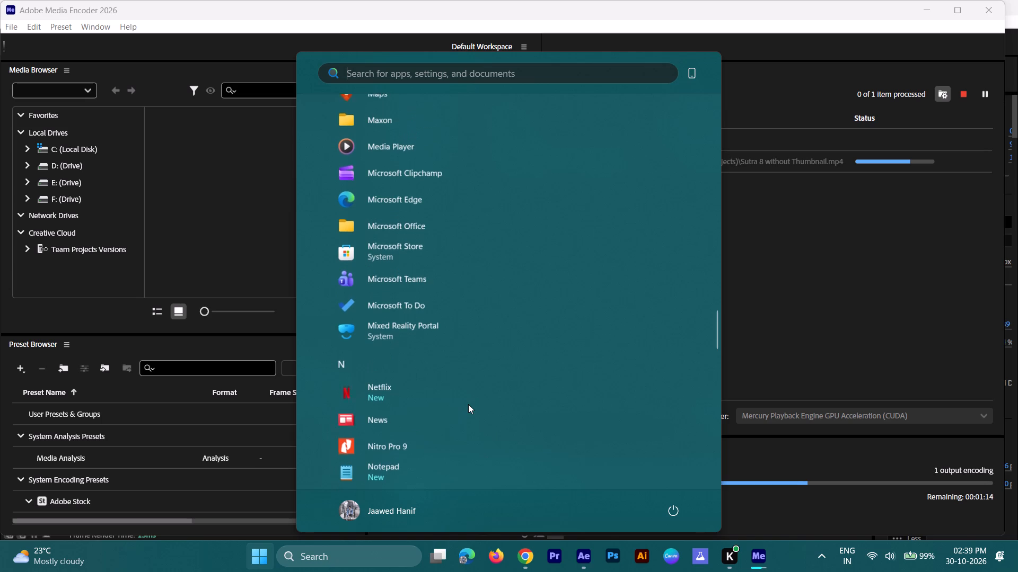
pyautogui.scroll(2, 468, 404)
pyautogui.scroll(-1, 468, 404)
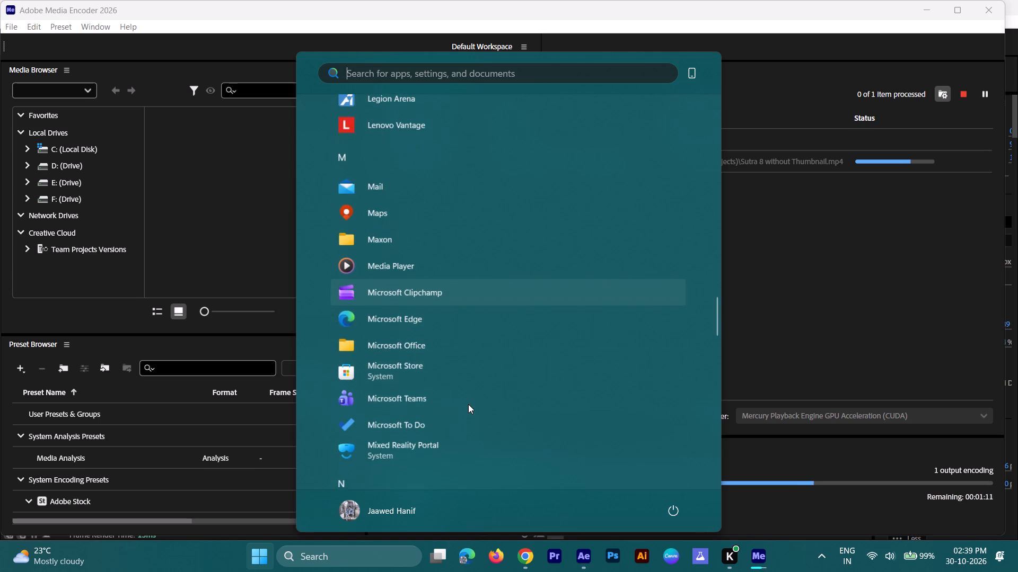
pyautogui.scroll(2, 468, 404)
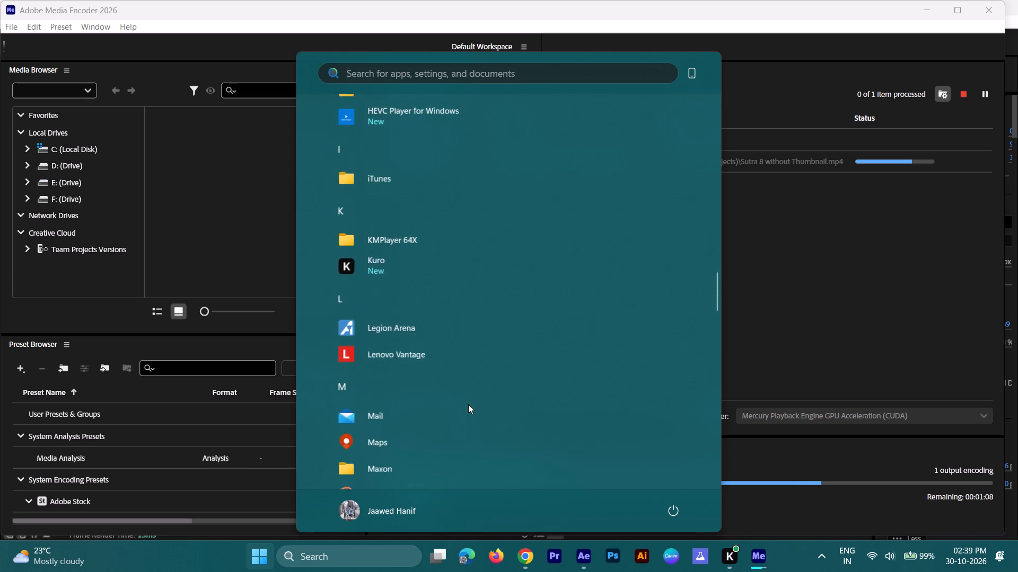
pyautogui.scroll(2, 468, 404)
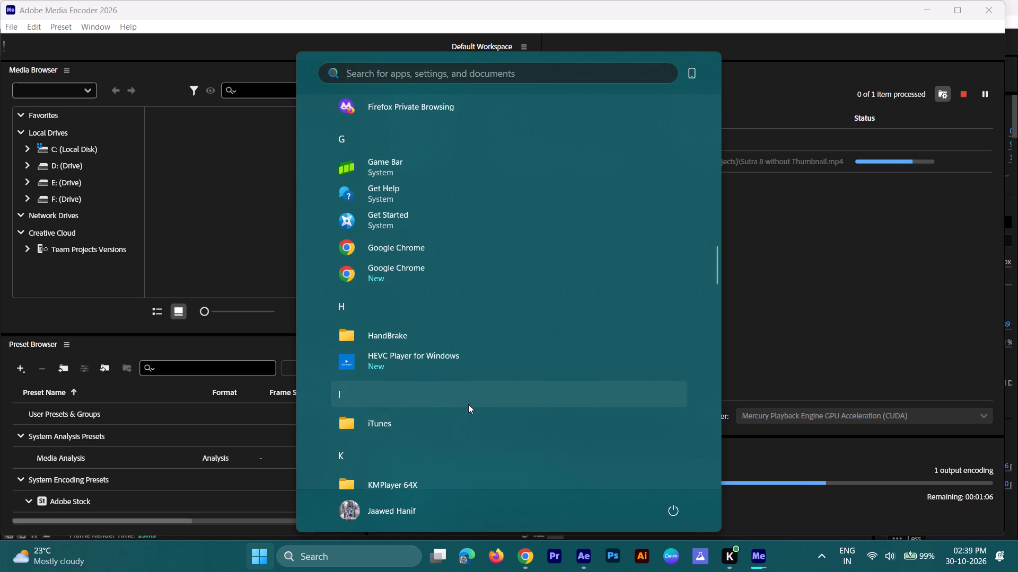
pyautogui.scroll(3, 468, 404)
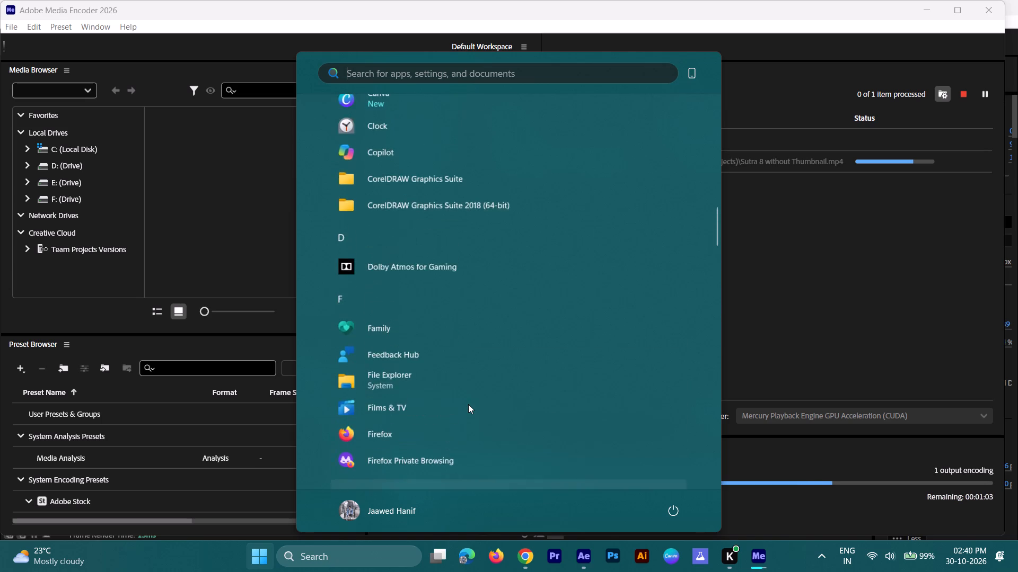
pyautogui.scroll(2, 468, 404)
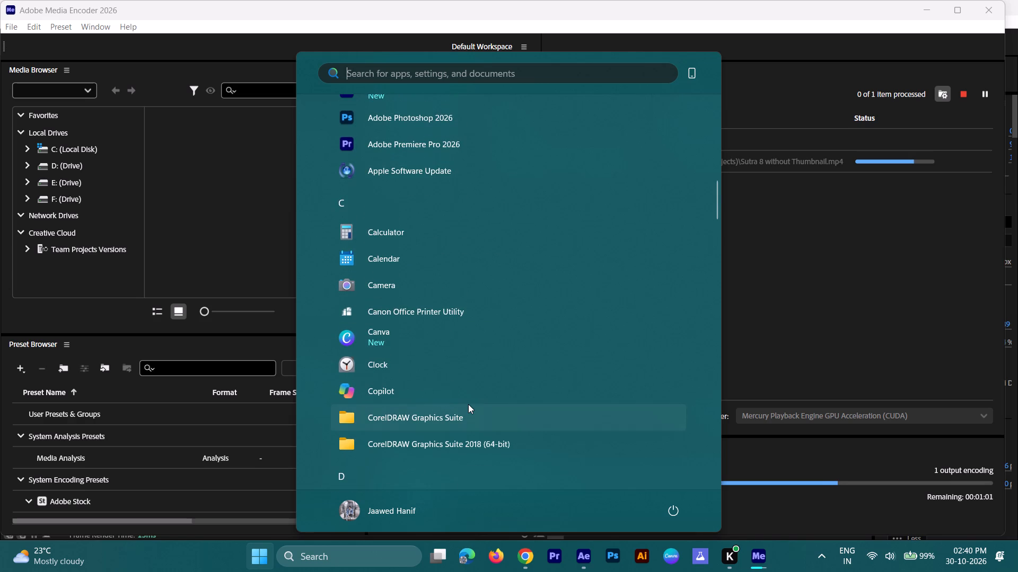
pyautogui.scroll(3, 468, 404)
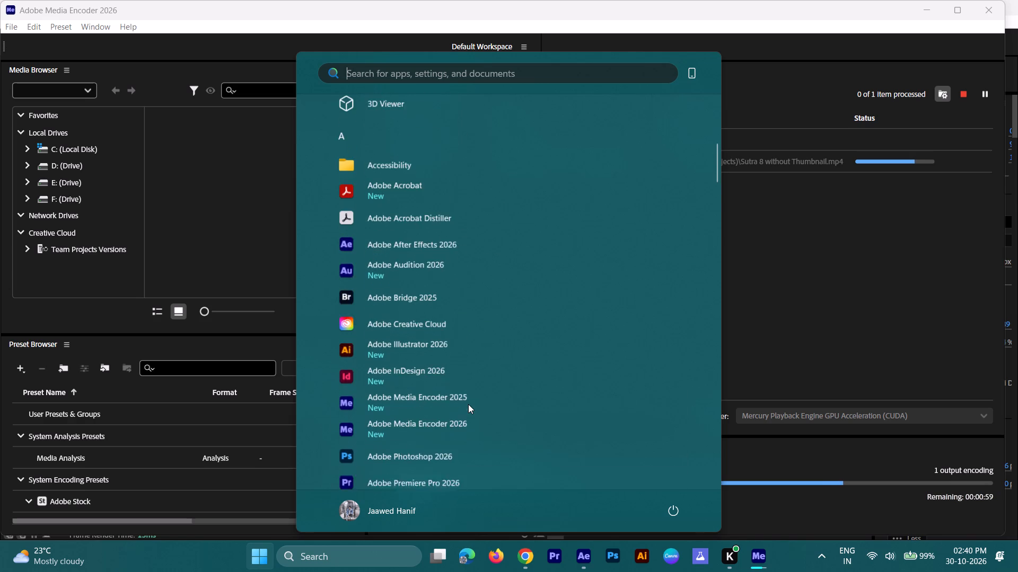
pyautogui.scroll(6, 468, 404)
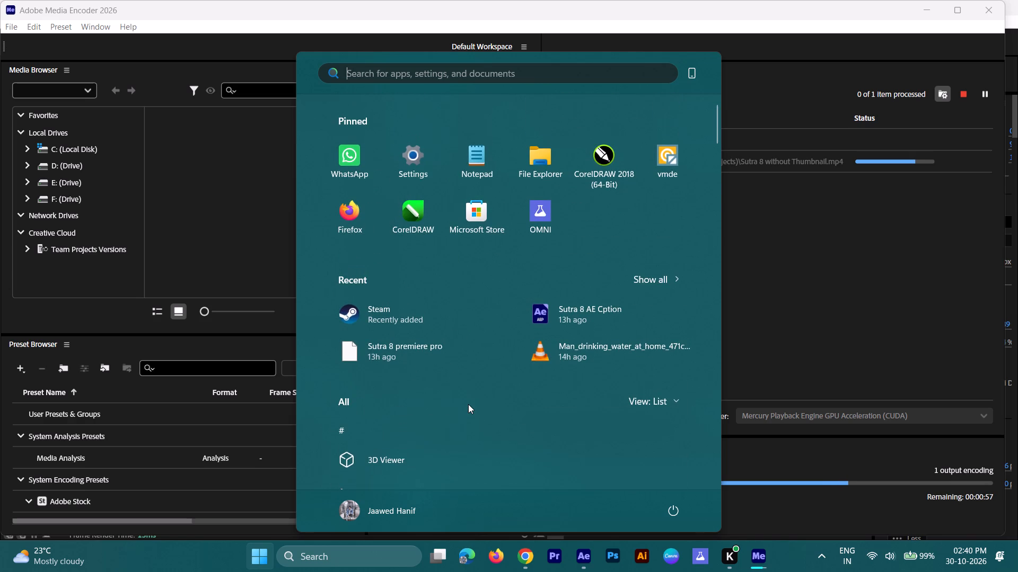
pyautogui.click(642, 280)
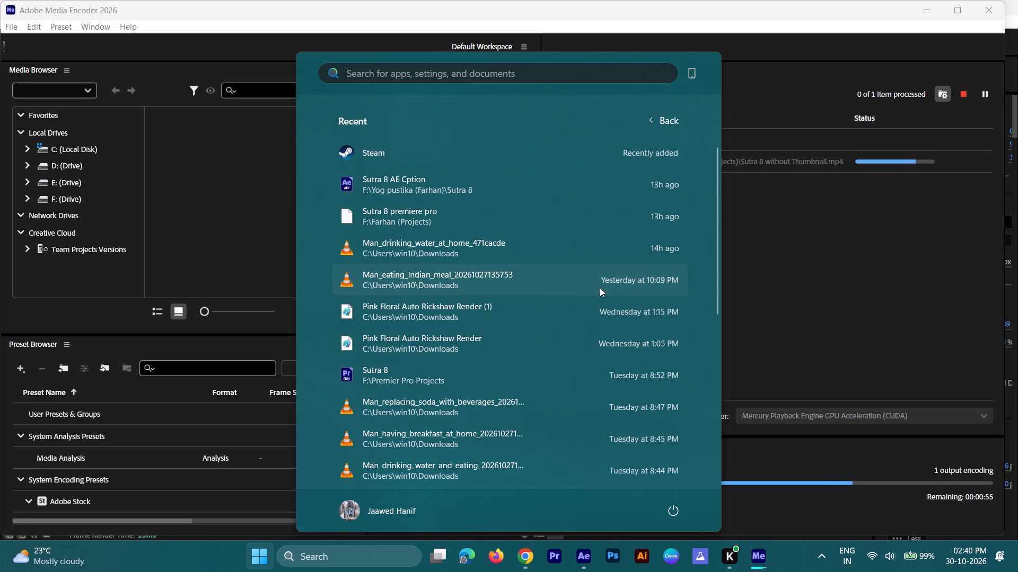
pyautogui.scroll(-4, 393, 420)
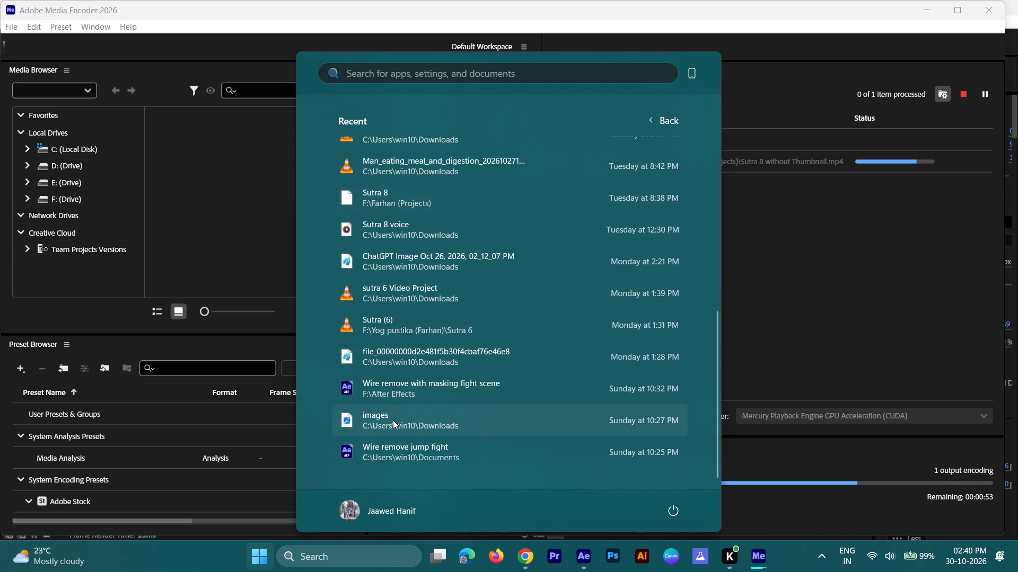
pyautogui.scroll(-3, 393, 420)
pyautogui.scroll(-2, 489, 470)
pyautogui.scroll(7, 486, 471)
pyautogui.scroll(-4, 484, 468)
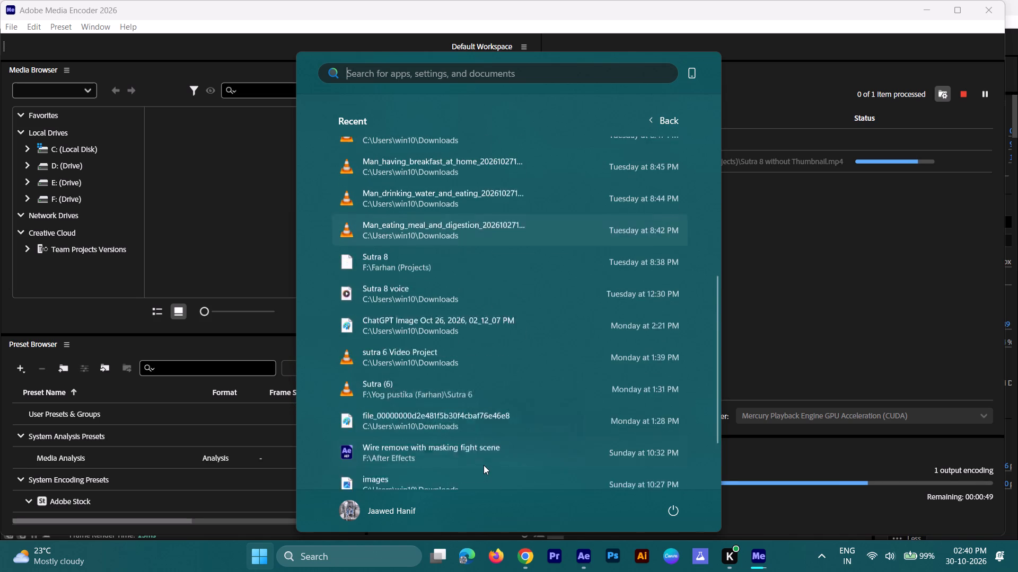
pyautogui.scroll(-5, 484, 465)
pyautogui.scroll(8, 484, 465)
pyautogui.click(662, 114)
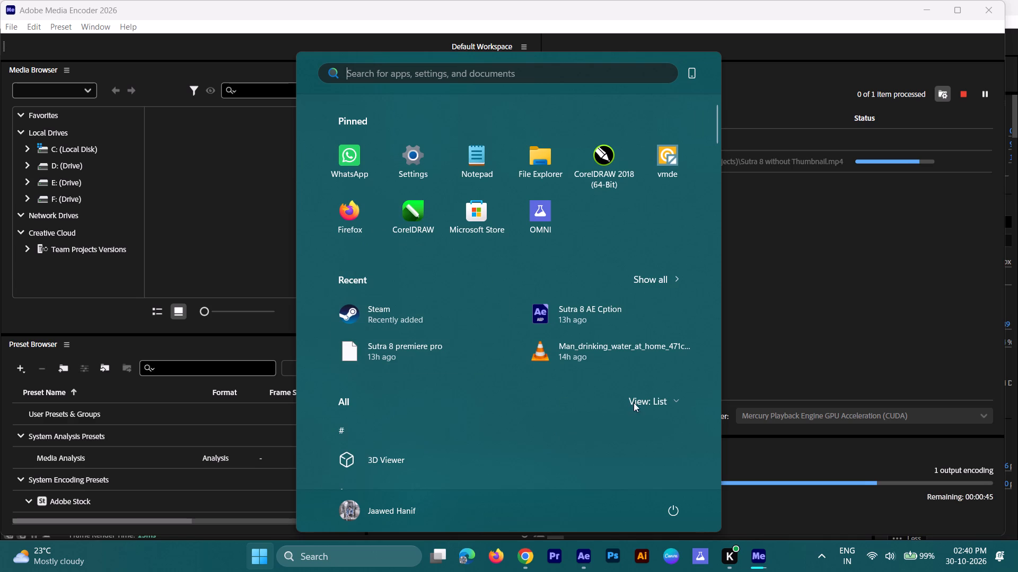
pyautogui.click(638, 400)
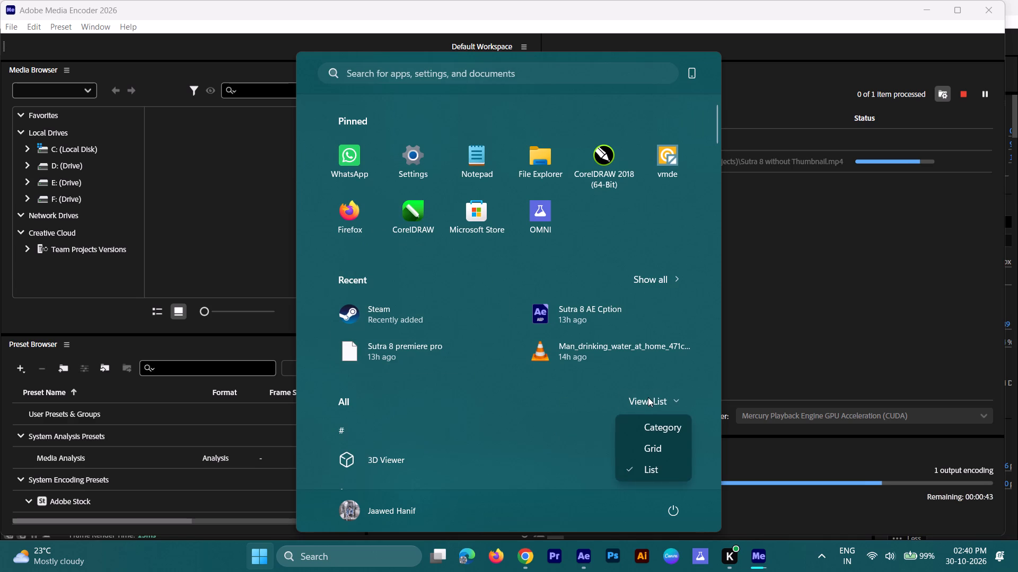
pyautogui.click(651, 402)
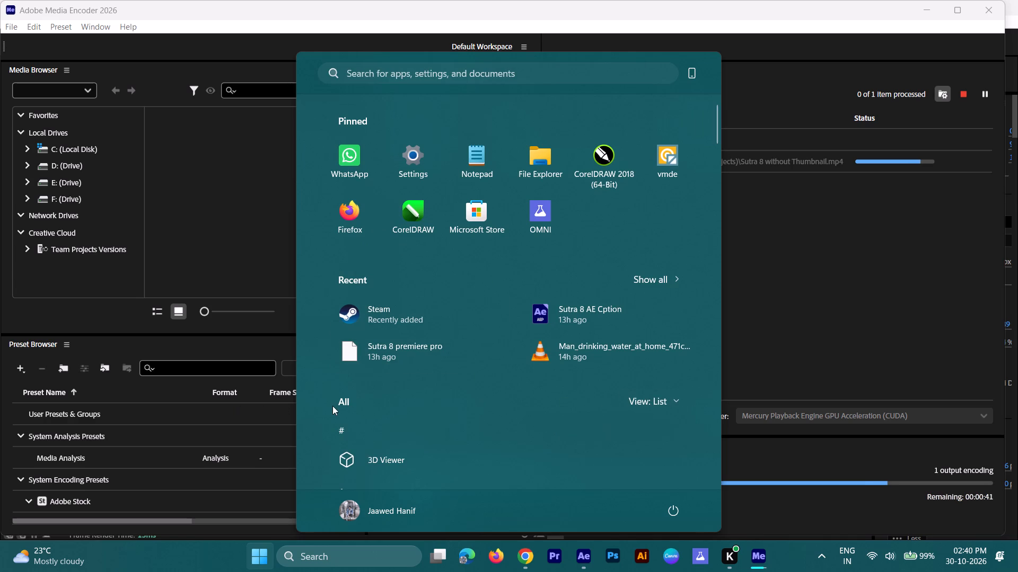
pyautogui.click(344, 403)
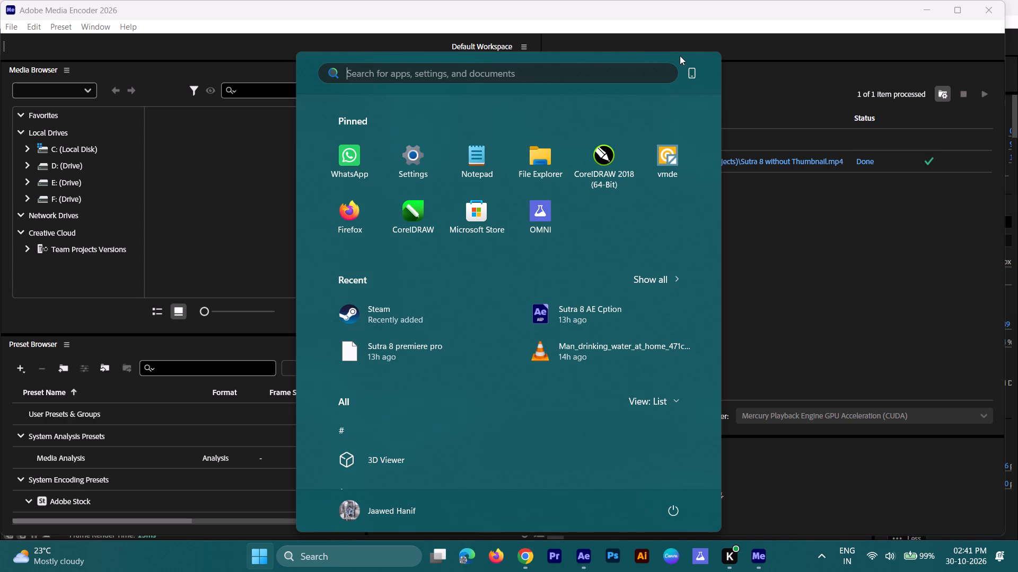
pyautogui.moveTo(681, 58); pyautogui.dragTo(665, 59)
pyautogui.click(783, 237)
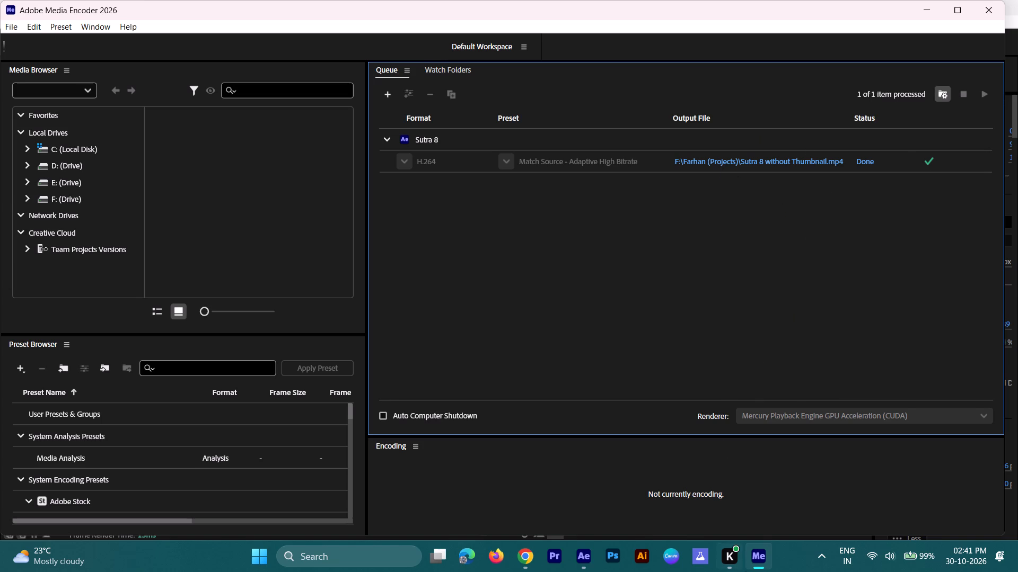
# Toggle between the After Effects project and Media Encoder to check the Sutra 8 export's status in the queue.
pyautogui.click(752, 556)
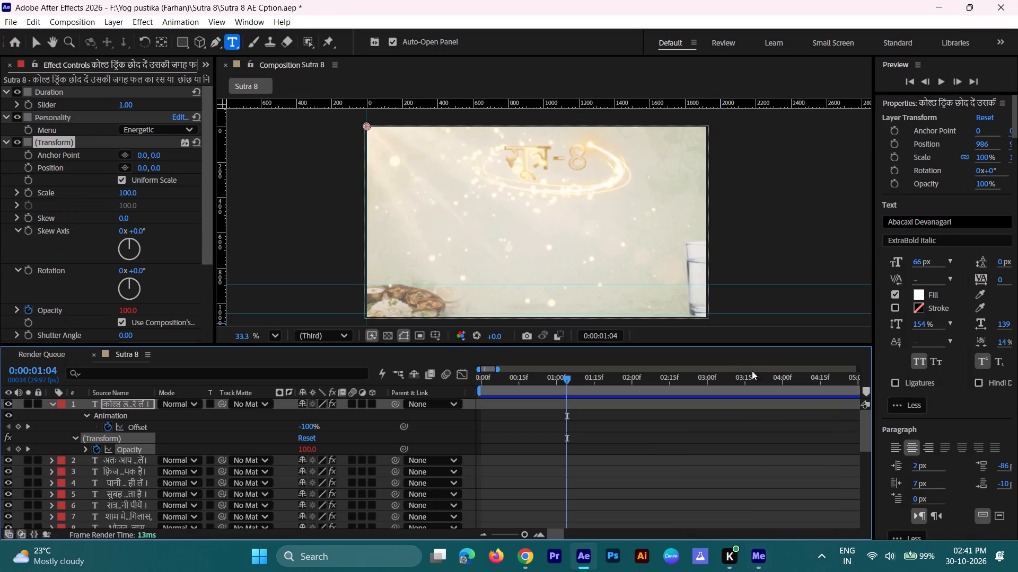
pyautogui.click(765, 552)
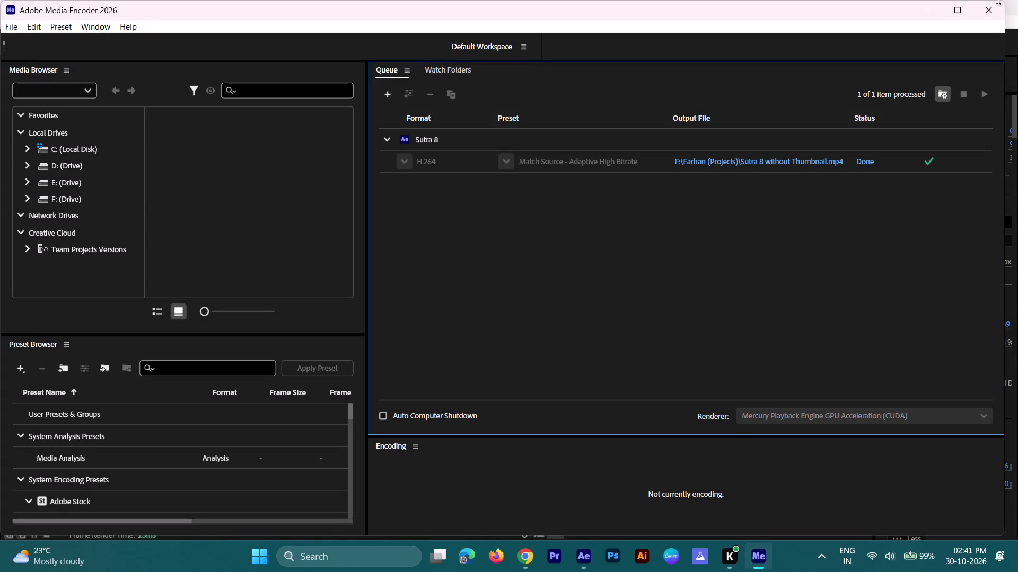
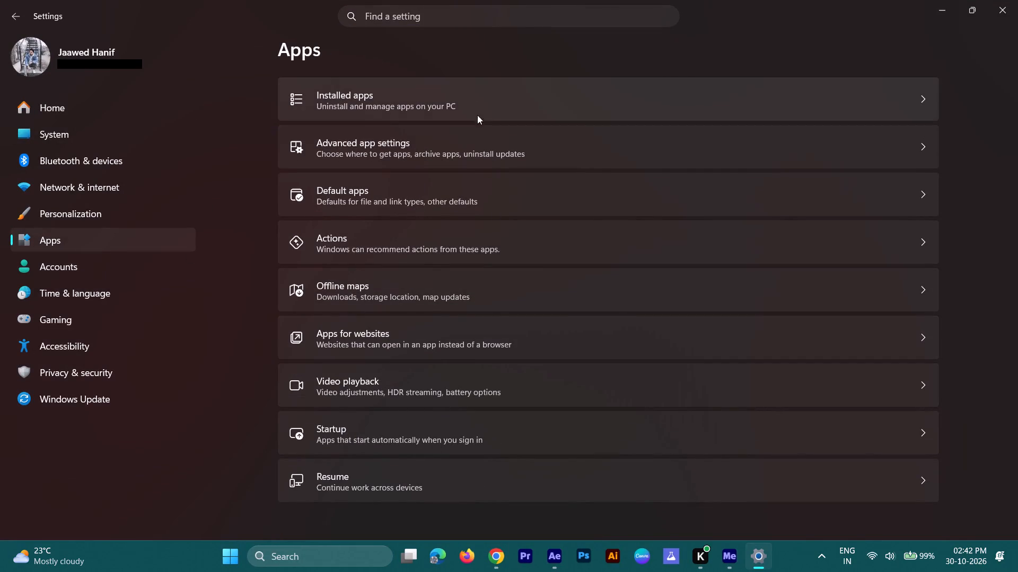
pyautogui.click(472, 103)
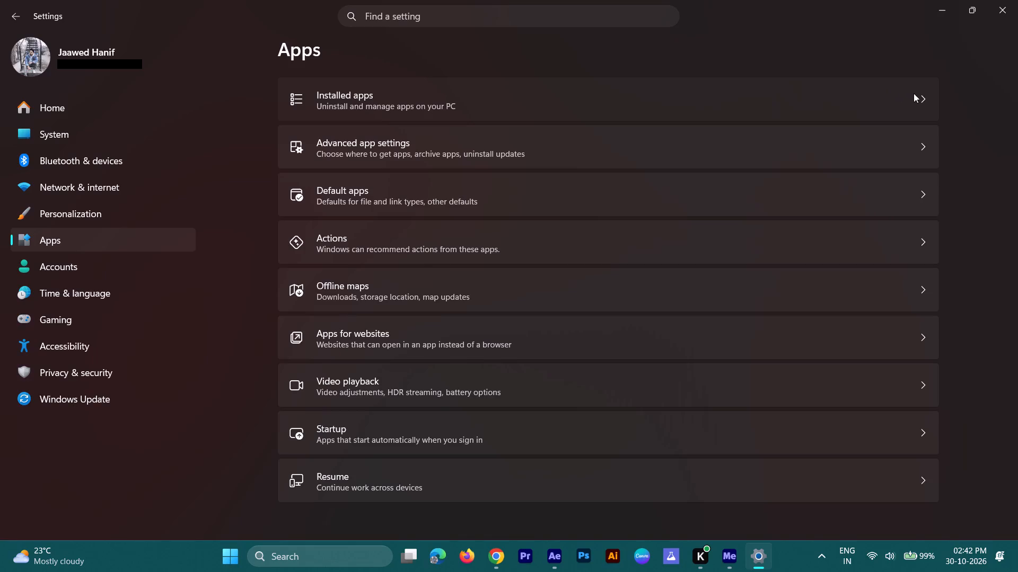
pyautogui.click(921, 96)
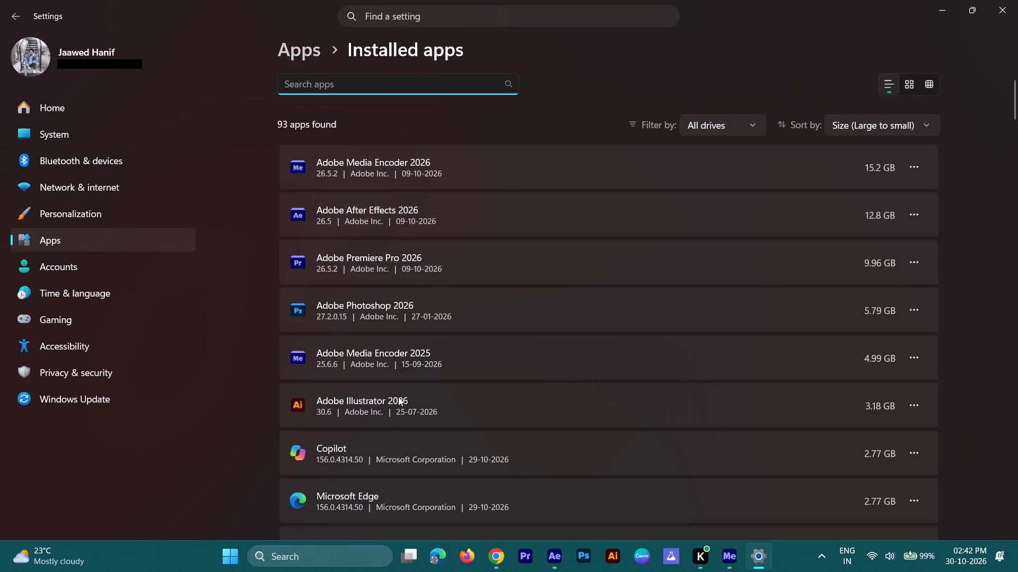
# Look through the whole list of installed apps, sorted by size, down to the related settings.
pyautogui.scroll(-3, 396, 383)
pyautogui.scroll(1, 399, 383)
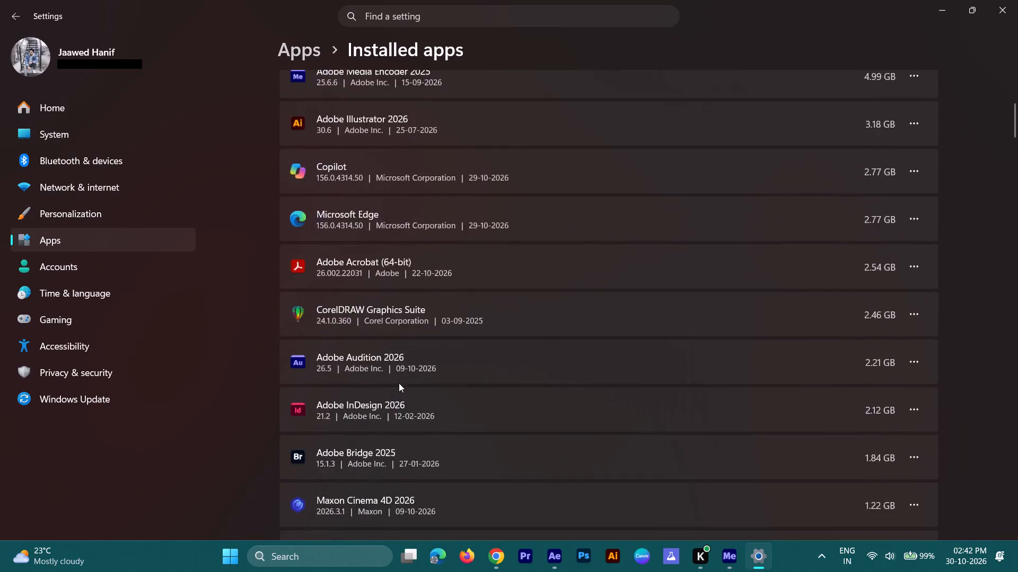
pyautogui.scroll(-4, 399, 383)
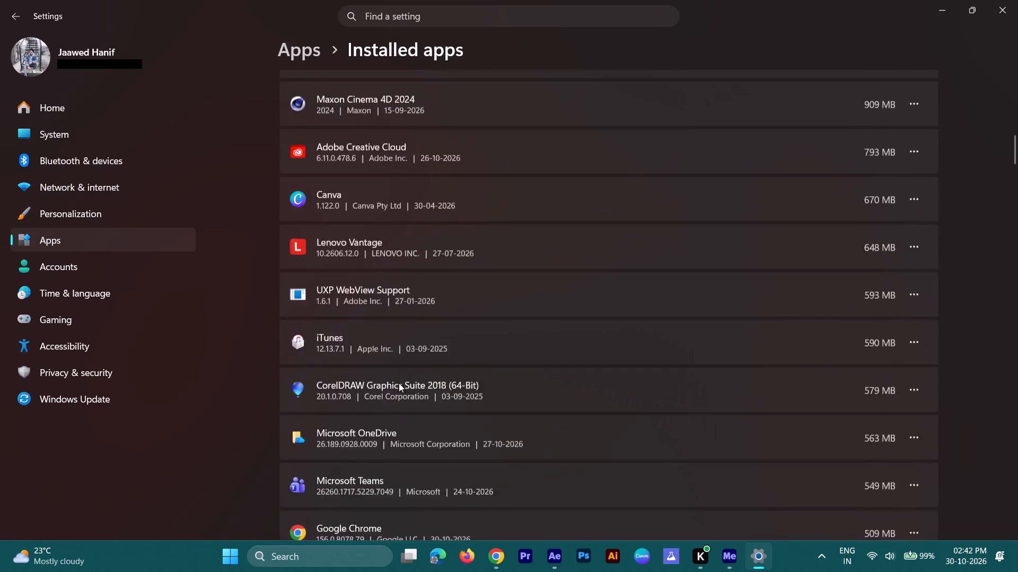
pyautogui.scroll(-1, 411, 347)
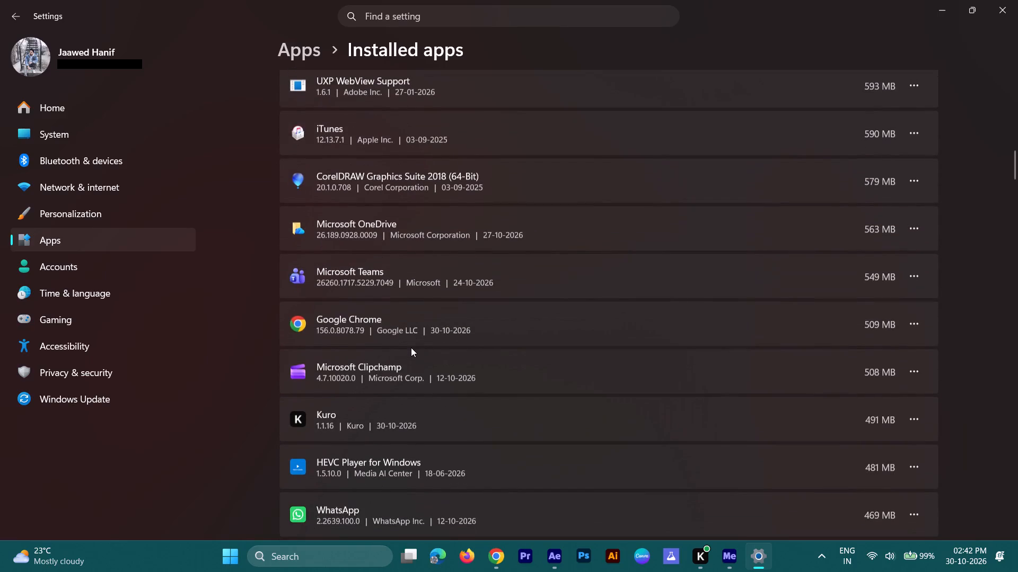
pyautogui.scroll(-4, 411, 347)
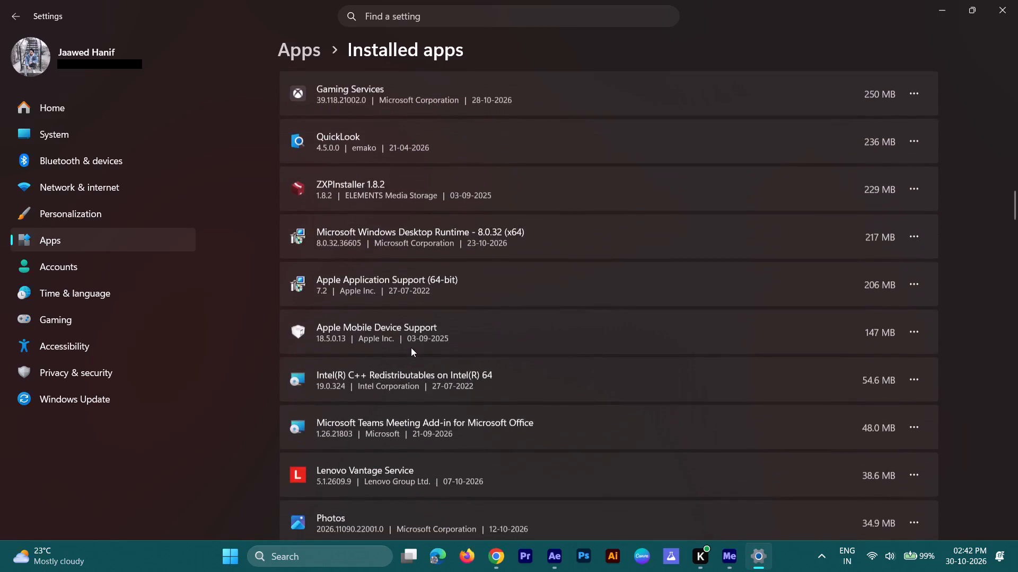
pyautogui.scroll(-3, 411, 347)
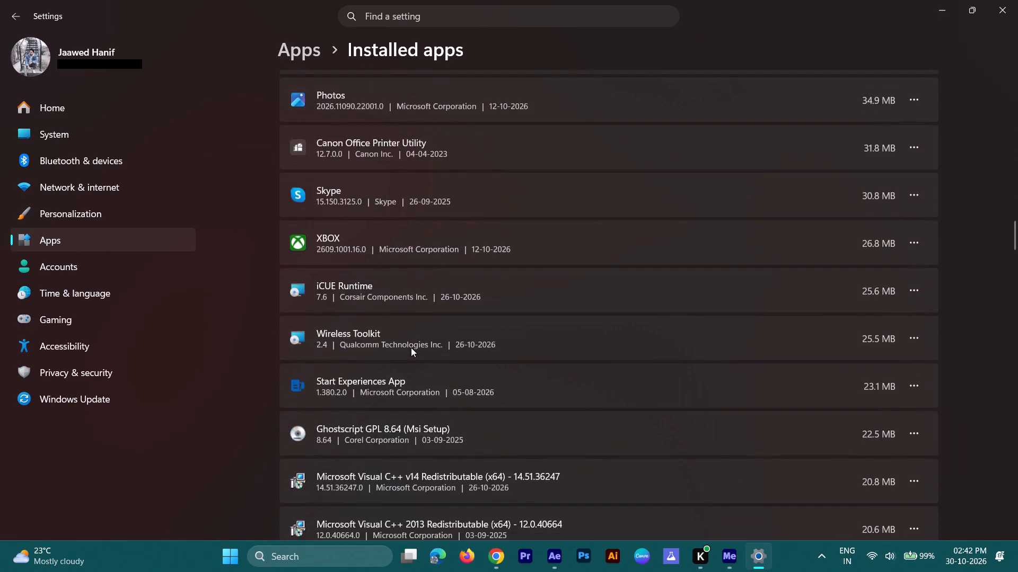
pyautogui.scroll(-1, 411, 347)
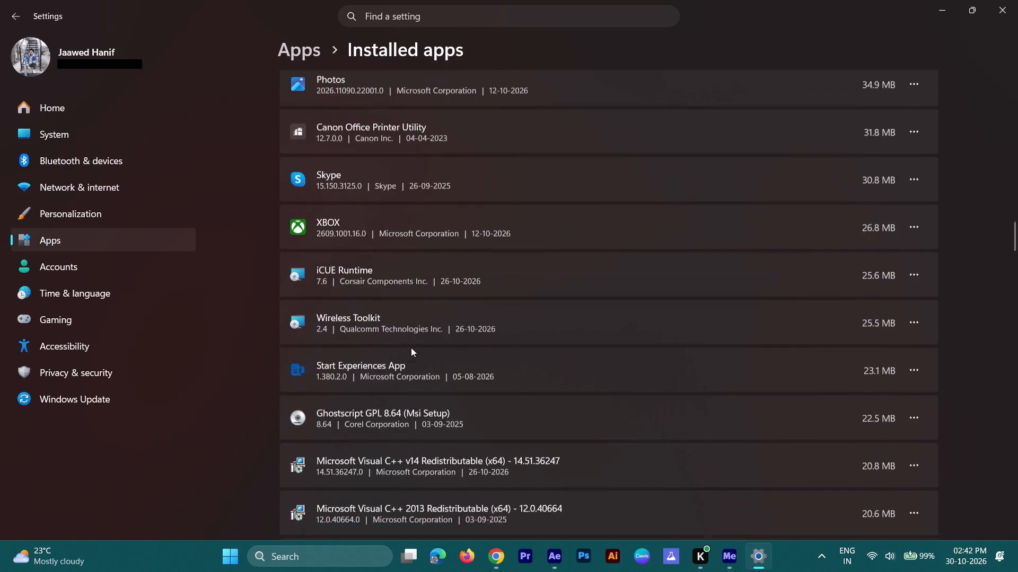
pyautogui.scroll(-3, 411, 347)
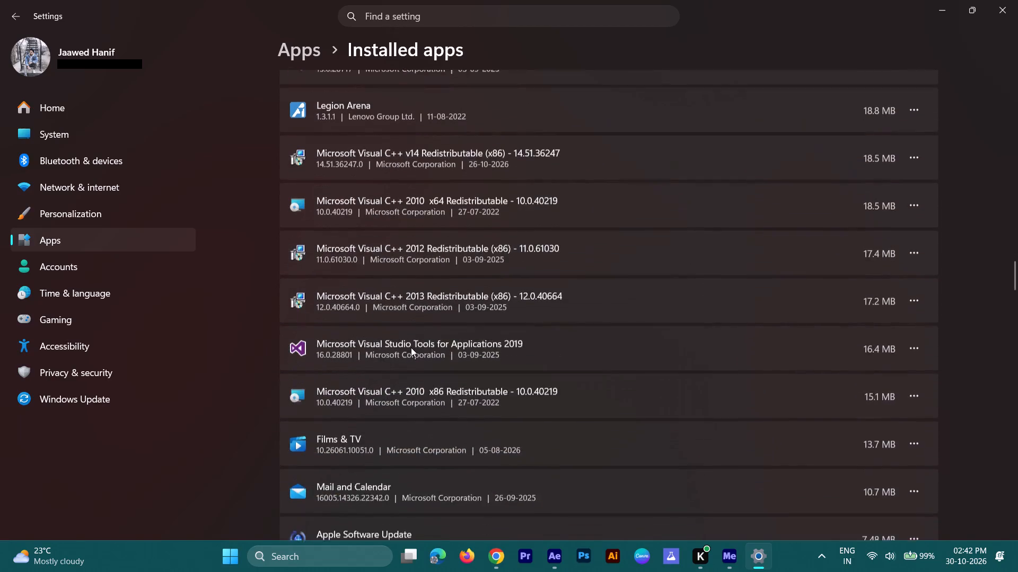
pyautogui.scroll(-2, 411, 347)
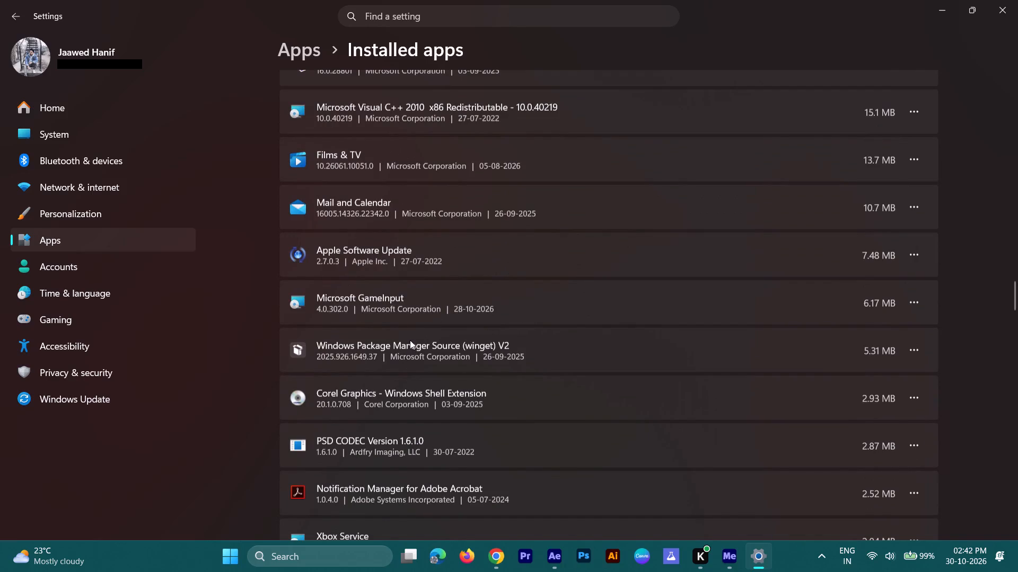
pyautogui.scroll(-2, 410, 340)
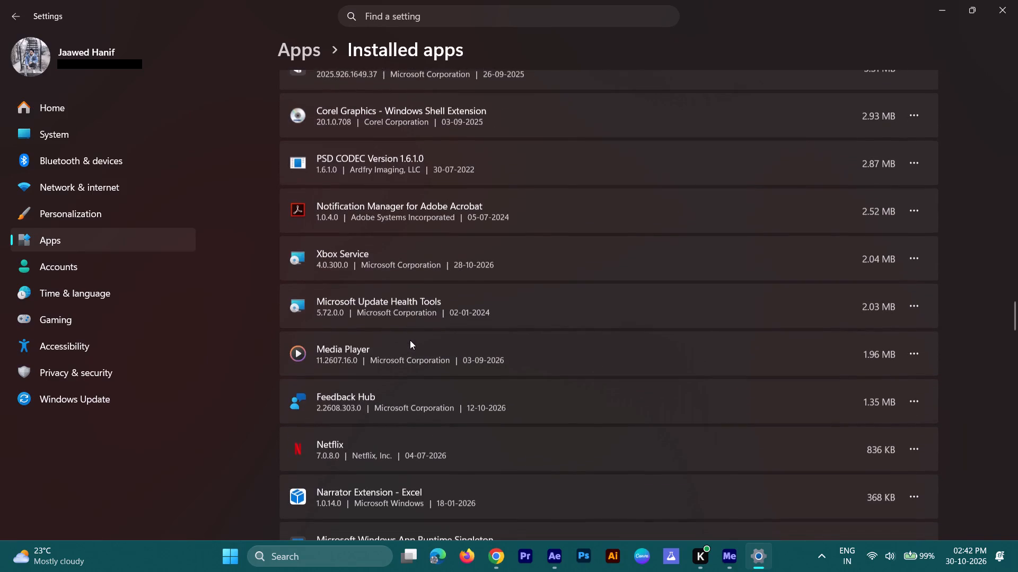
pyautogui.scroll(-2, 410, 340)
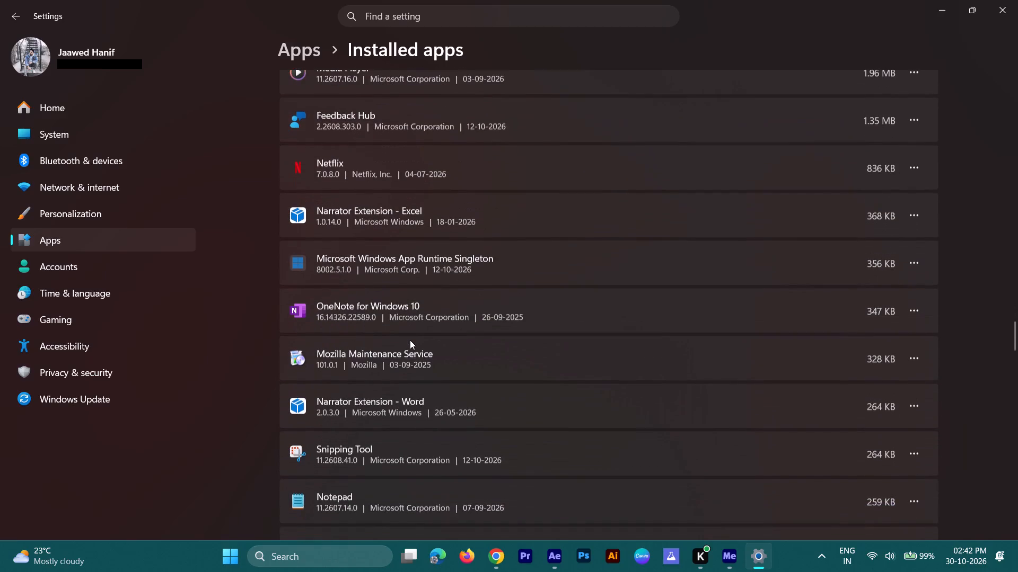
pyautogui.scroll(-2, 410, 340)
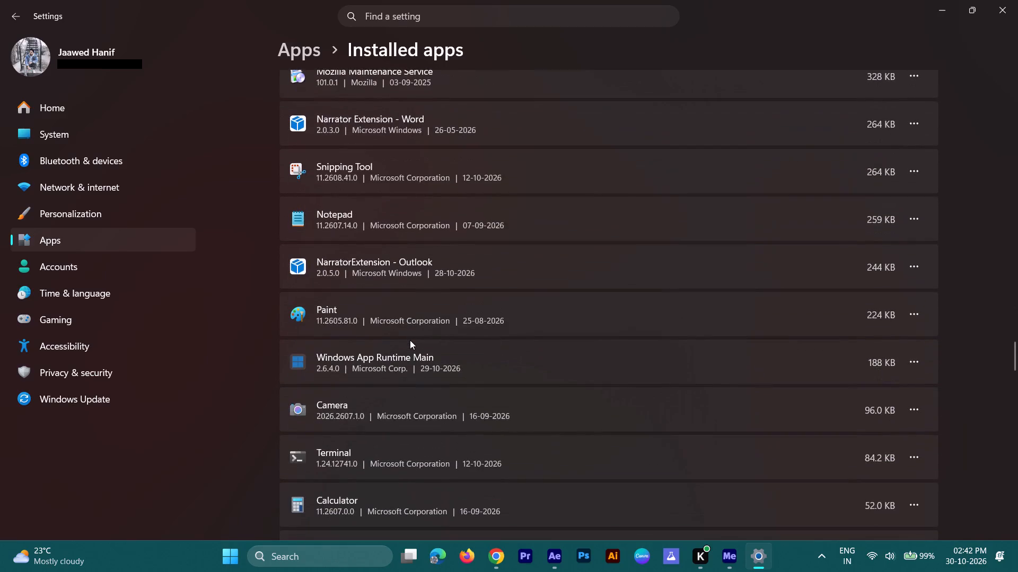
pyautogui.scroll(-2, 410, 340)
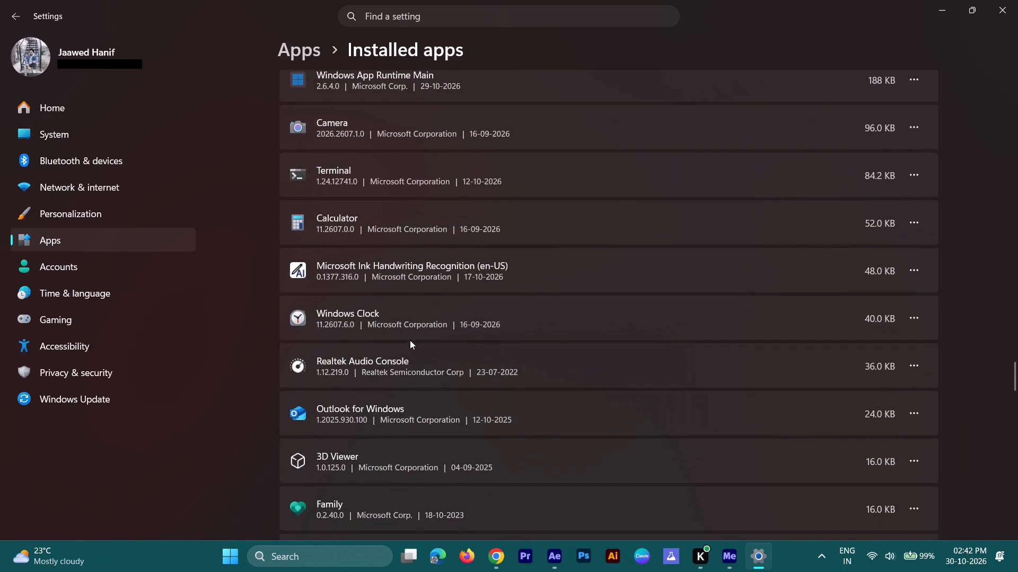
pyautogui.scroll(-2, 410, 340)
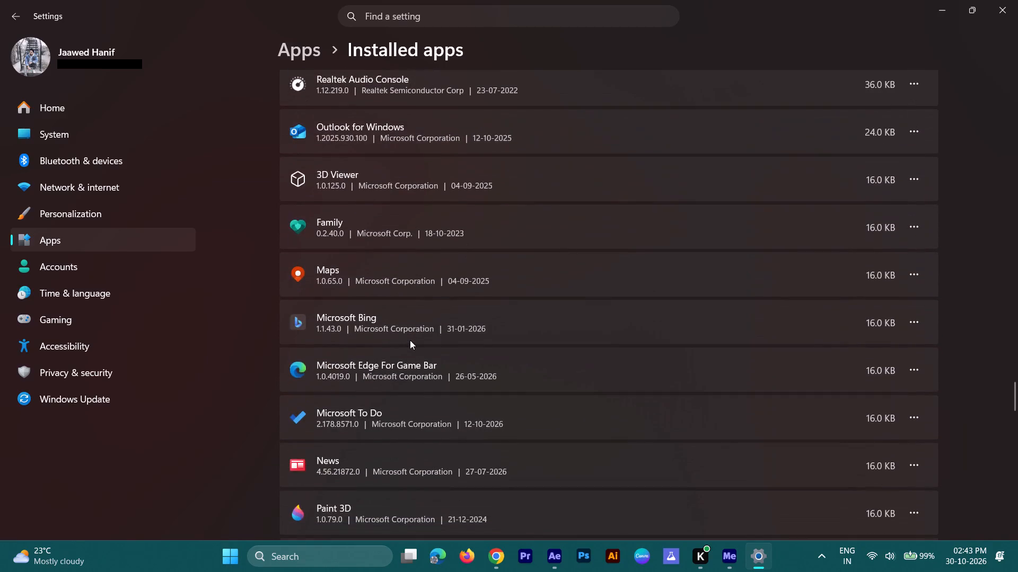
pyautogui.scroll(-3, 410, 340)
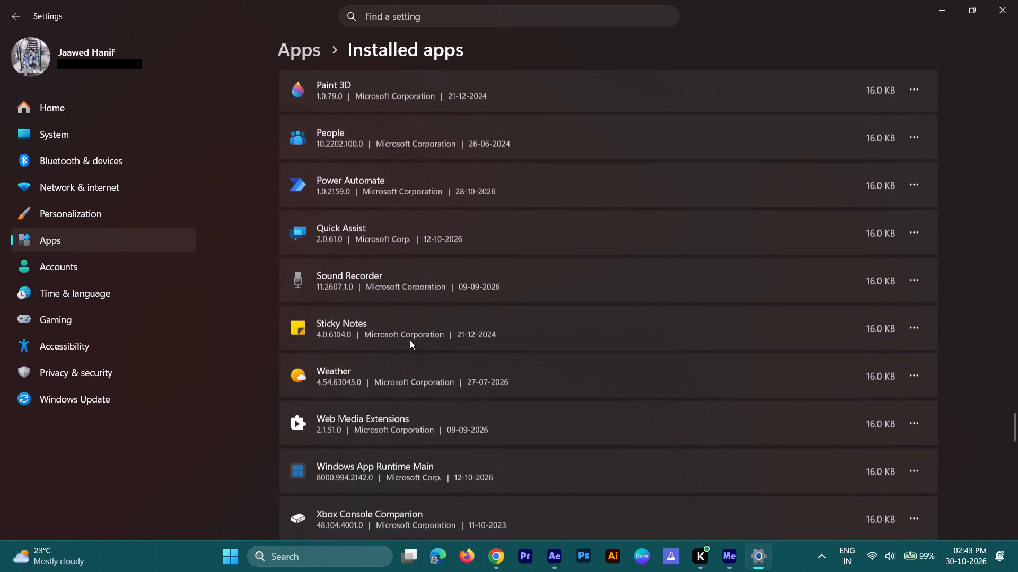
pyautogui.scroll(-2, 410, 340)
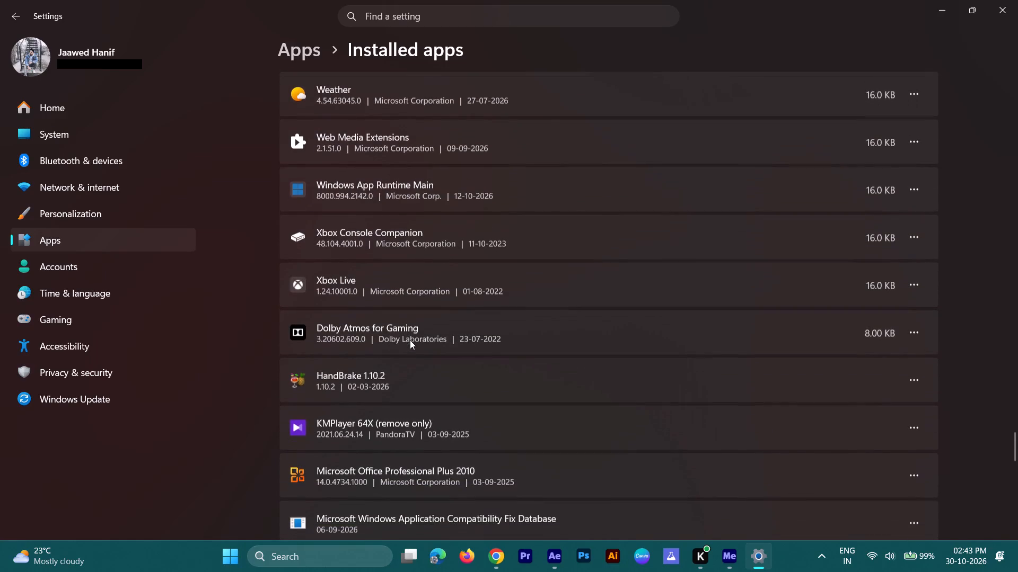
pyautogui.scroll(-2, 410, 340)
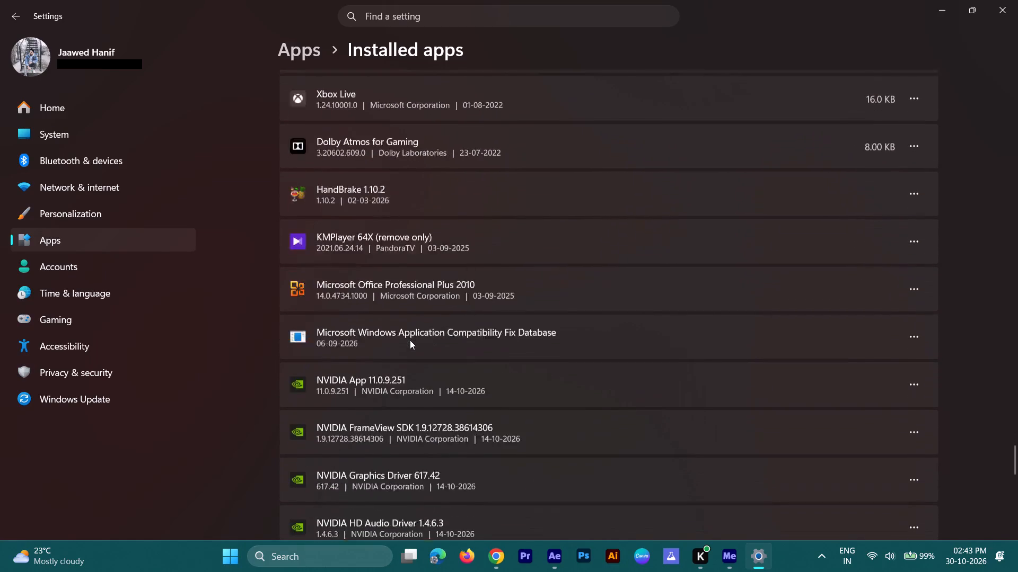
pyautogui.scroll(-3, 410, 340)
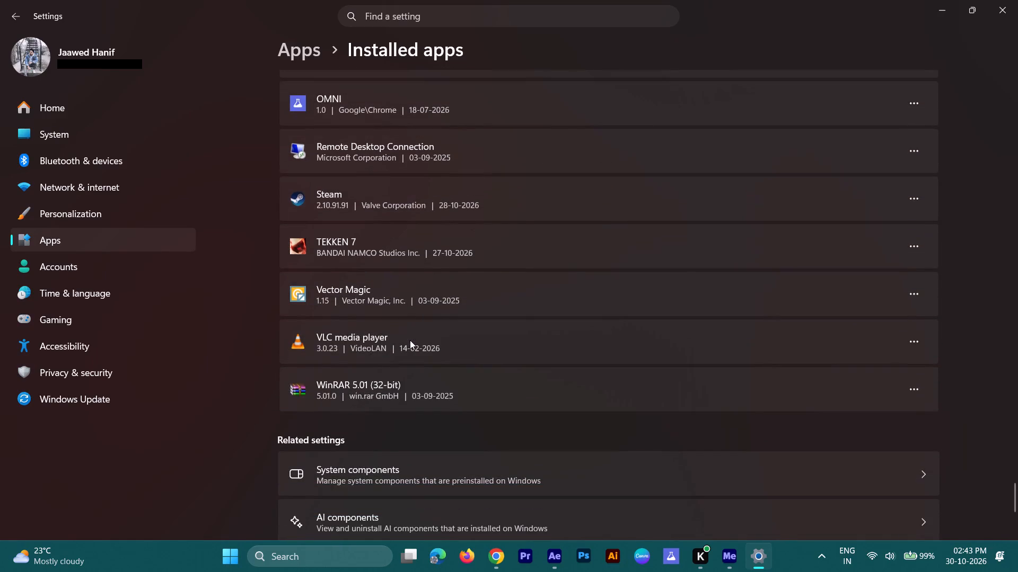
pyautogui.scroll(1, 410, 340)
pyautogui.scroll(-1, 410, 340)
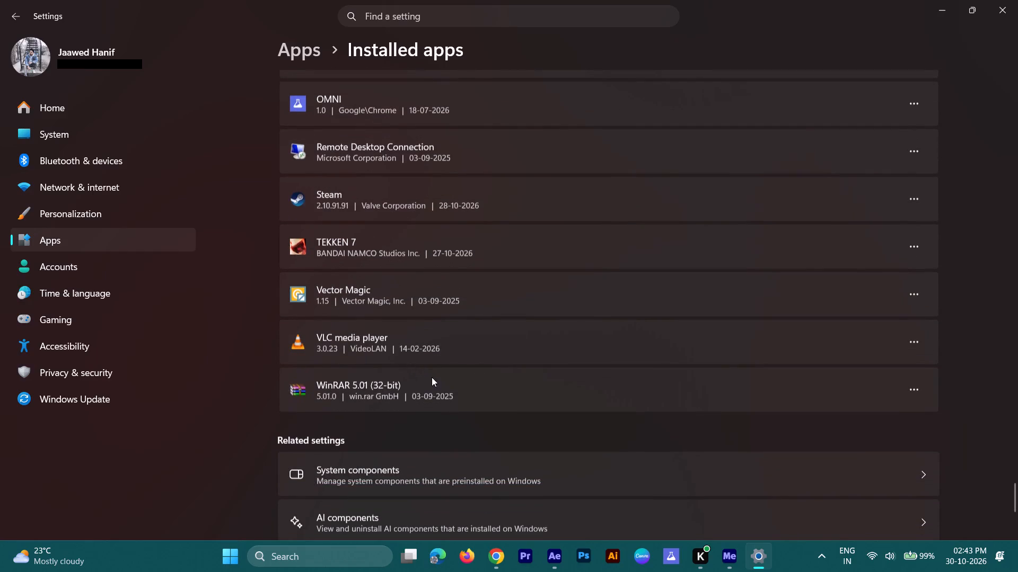
pyautogui.scroll(-2, 446, 390)
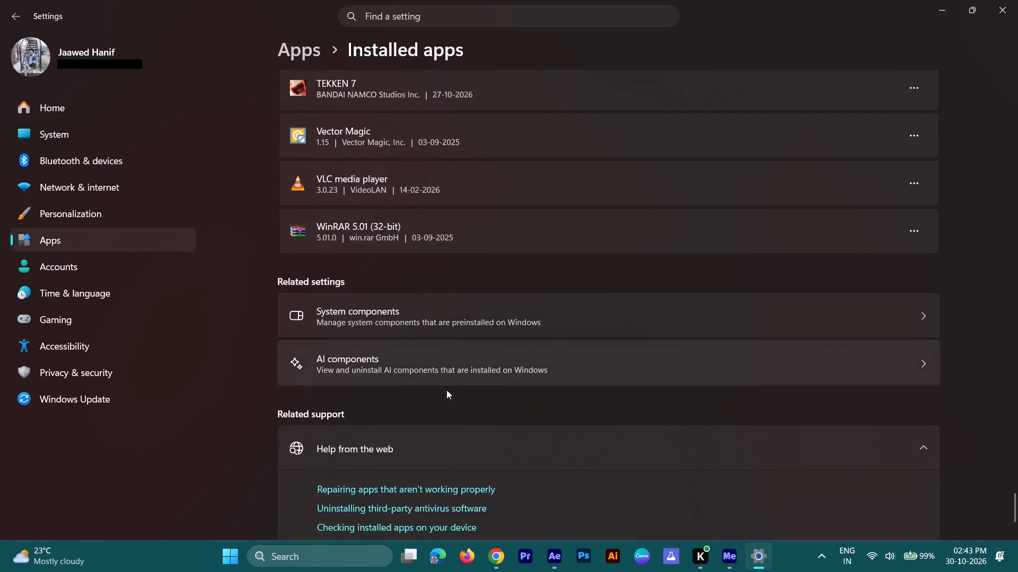
# Open the System components page and look through the preinstalled Windows components.
pyautogui.click(506, 227)
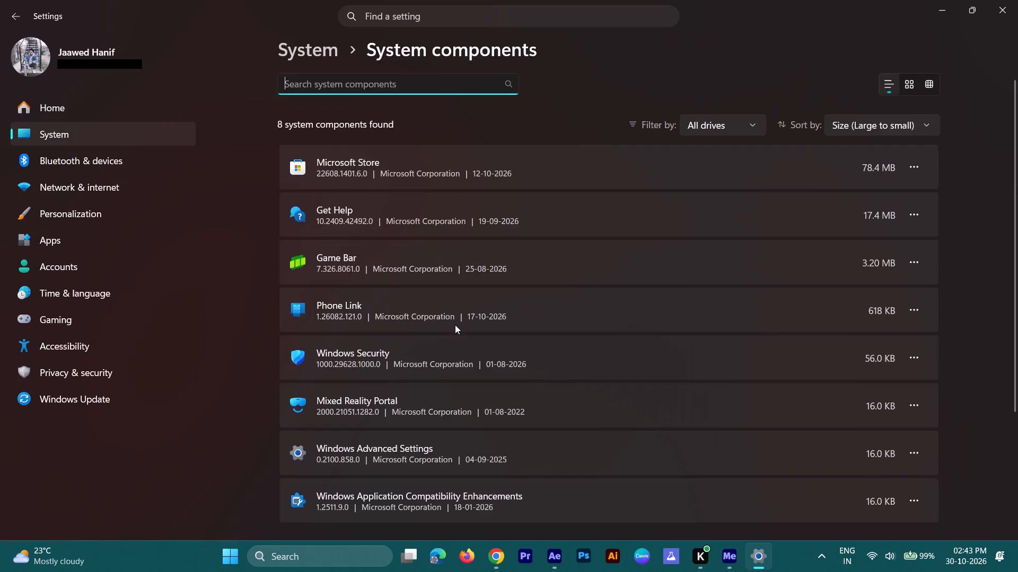
pyautogui.scroll(-3, 455, 325)
# Return to the installed apps list and look through its largest apps again.
pyautogui.click(462, 407)
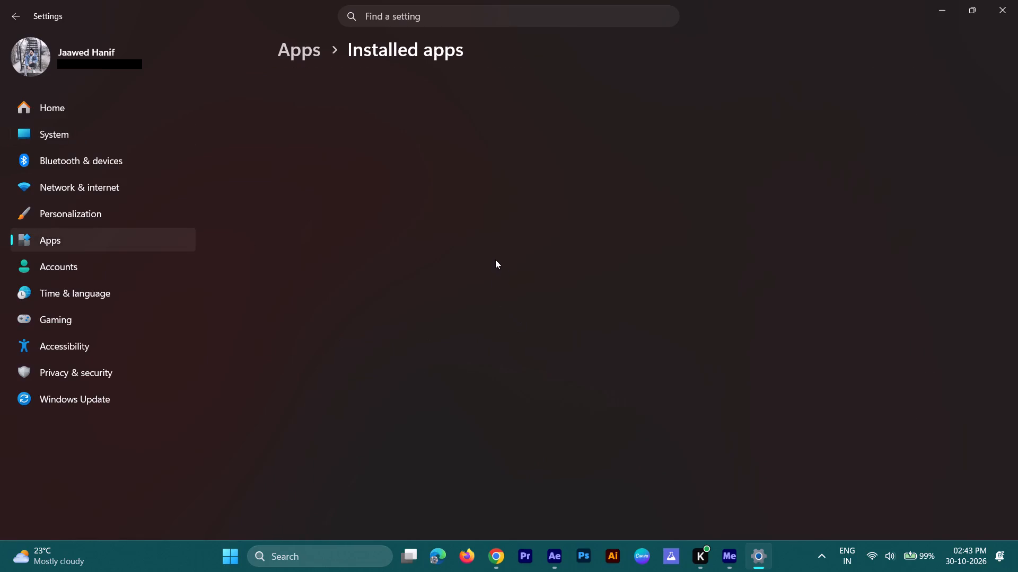
pyautogui.scroll(-1, 444, 283)
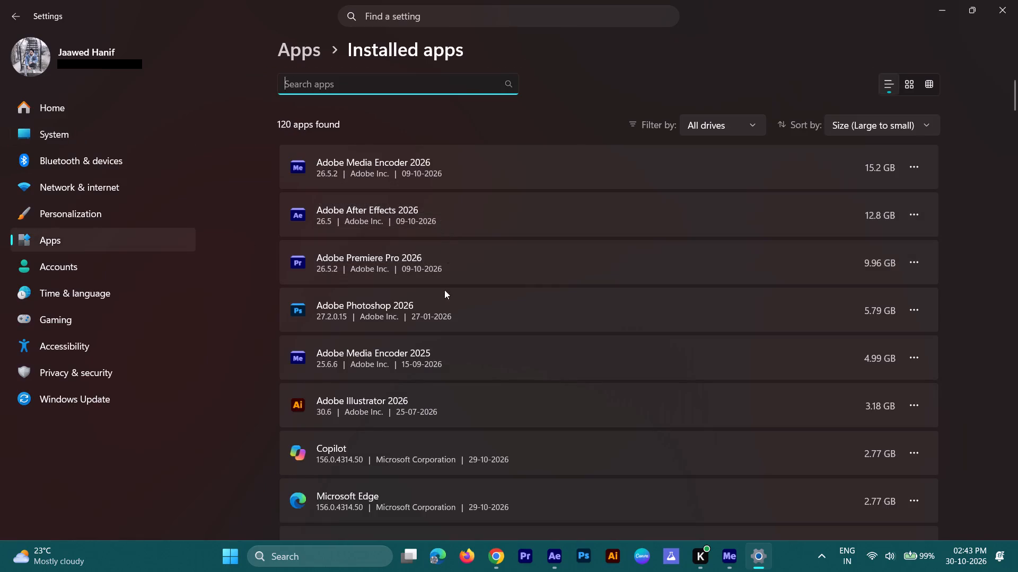
pyautogui.scroll(-2, 444, 290)
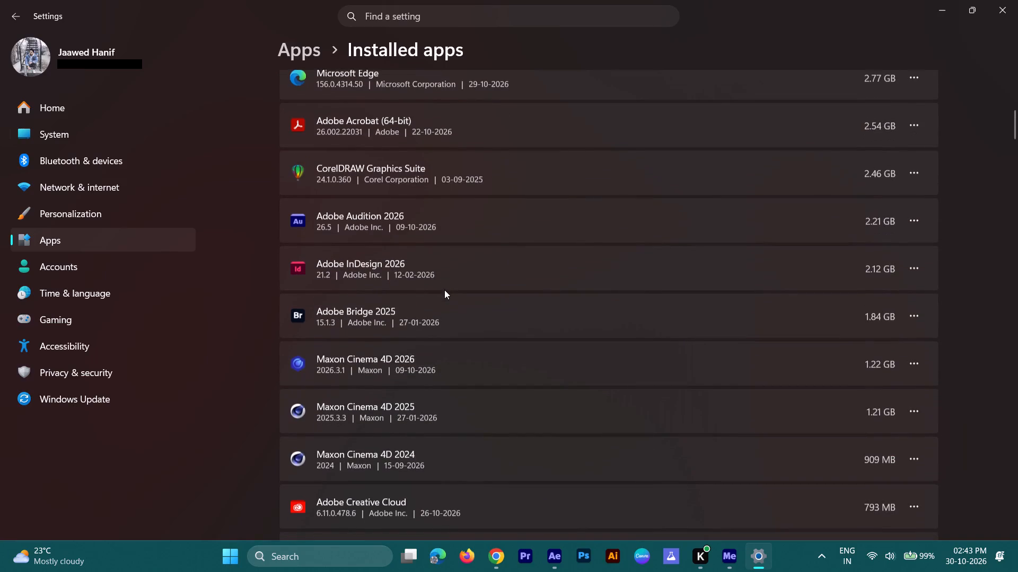
pyautogui.scroll(-3, 444, 290)
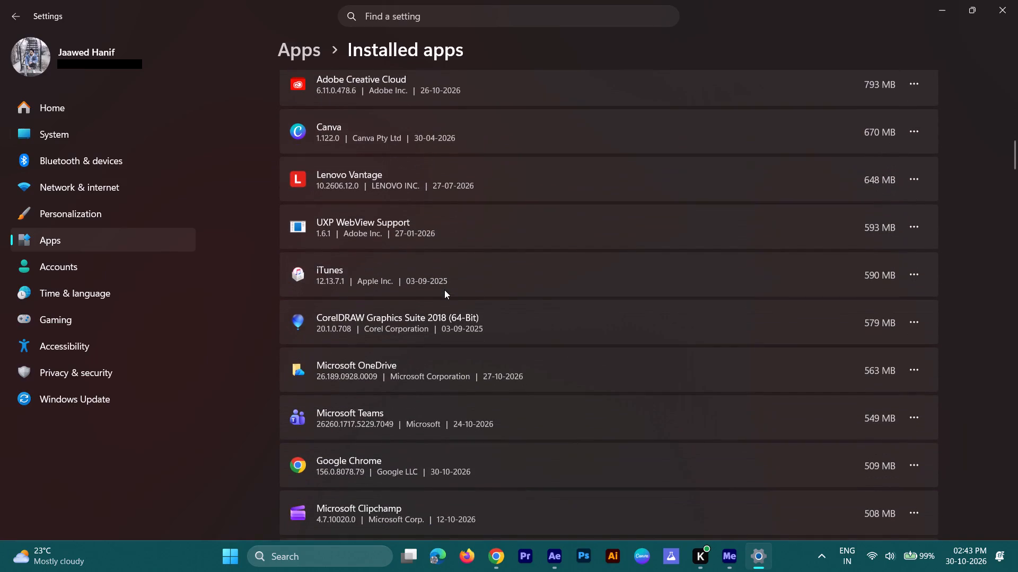
pyautogui.scroll(-1, 444, 290)
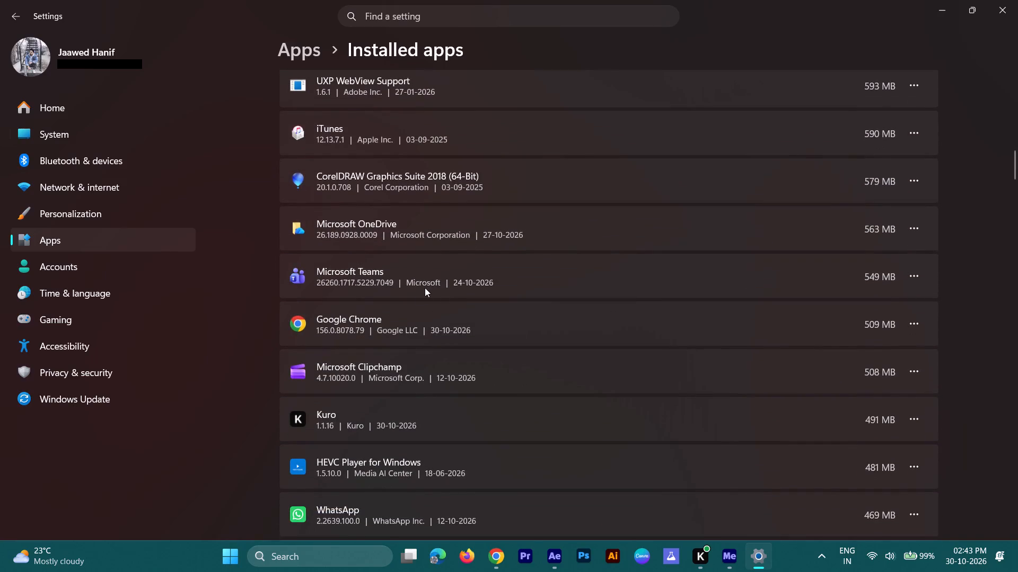
pyautogui.scroll(-1, 419, 296)
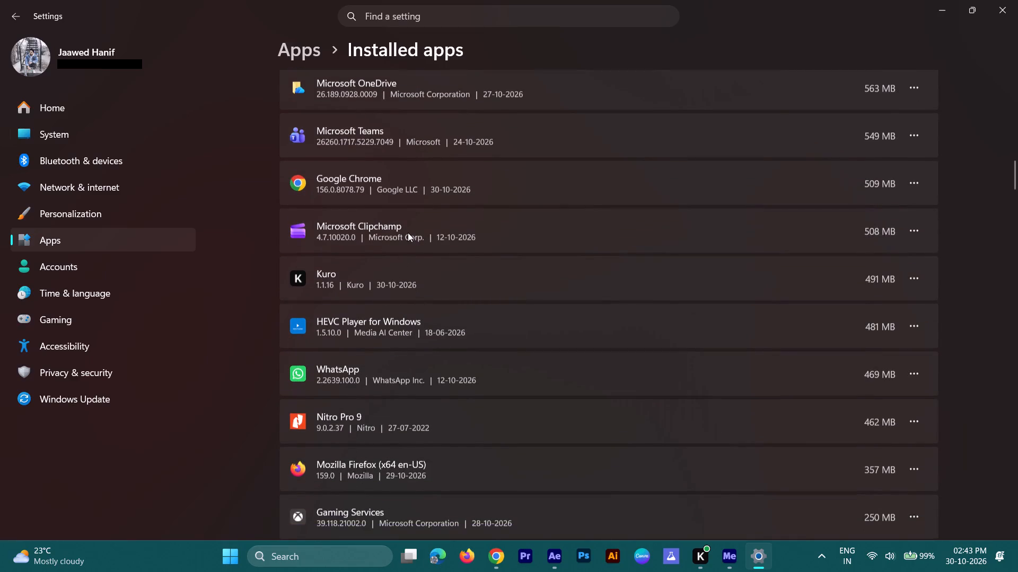
pyautogui.click(234, 567)
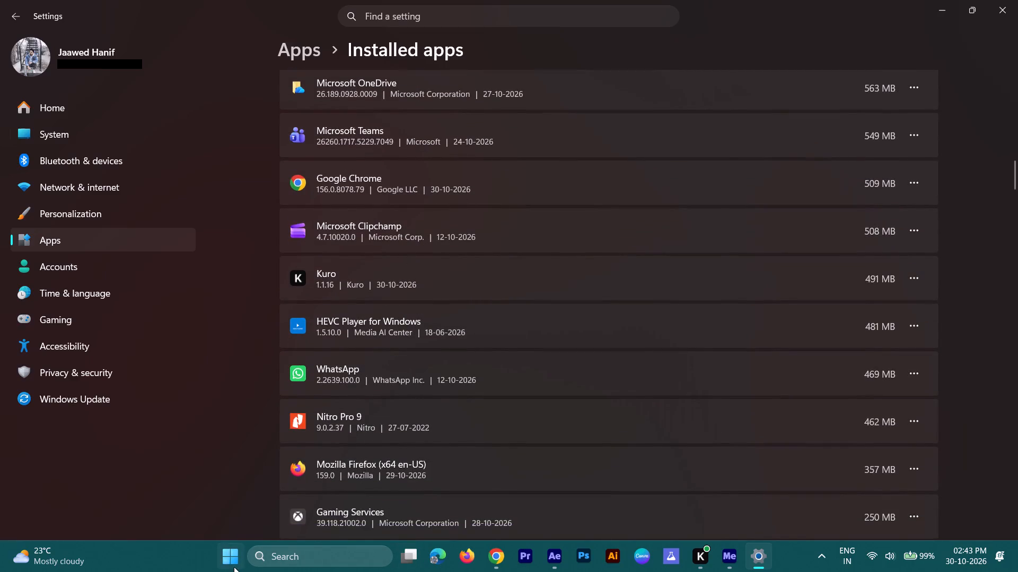
# Search Windows for "clip" and launch Microsoft Clipchamp.
pyautogui.click(271, 553)
pyautogui.press('c')
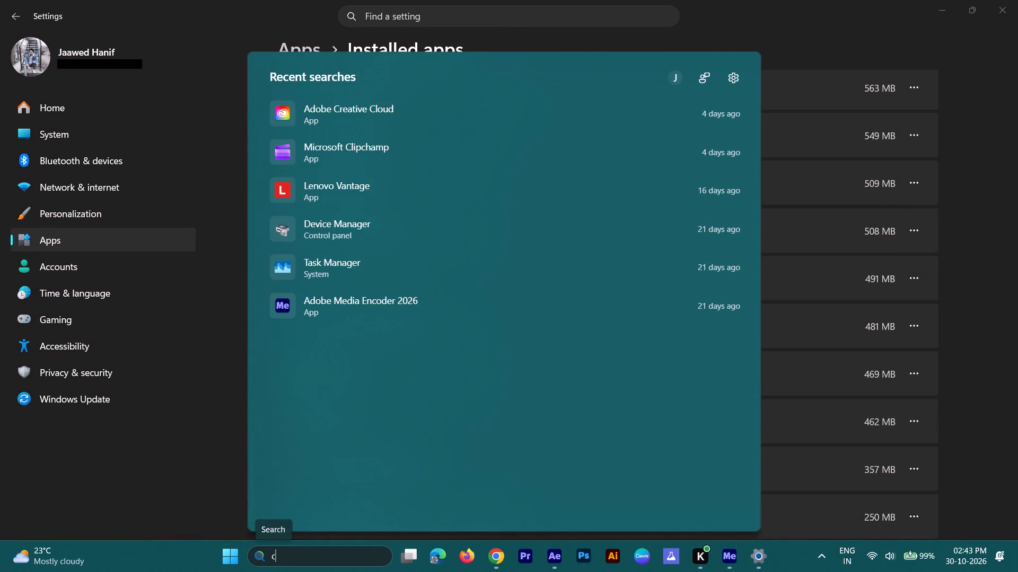
pyautogui.write('lip')
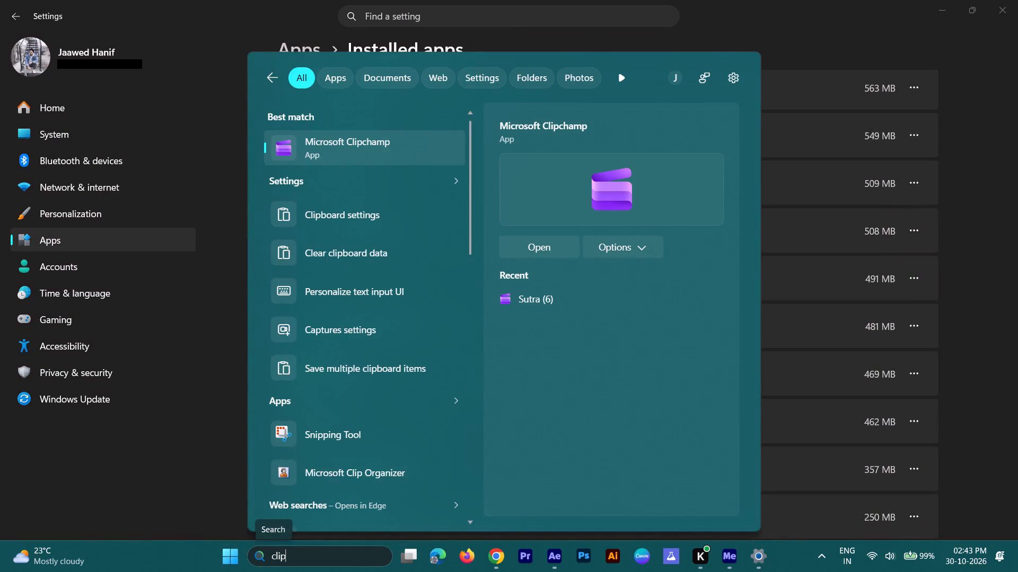
pyautogui.click(346, 151)
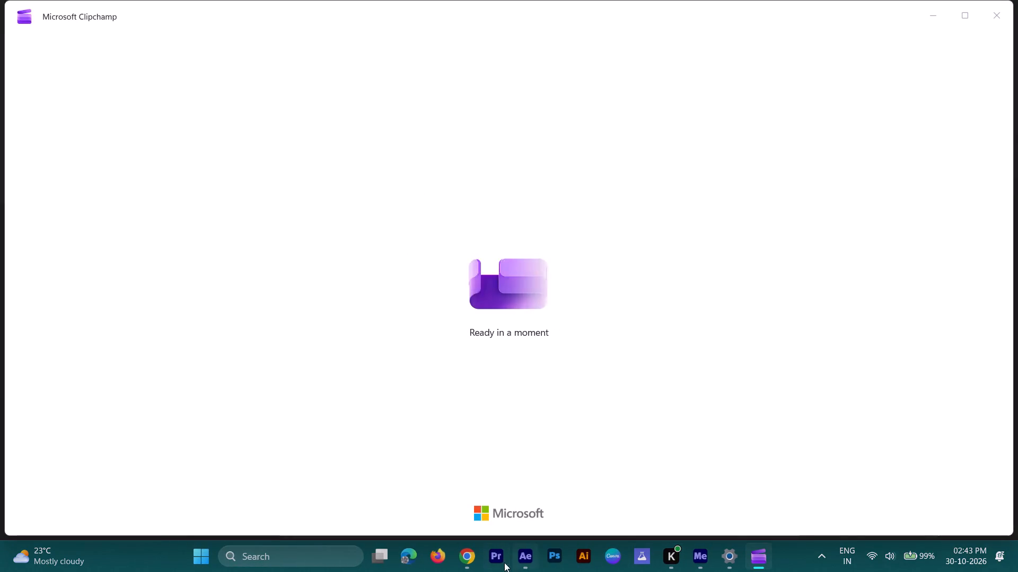
pyautogui.click(473, 560)
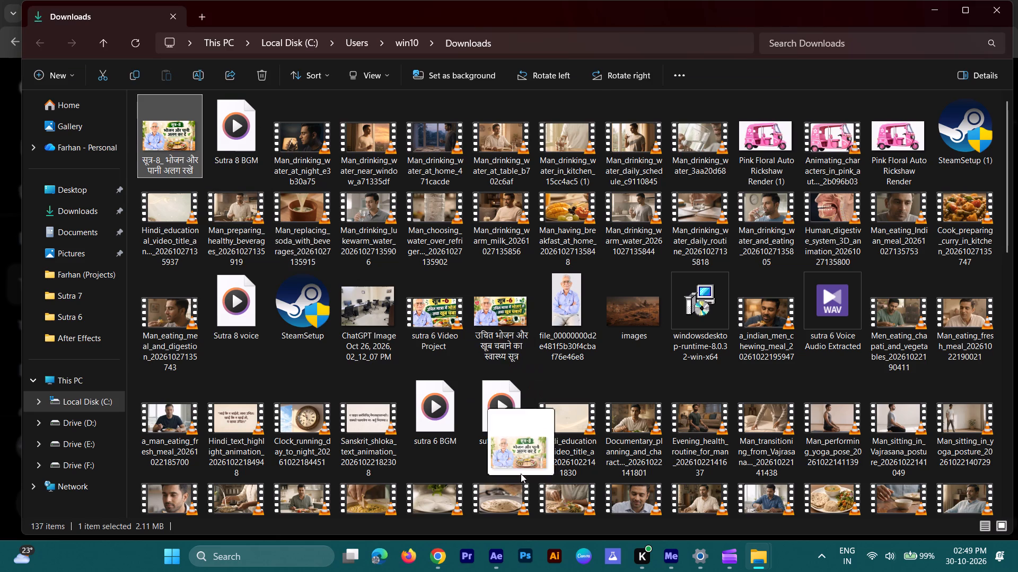
pyautogui.moveTo(521, 473); pyautogui.dragTo(150, 327)
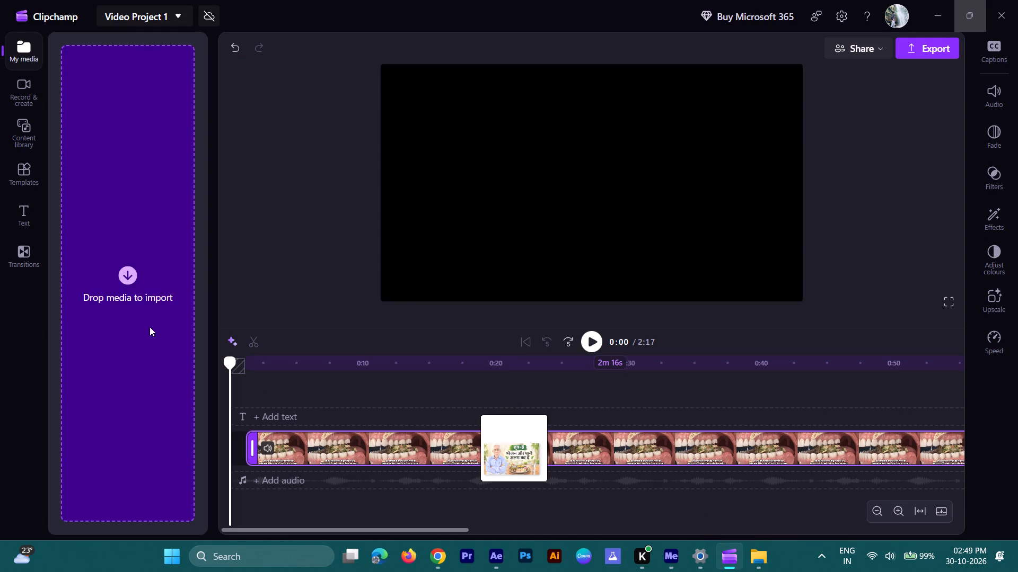
pyautogui.moveTo(150, 327); pyautogui.dragTo(118, 301)
# Place the thumbnail image on the timeline, shortened to fit the opening, on the video track before the Sutra 8 clip.
pyautogui.moveTo(111, 150); pyautogui.dragTo(196, 250)
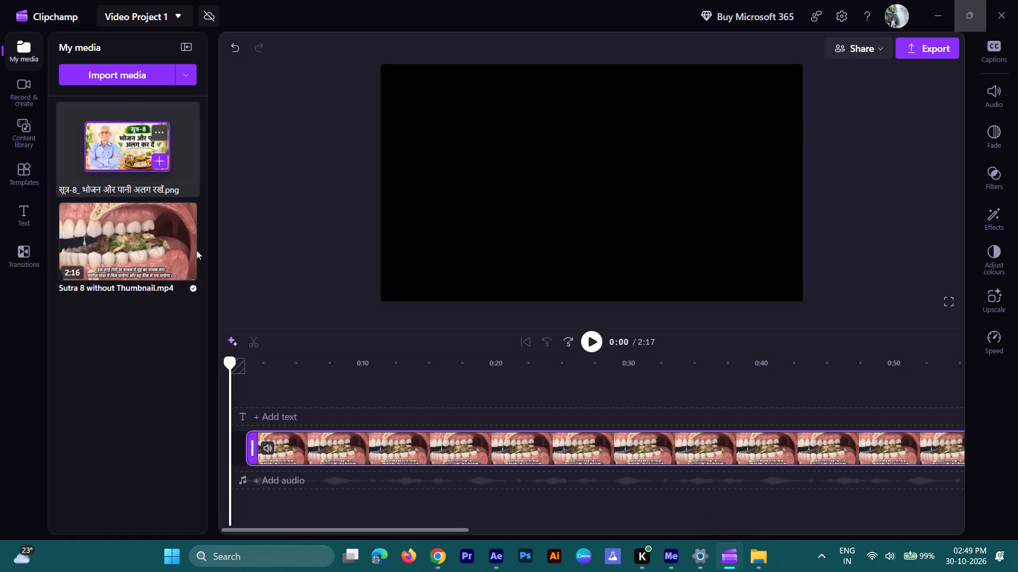
pyautogui.moveTo(196, 250); pyautogui.dragTo(271, 406)
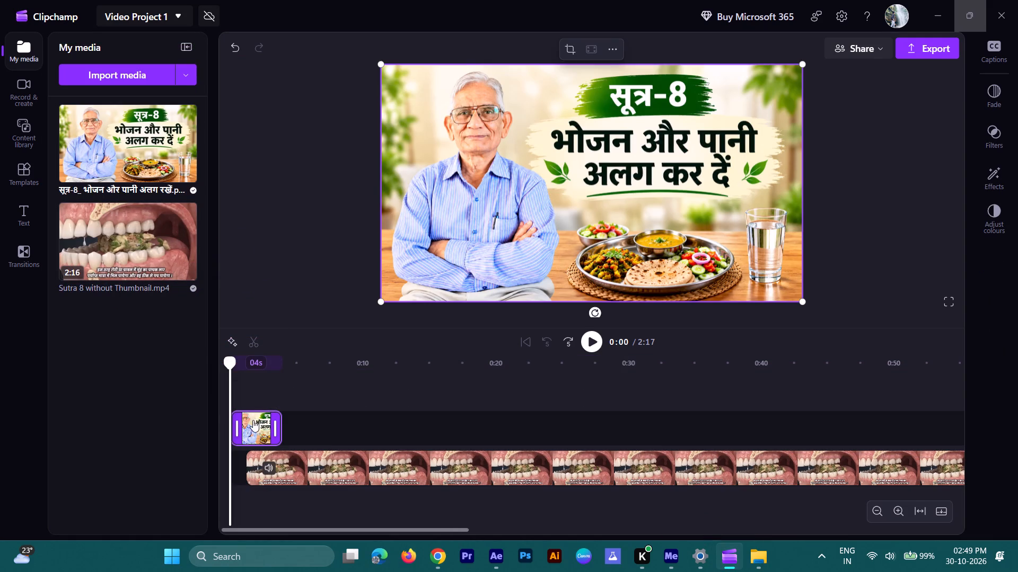
pyautogui.moveTo(274, 427); pyautogui.dragTo(242, 427)
pyautogui.moveTo(241, 427); pyautogui.dragTo(237, 452)
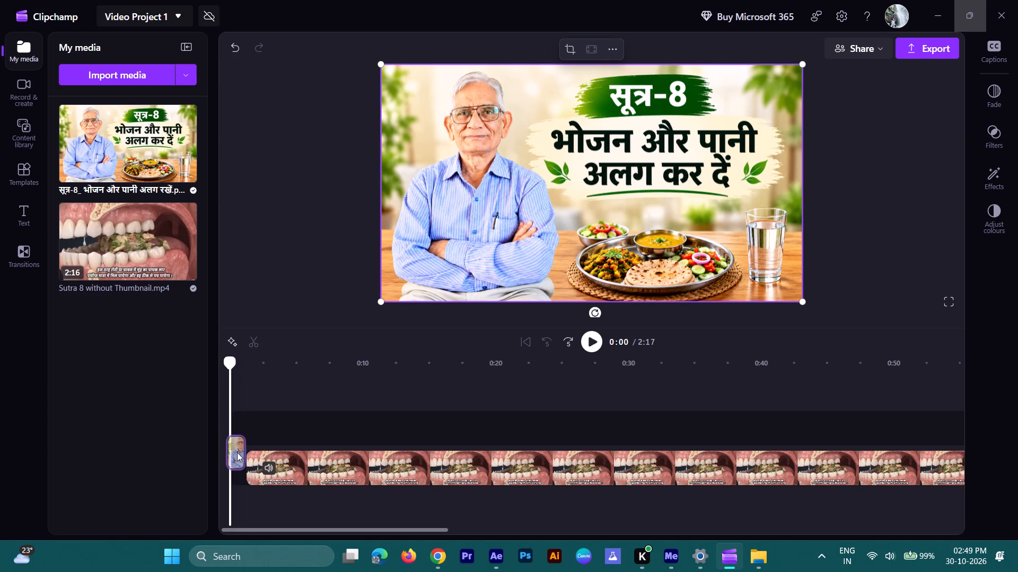
pyautogui.moveTo(237, 452); pyautogui.dragTo(235, 462)
# Play the opening, trim the thumbnail clip to about 1 second and close the gap before the Sutra 8 clip.
pyautogui.press('space')
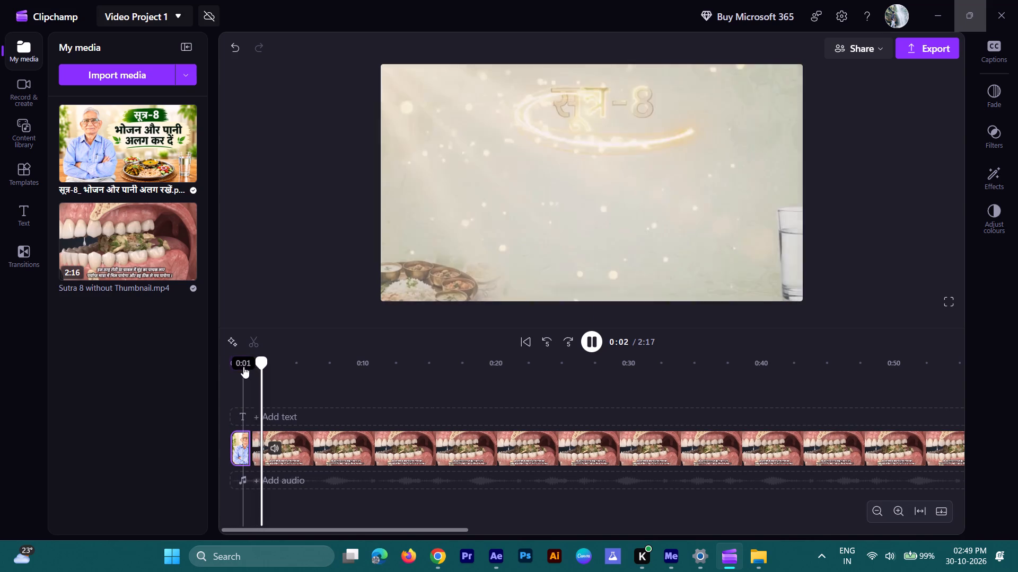
pyautogui.moveTo(274, 366); pyautogui.dragTo(243, 372)
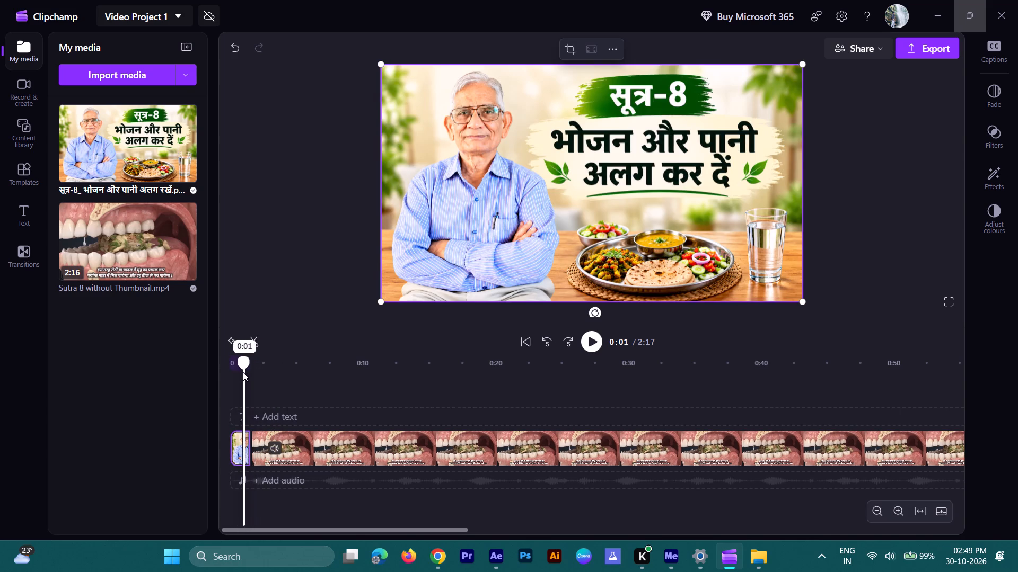
pyautogui.moveTo(243, 372); pyautogui.dragTo(242, 372)
pyautogui.moveTo(253, 367); pyautogui.dragTo(222, 364)
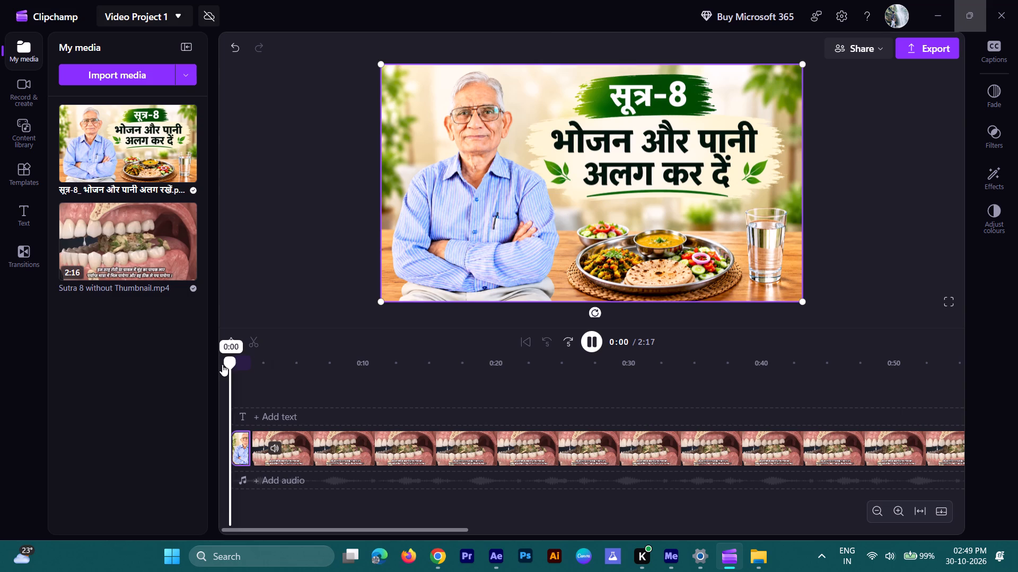
pyautogui.press('space')
pyautogui.moveTo(248, 440); pyautogui.dragTo(243, 440)
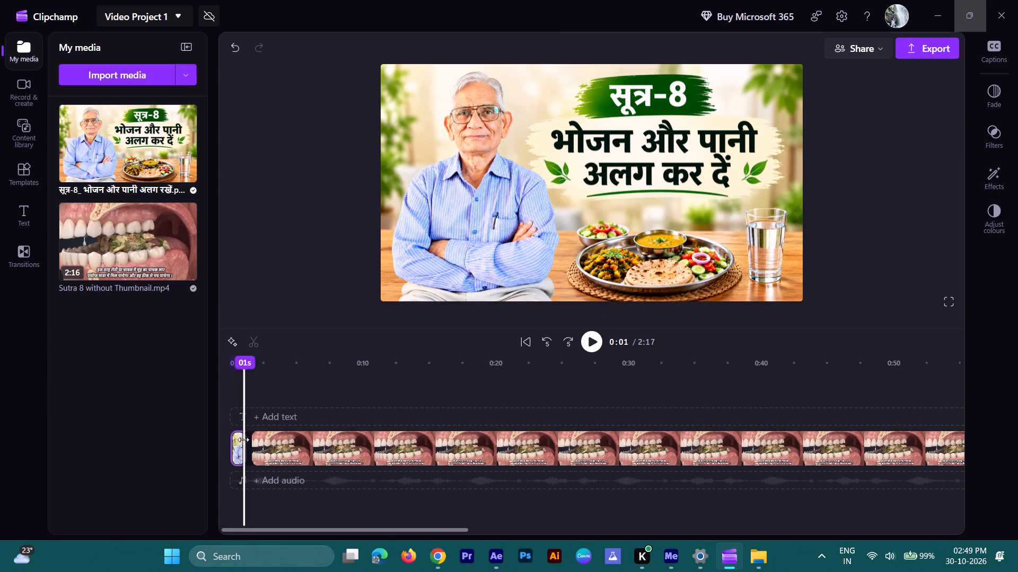
pyautogui.moveTo(243, 440); pyautogui.dragTo(243, 439)
pyautogui.click(248, 445)
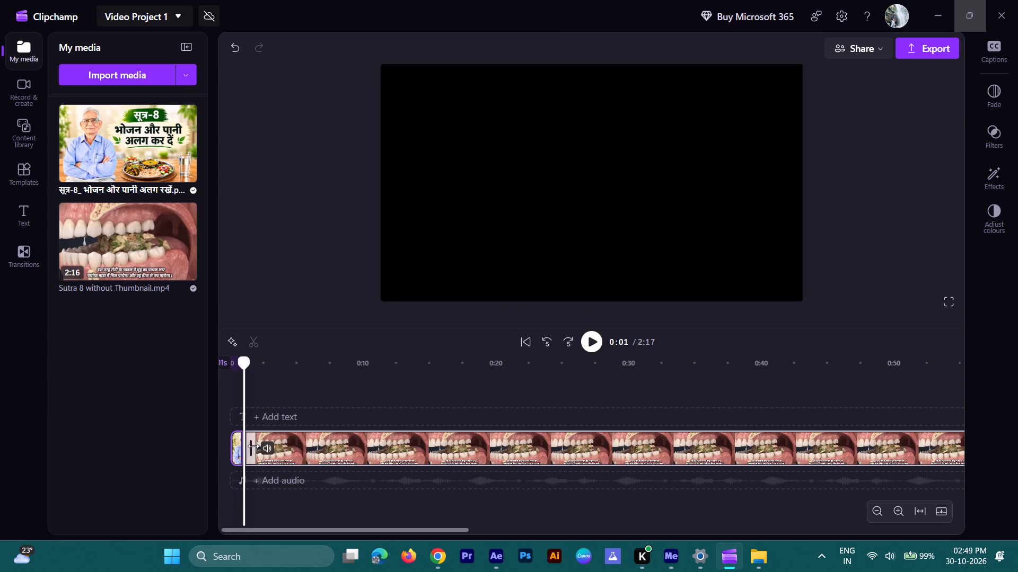
# Replay the opening from 0:00 to check the transition from the thumbnail into the Sutra 8 clip.
pyautogui.moveTo(244, 362); pyautogui.dragTo(227, 362)
pyautogui.press('space')
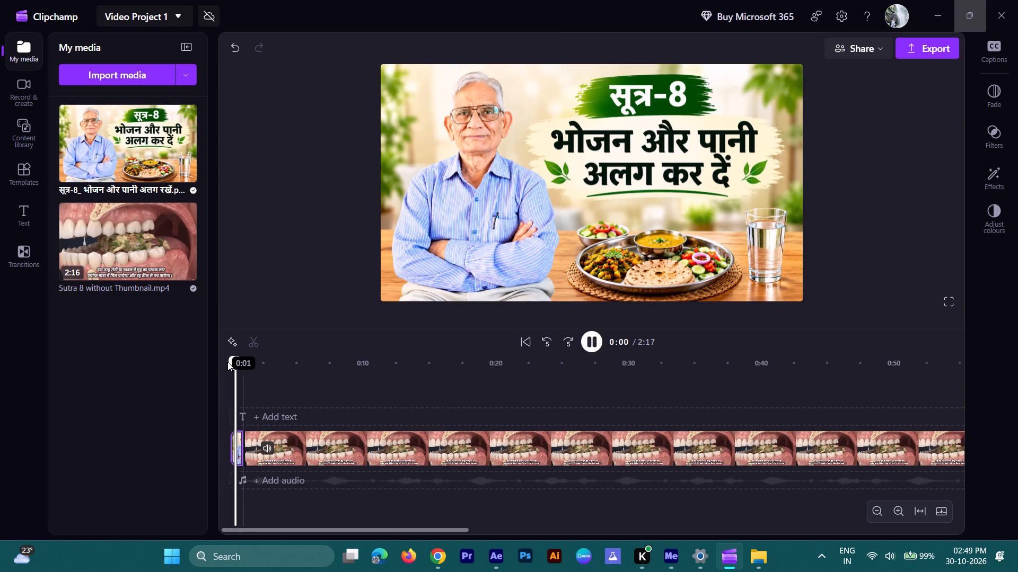
pyautogui.moveTo(251, 363); pyautogui.dragTo(238, 363)
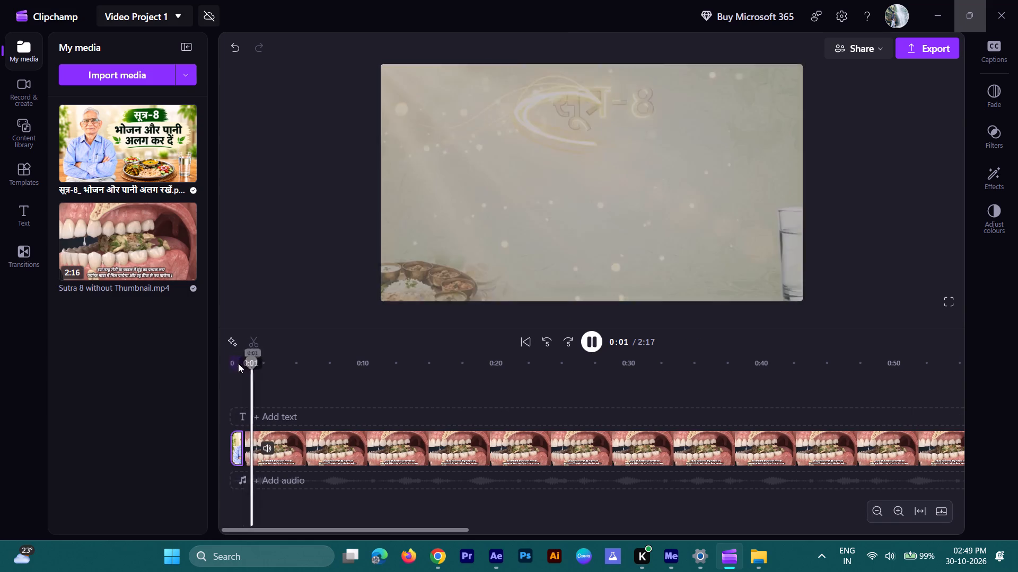
pyautogui.moveTo(238, 363); pyautogui.dragTo(221, 361)
pyautogui.press('space')
pyautogui.press('space')
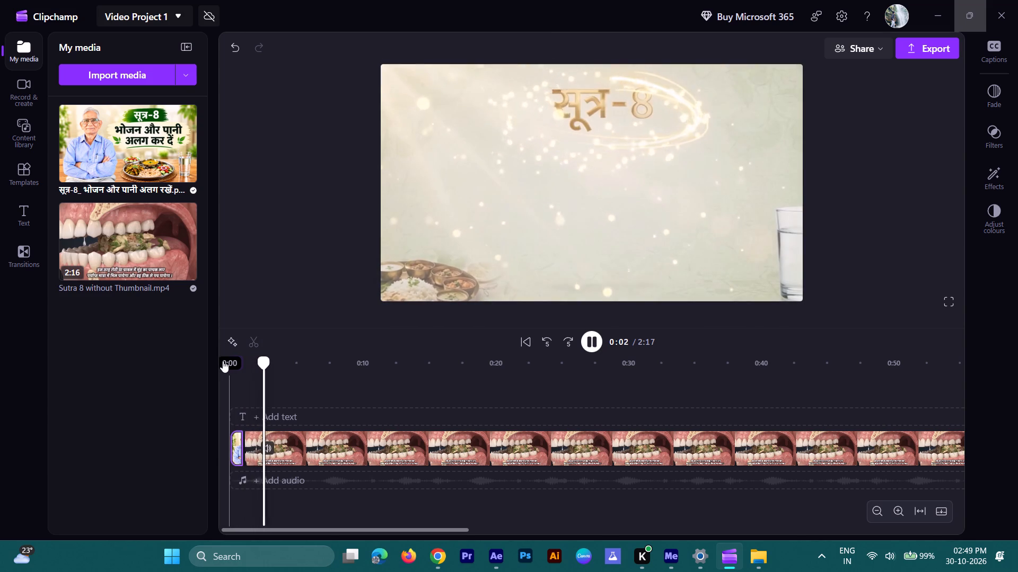
pyautogui.moveTo(269, 369); pyautogui.dragTo(221, 368)
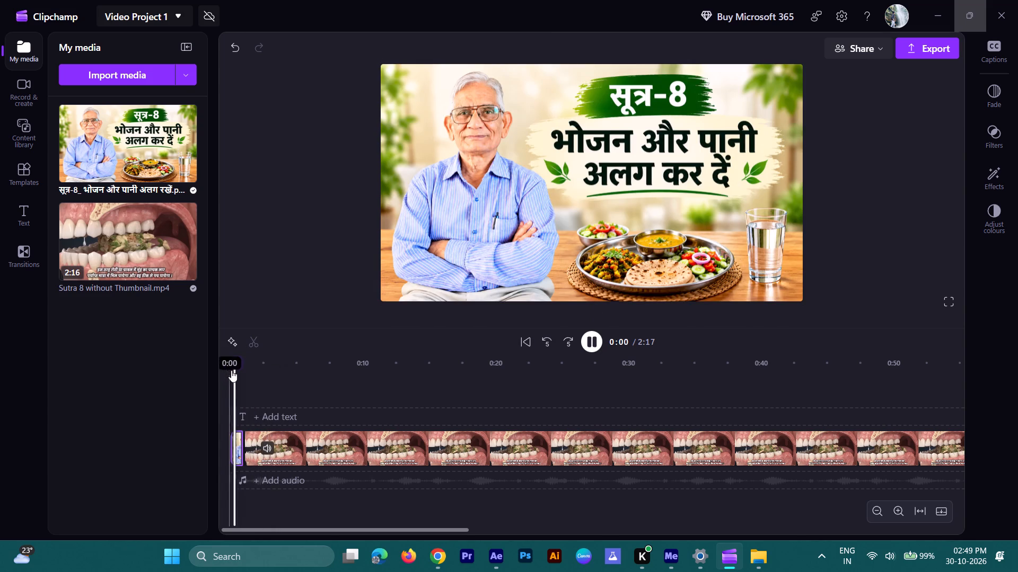
# Export the video in 720p quality with the file name "Sutra 8".
pyautogui.click(941, 40)
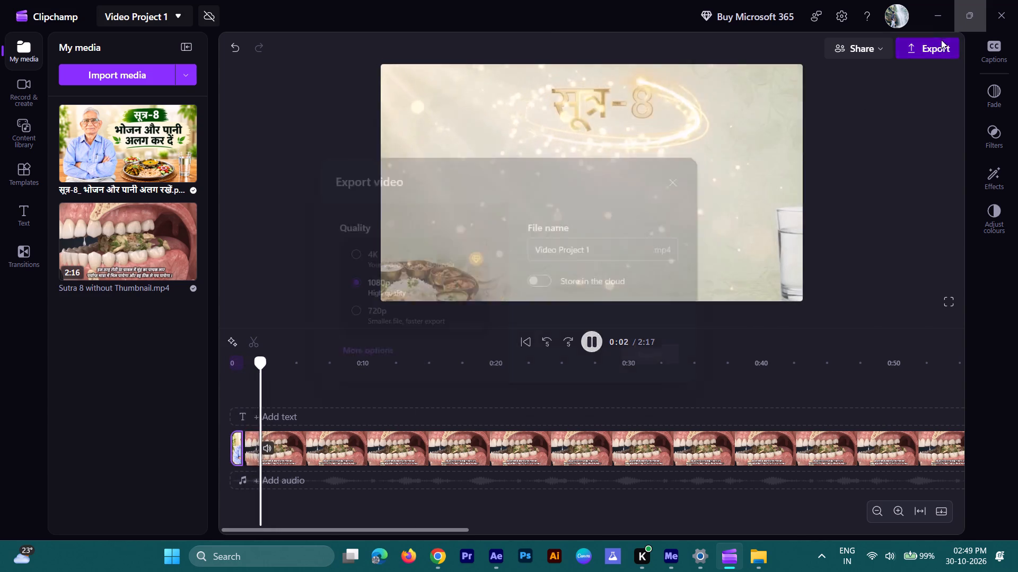
pyautogui.moveTo(610, 253); pyautogui.dragTo(516, 253)
pyautogui.write('Sutra')
pyautogui.press('space')
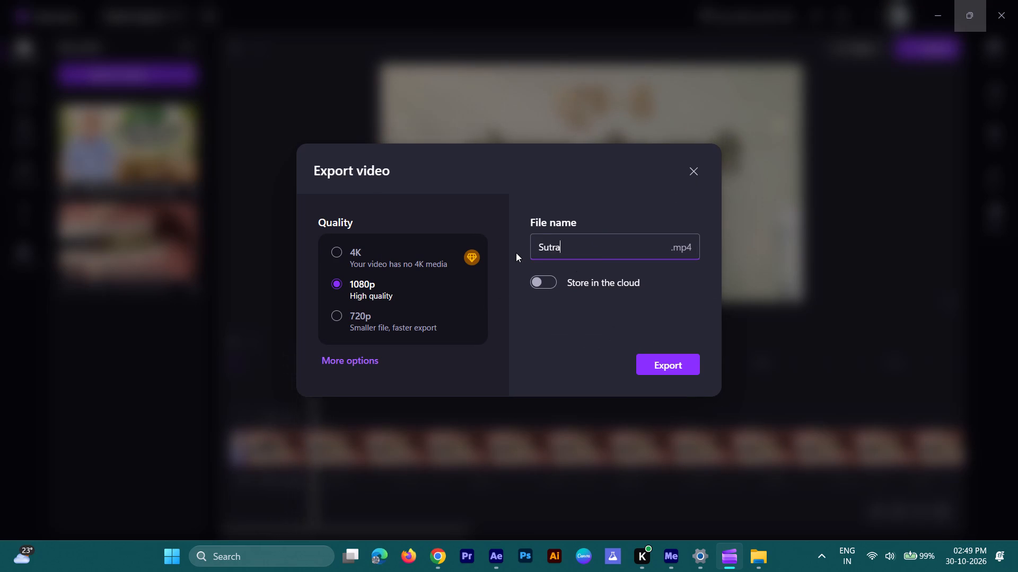
pyautogui.press('8')
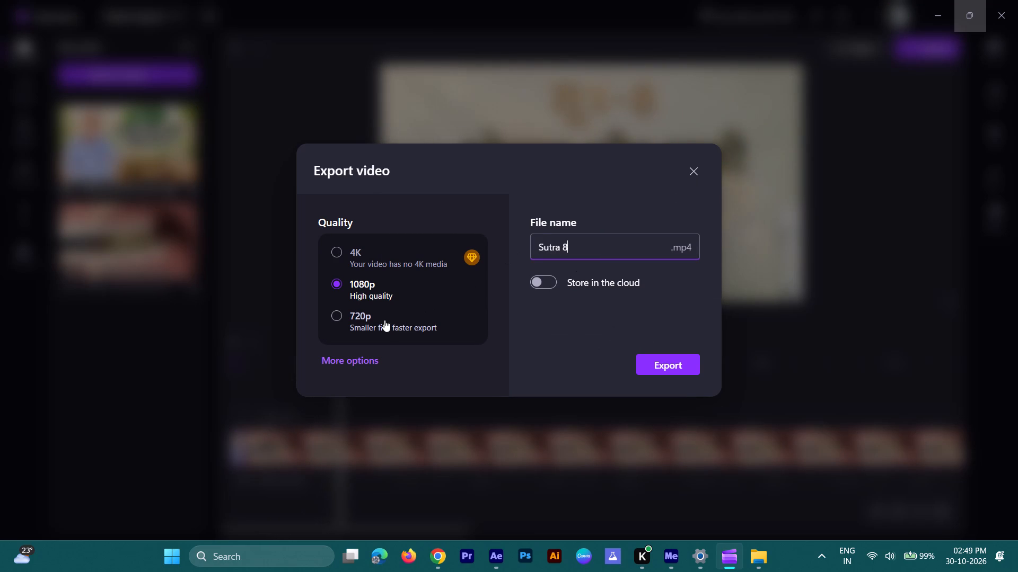
pyautogui.click(379, 323)
pyautogui.click(672, 361)
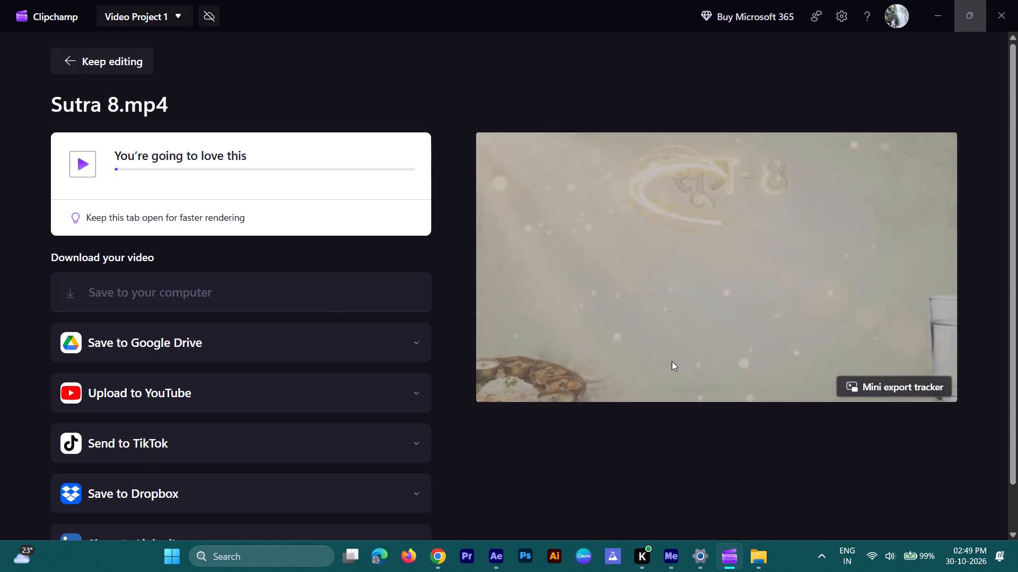
# Check the file properties of "Sutra 8 without Thumbnail" in the projects folder on Drive (F:) in File Explorer.
pyautogui.click(763, 553)
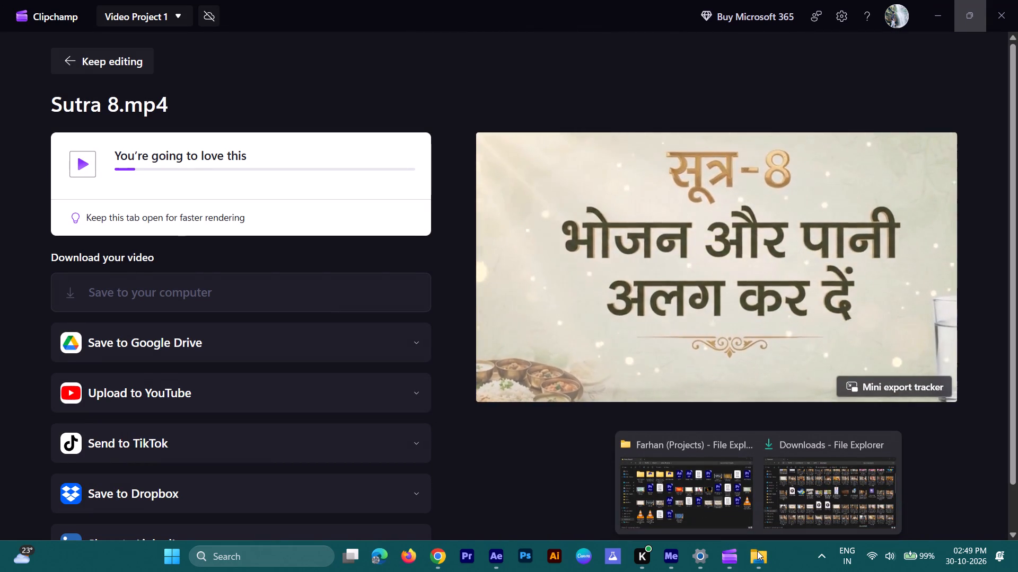
pyautogui.click(747, 441)
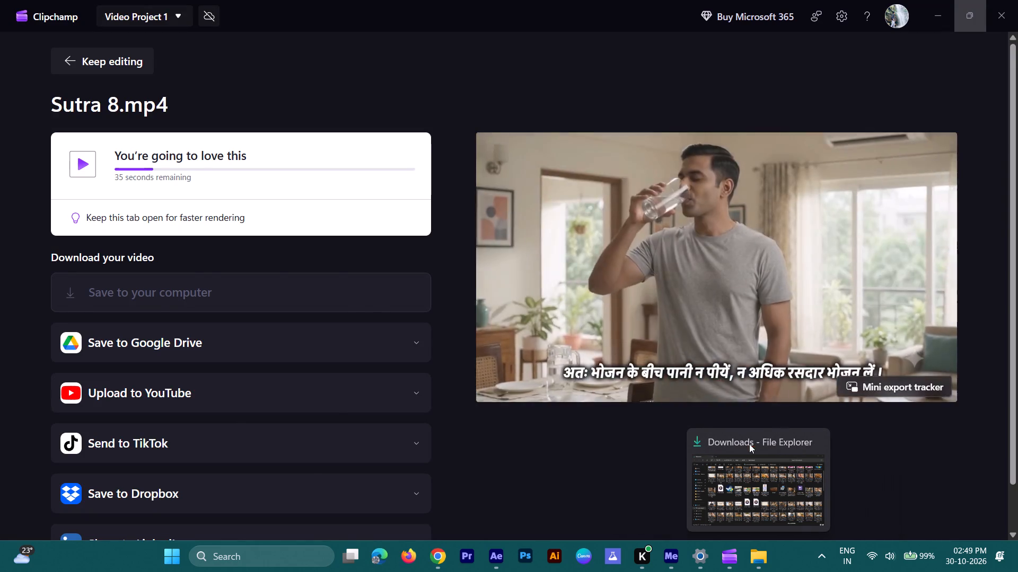
pyautogui.click(763, 464)
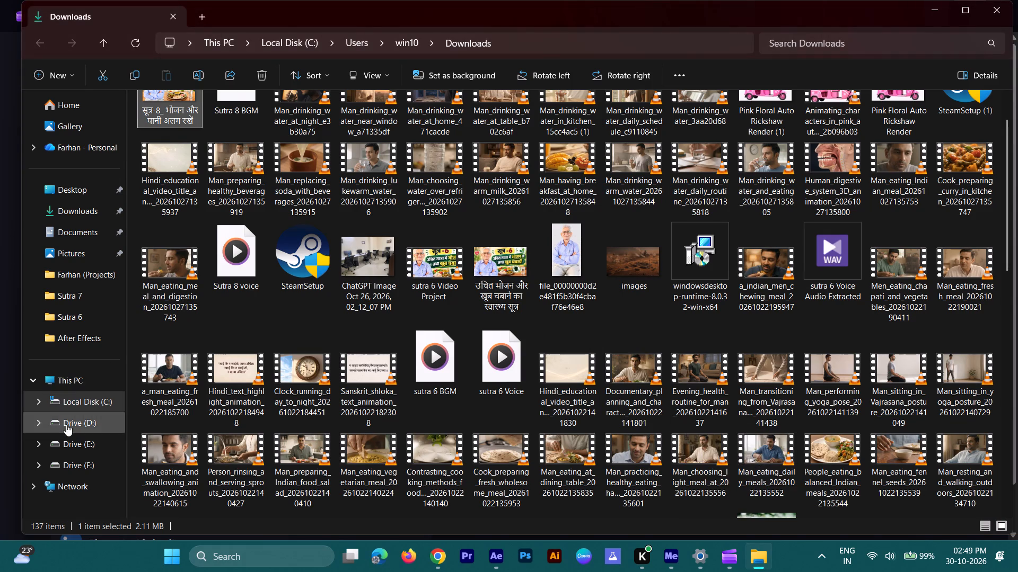
pyautogui.click(72, 461)
pyautogui.doubleClick(328, 214)
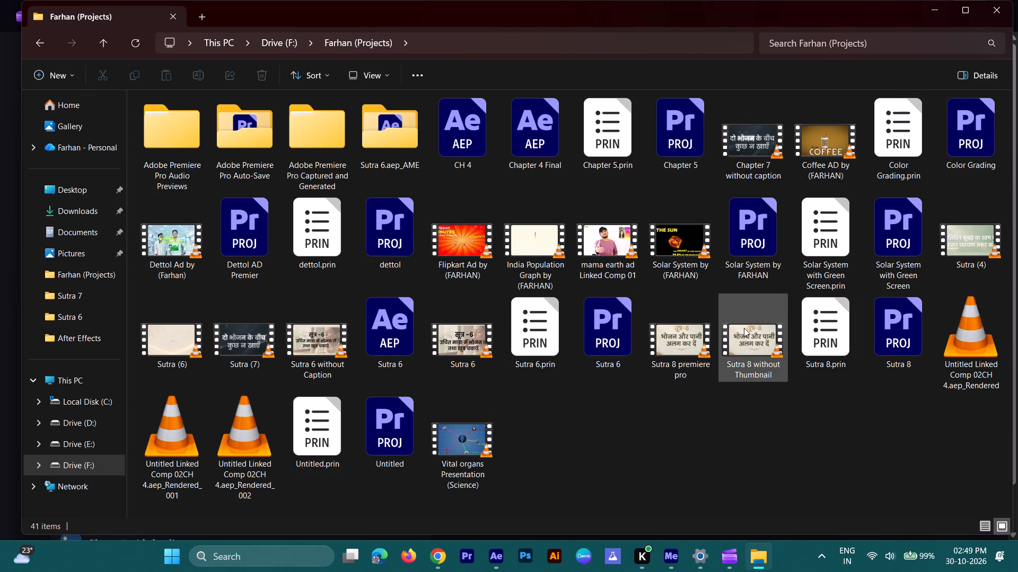
pyautogui.rightClick(748, 335)
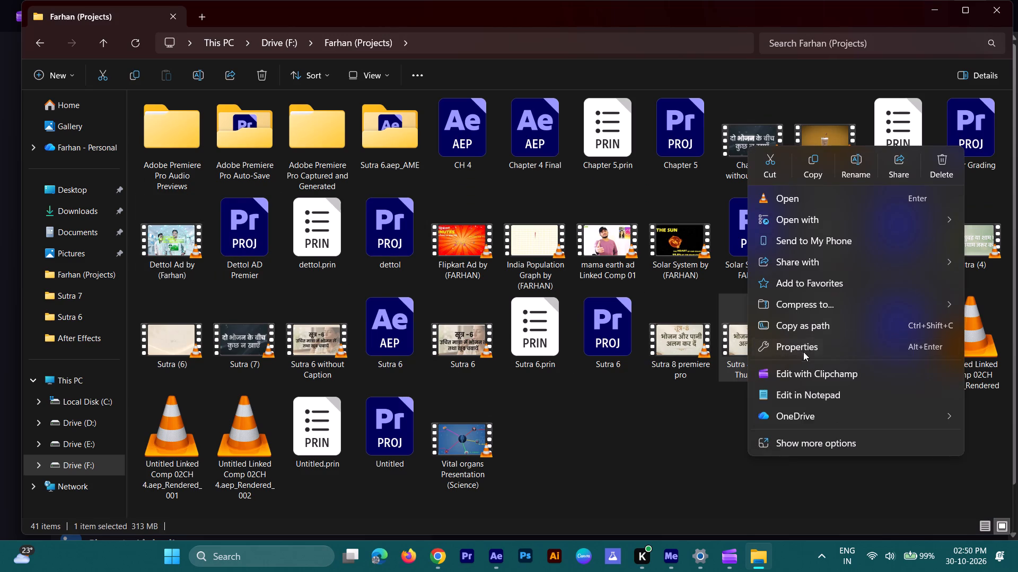
pyautogui.click(803, 350)
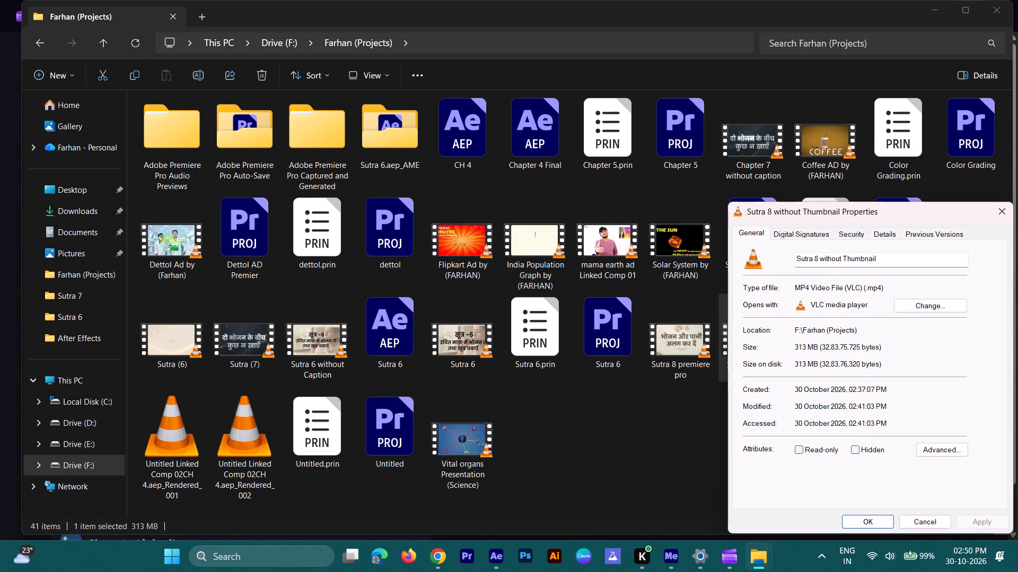
pyautogui.click(941, 520)
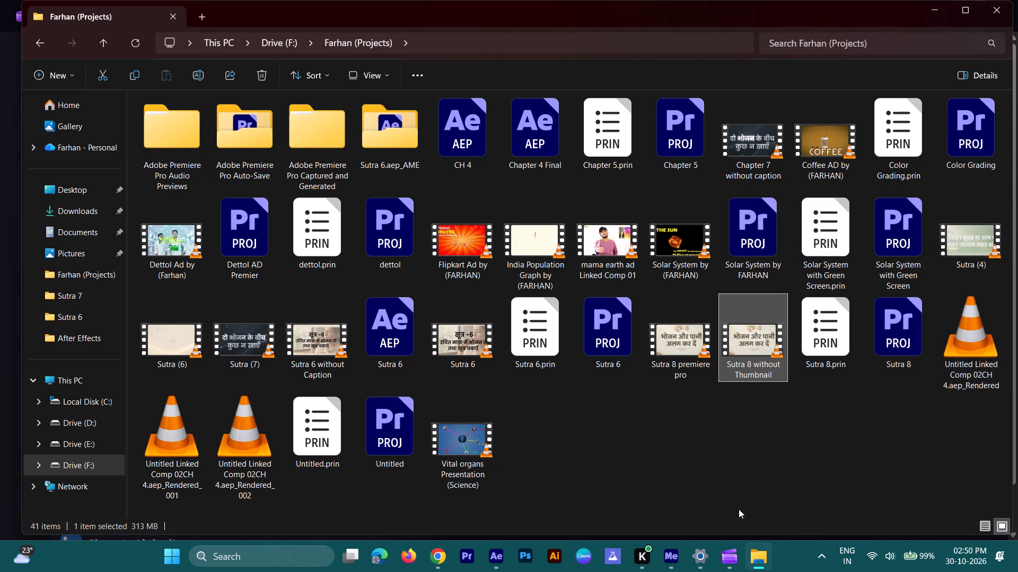
# Return to Clipchamp and save the exported video to the computer as "Sutra 8" in the Yog pustika project's Sutra 8 folder on Drive (F:).
pyautogui.click(724, 567)
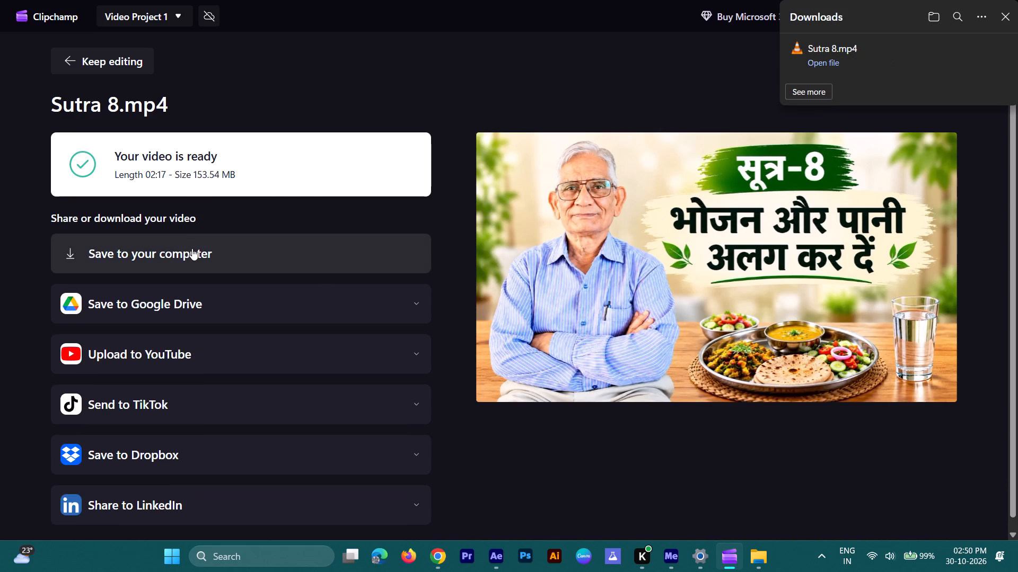
pyautogui.click(192, 248)
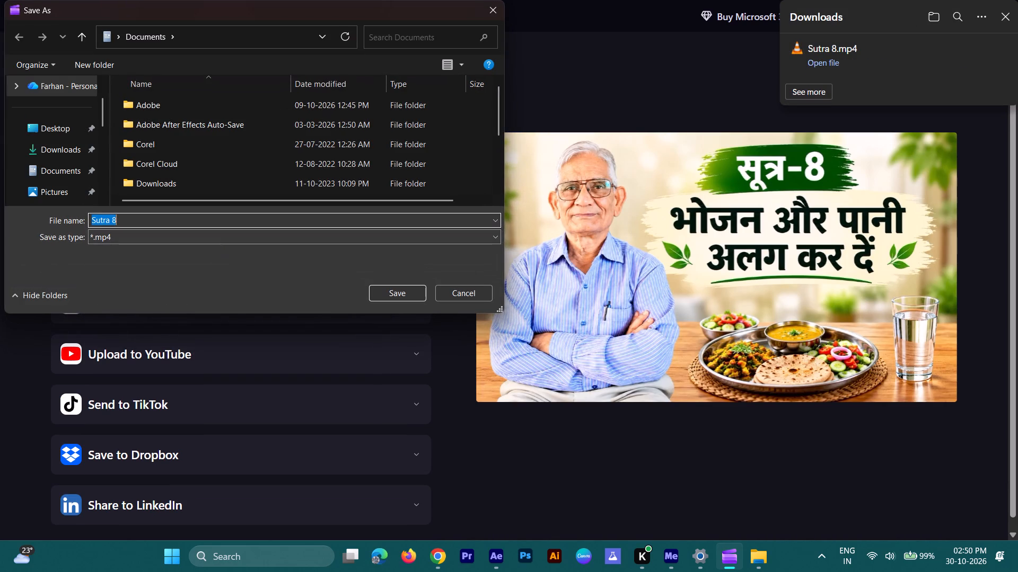
pyautogui.scroll(-2, 102, 171)
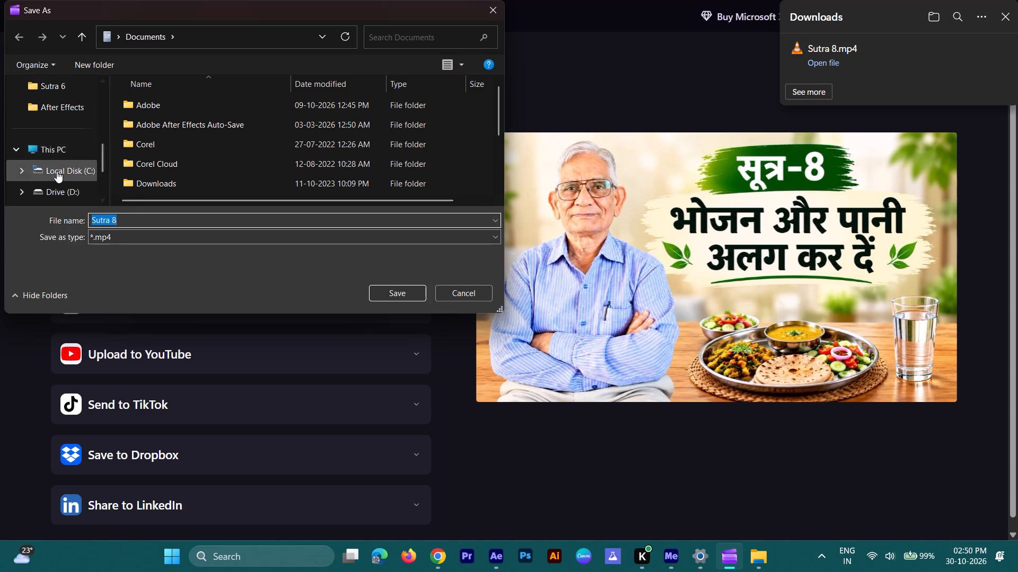
pyautogui.scroll(-2, 57, 171)
pyautogui.click(67, 139)
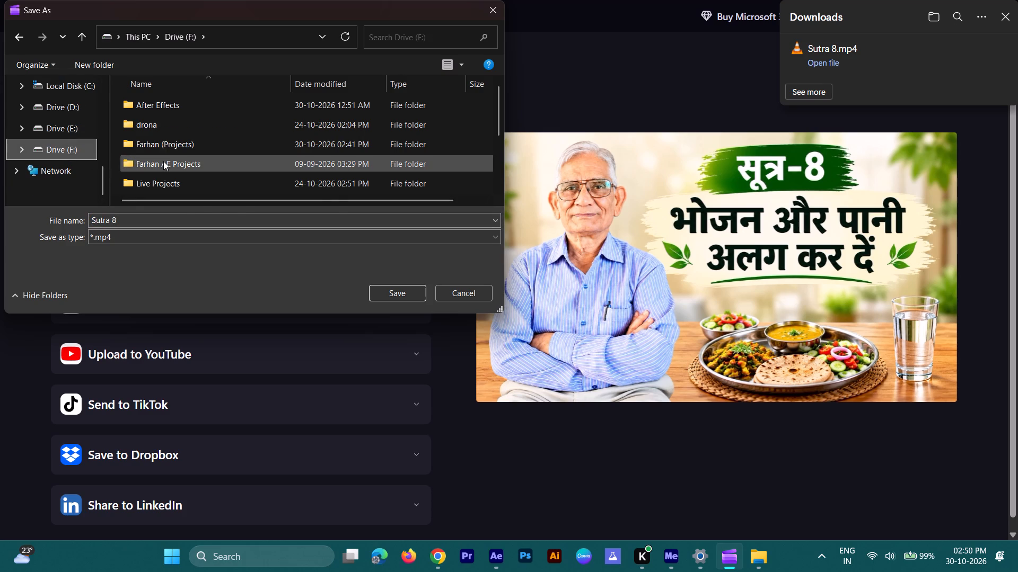
pyautogui.scroll(-3, 164, 162)
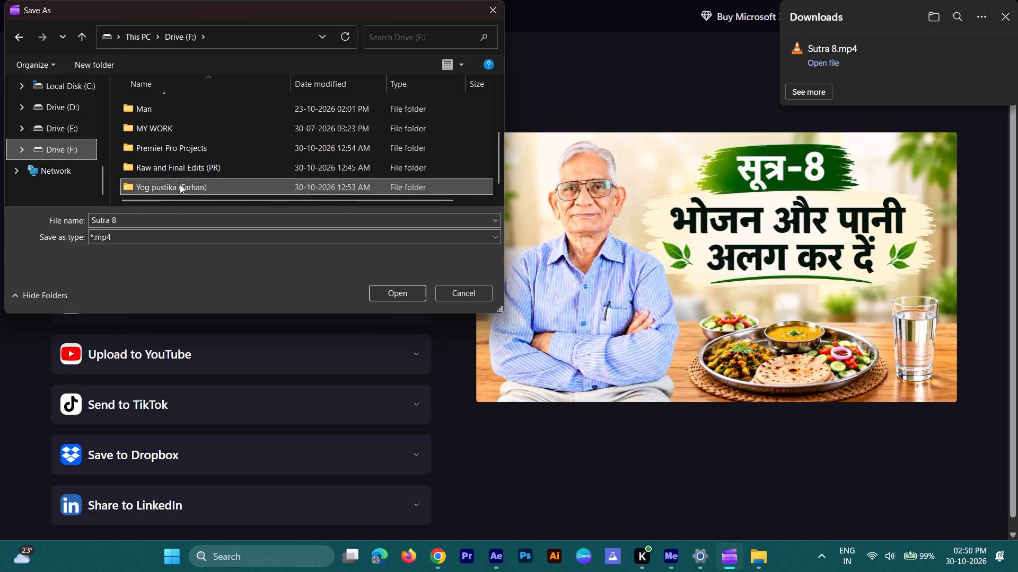
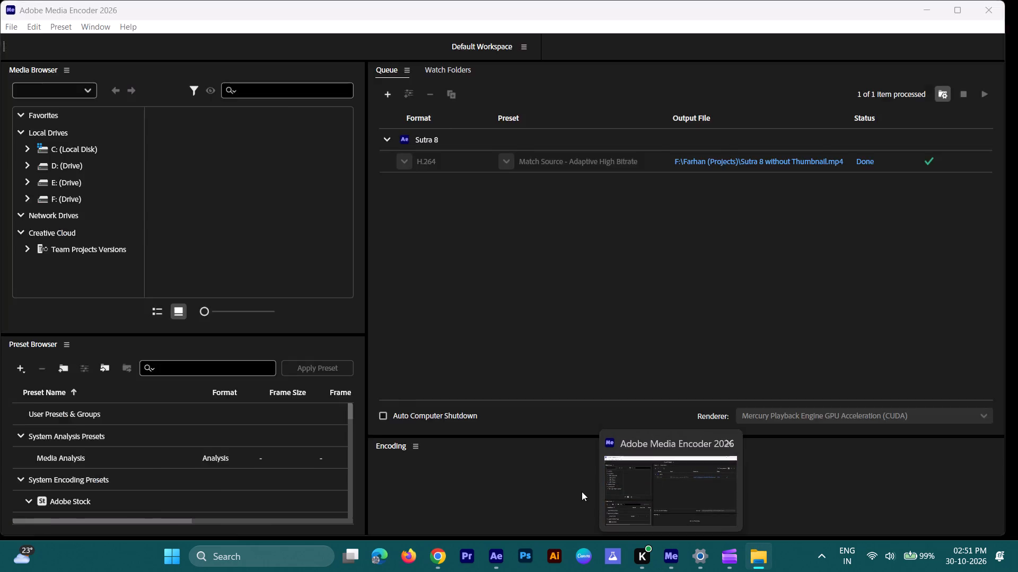
# Switch to After Effects to view the captioned Sutra 8 composition.
pyautogui.click(501, 558)
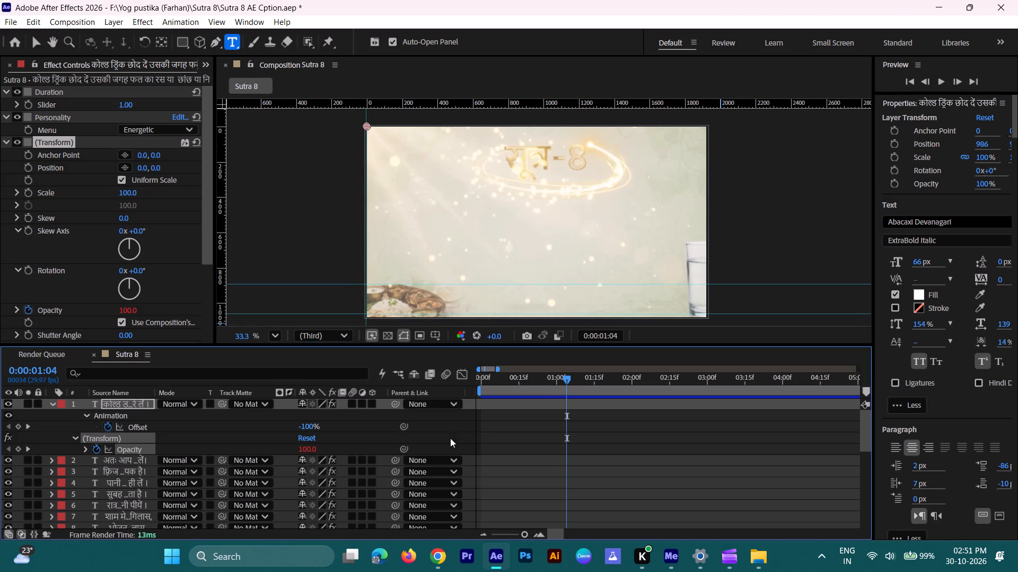
# Save the After Effects project and set up Collect Files with All as the source files to collect.
pyautogui.click(5, 25)
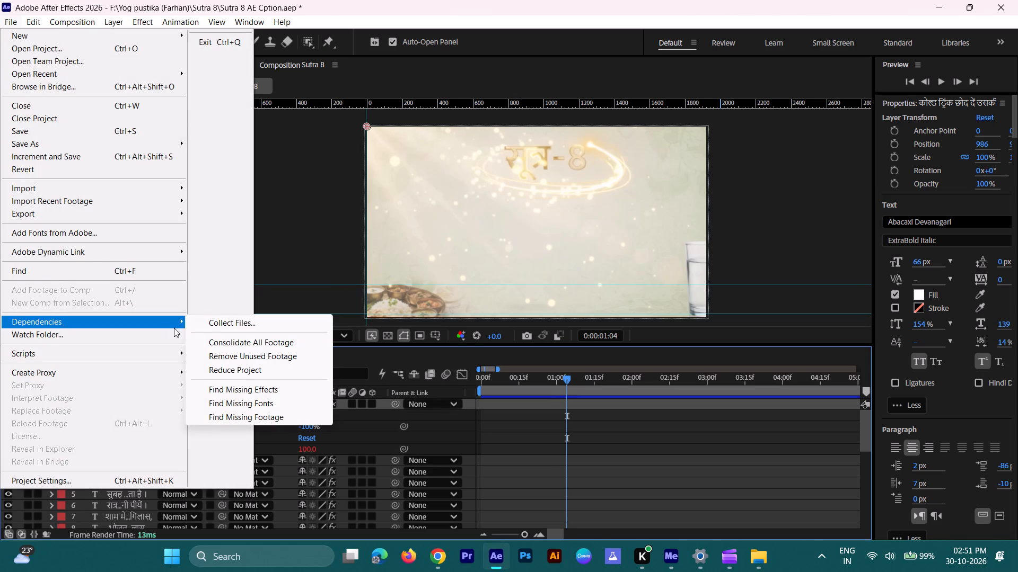
pyautogui.click(236, 330)
pyautogui.click(239, 329)
pyautogui.click(244, 324)
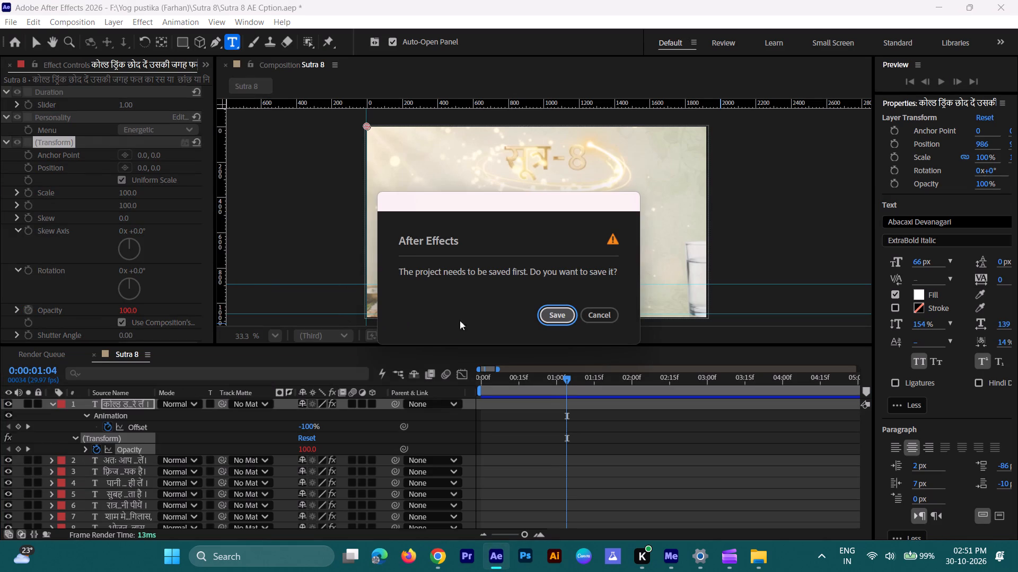
pyautogui.click(558, 315)
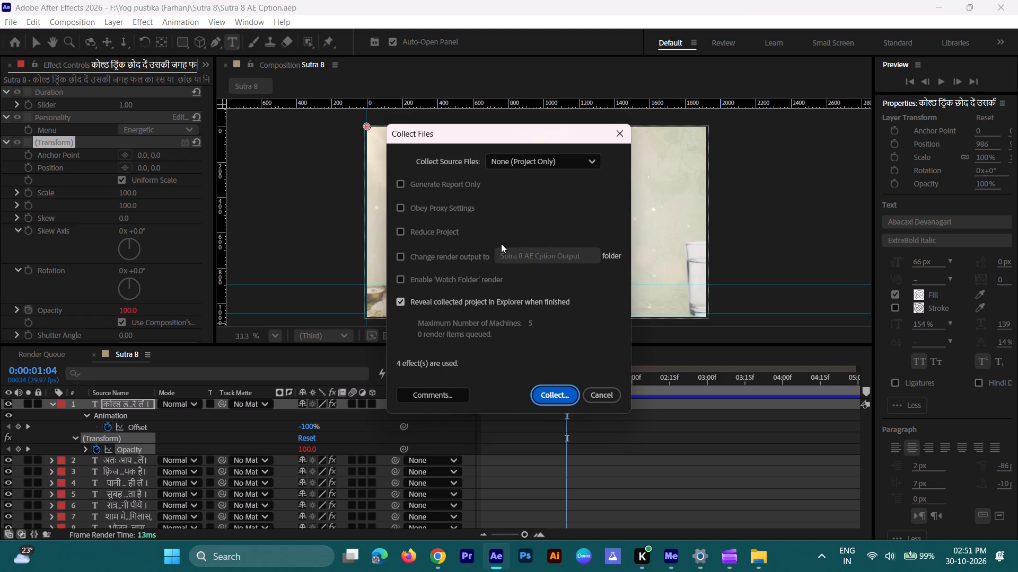
pyautogui.click(566, 262)
pyautogui.click(608, 256)
pyautogui.click(551, 163)
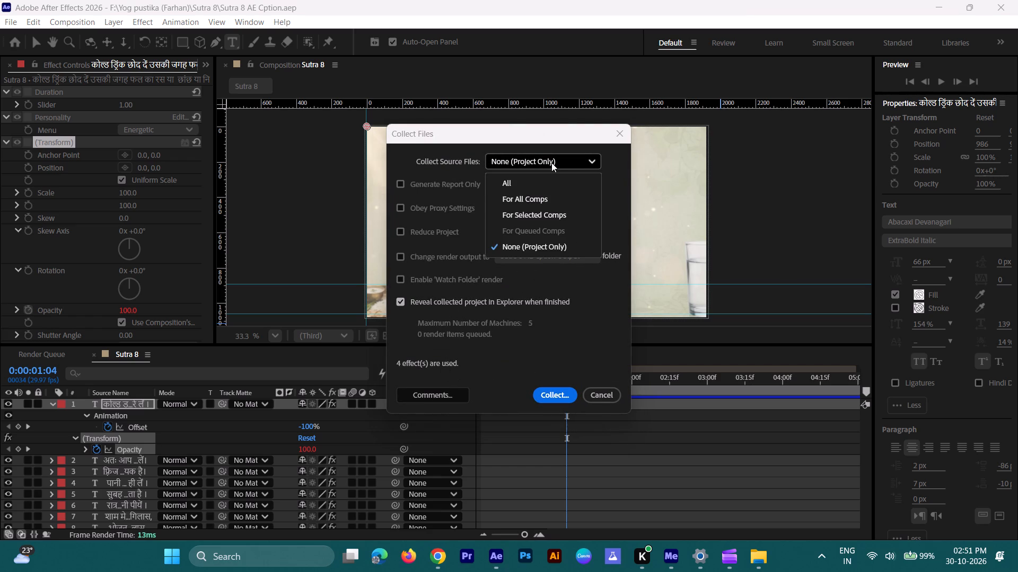
pyautogui.click(538, 177)
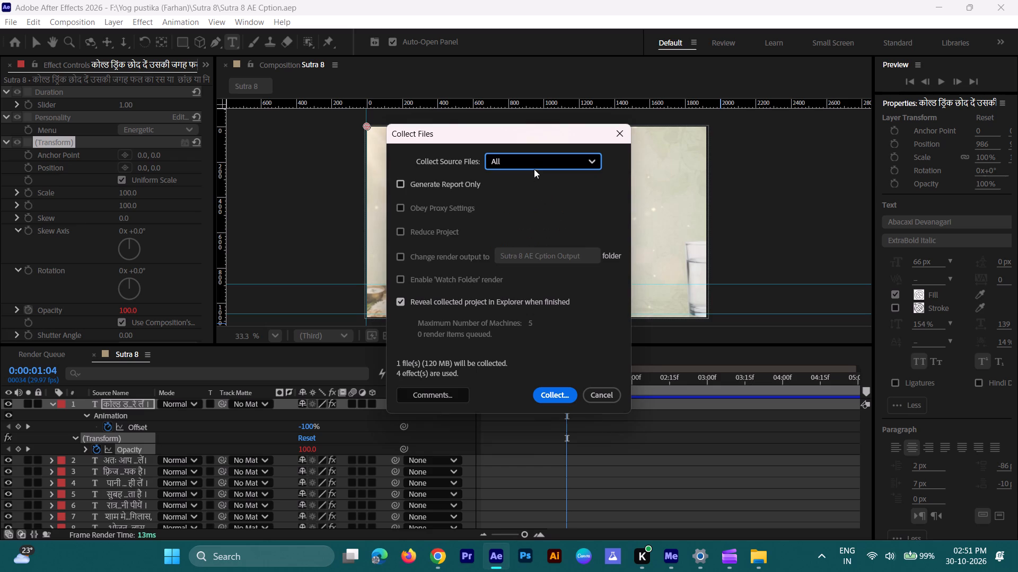
pyautogui.click(540, 169)
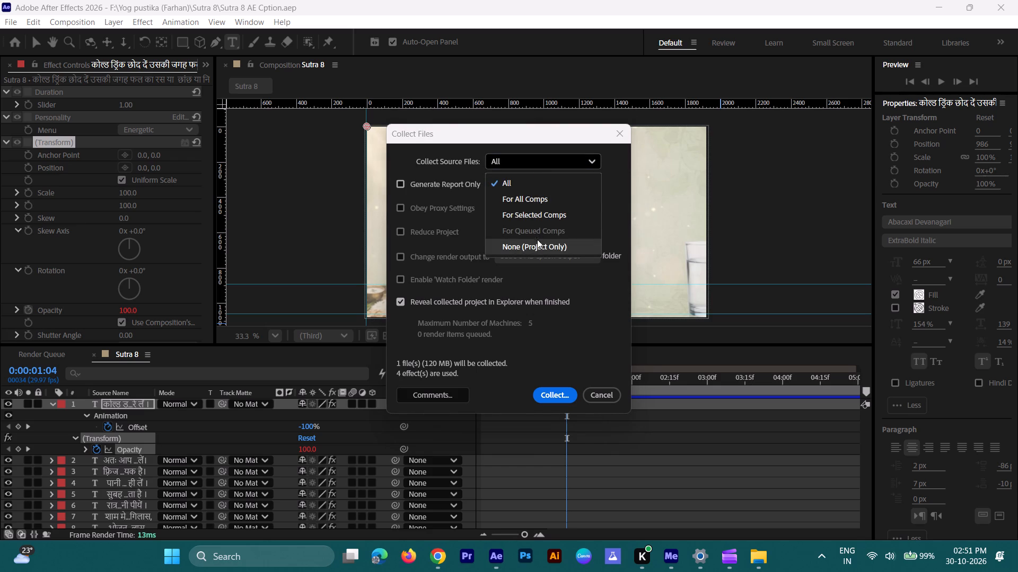
pyautogui.click(537, 245)
pyautogui.click(534, 166)
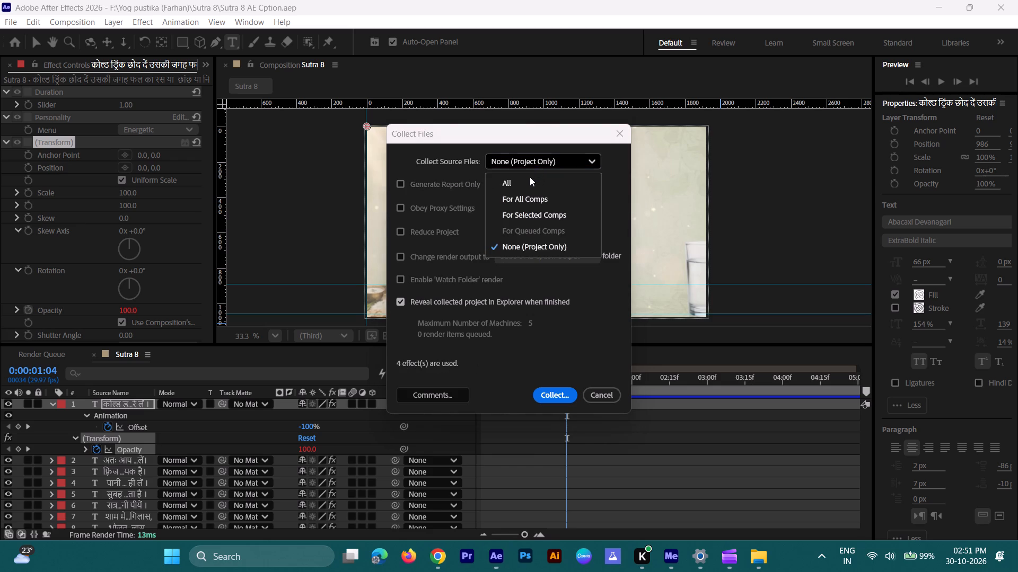
pyautogui.click(530, 177)
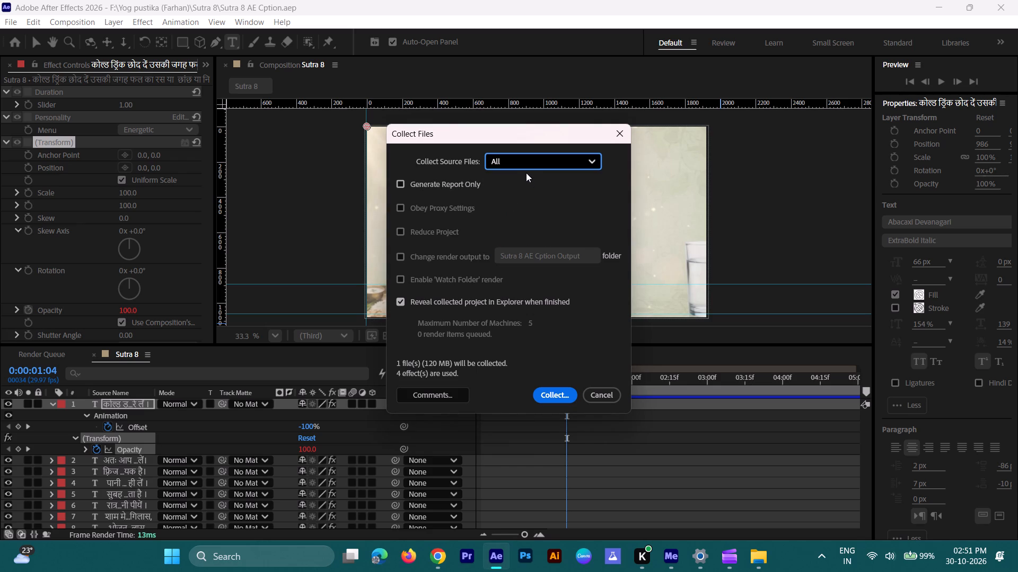
# Collect the files into "Sutra 8 AE Cption folder" inside Yog pustika (Farhan) > Sutra 8 on Drive (F:).
pyautogui.click(558, 397)
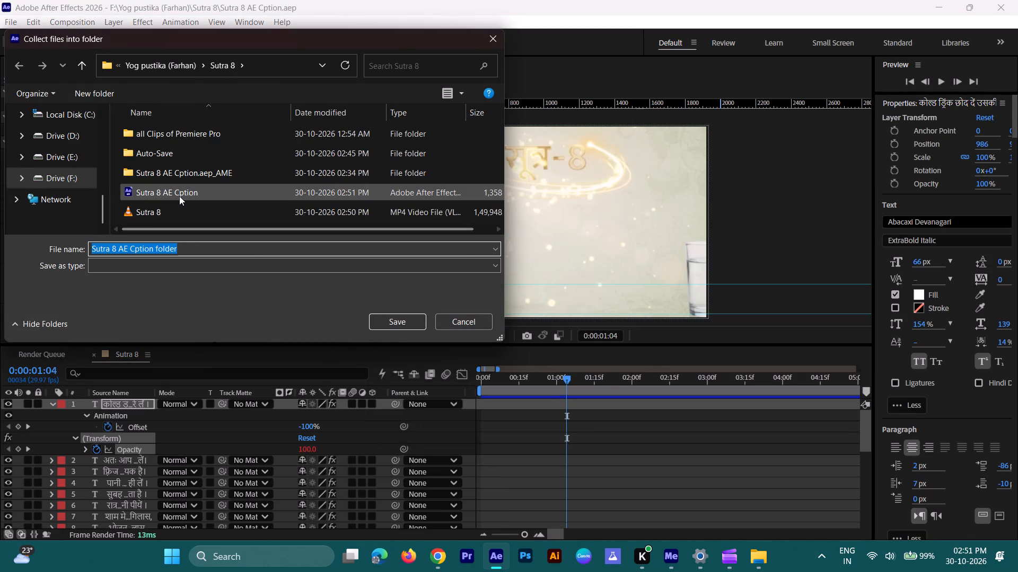
pyautogui.scroll(-4, 148, 202)
pyautogui.click(74, 179)
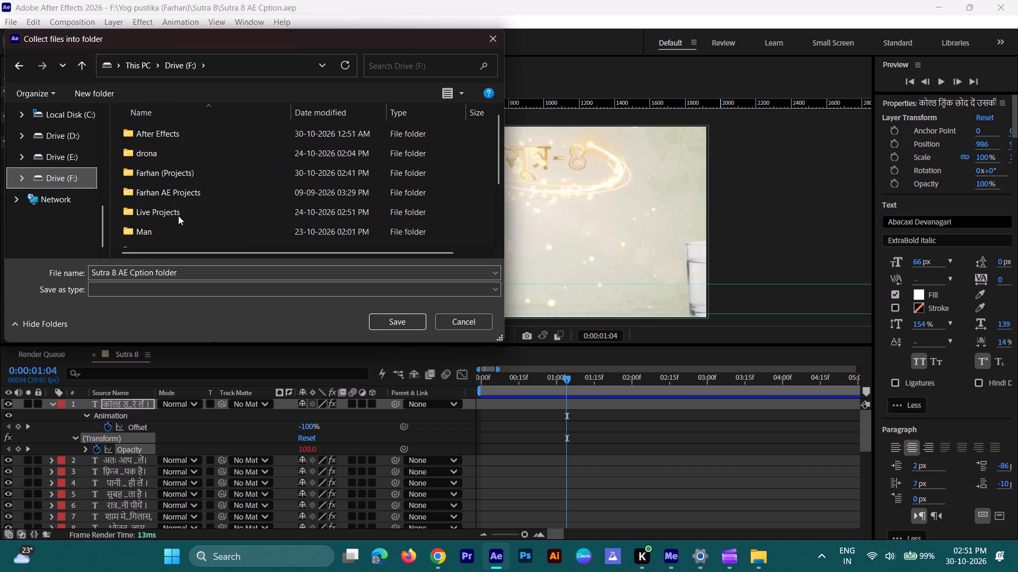
pyautogui.scroll(-2, 160, 232)
pyautogui.click(180, 219)
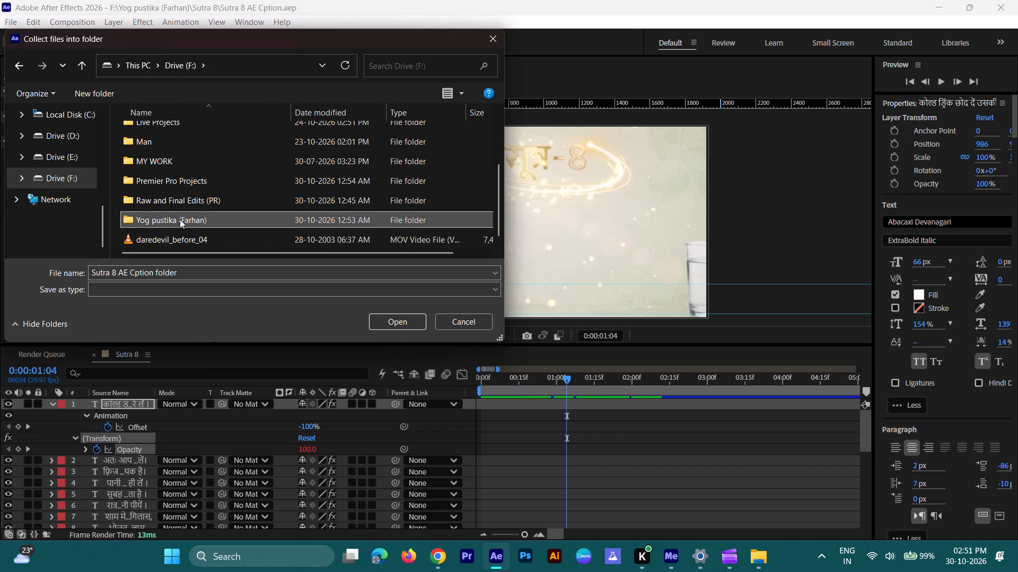
pyautogui.click(180, 219)
pyautogui.doubleClick(186, 191)
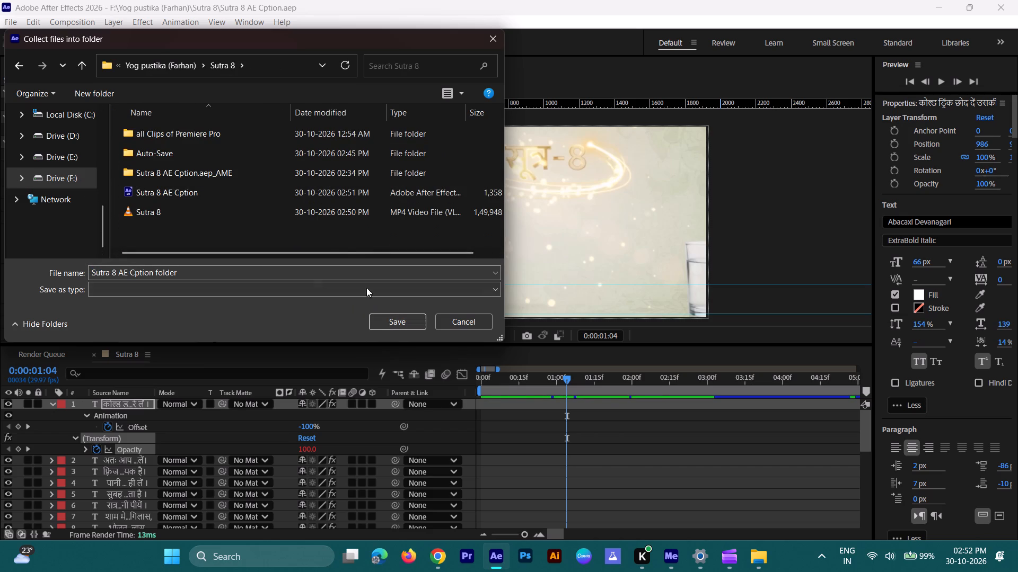
pyautogui.click(394, 321)
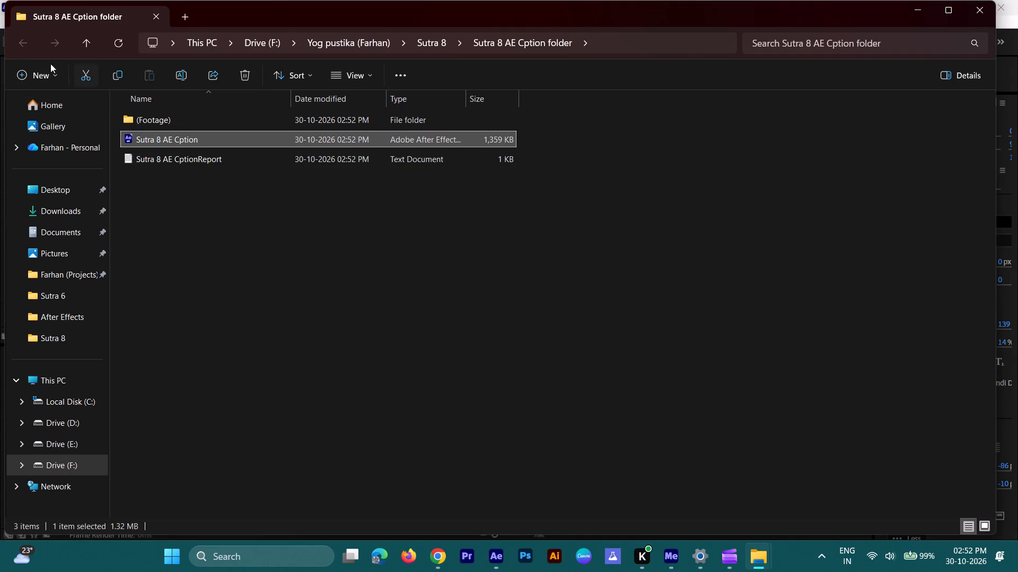
# In File Explorer's Yog pustika (Farhan) > Sutra 8, copy the Sutra 8 AE Cption project file and inspect the Sutra 8 AE Cption.aep_AME folder.
pyautogui.click(17, 45)
pyautogui.click(59, 471)
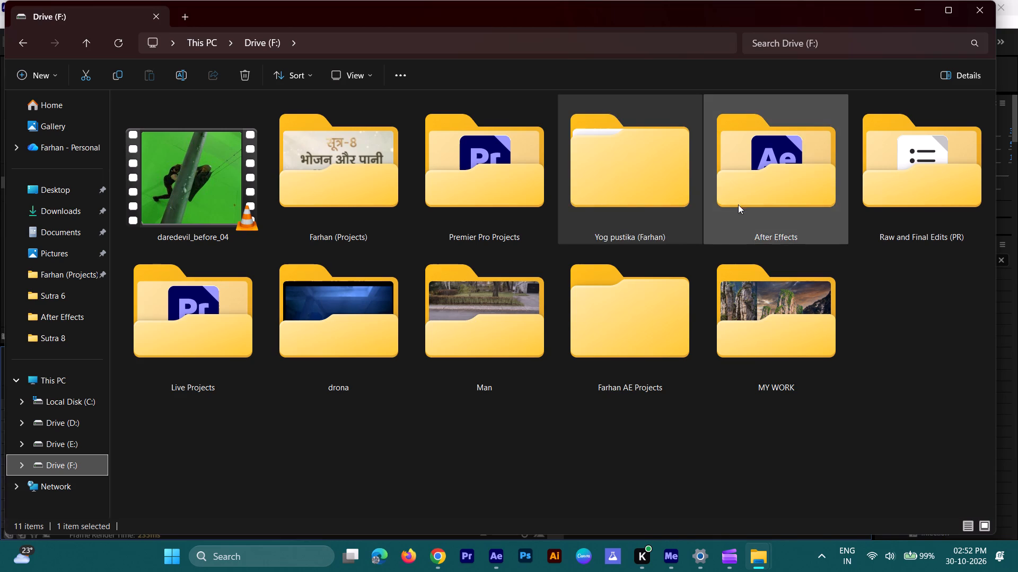
pyautogui.doubleClick(641, 201)
pyautogui.click(191, 187)
pyautogui.doubleClick(184, 179)
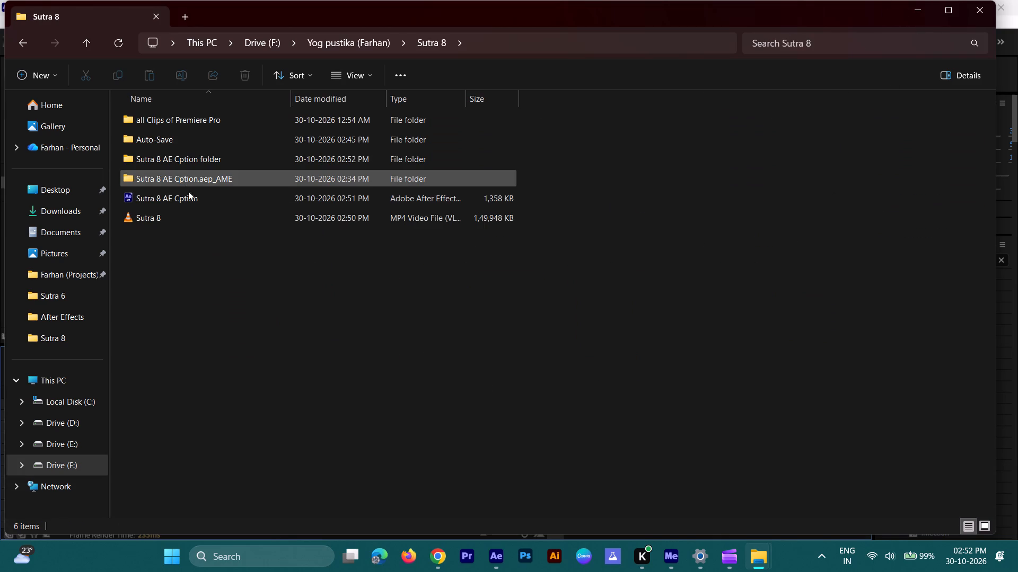
pyautogui.click(191, 199)
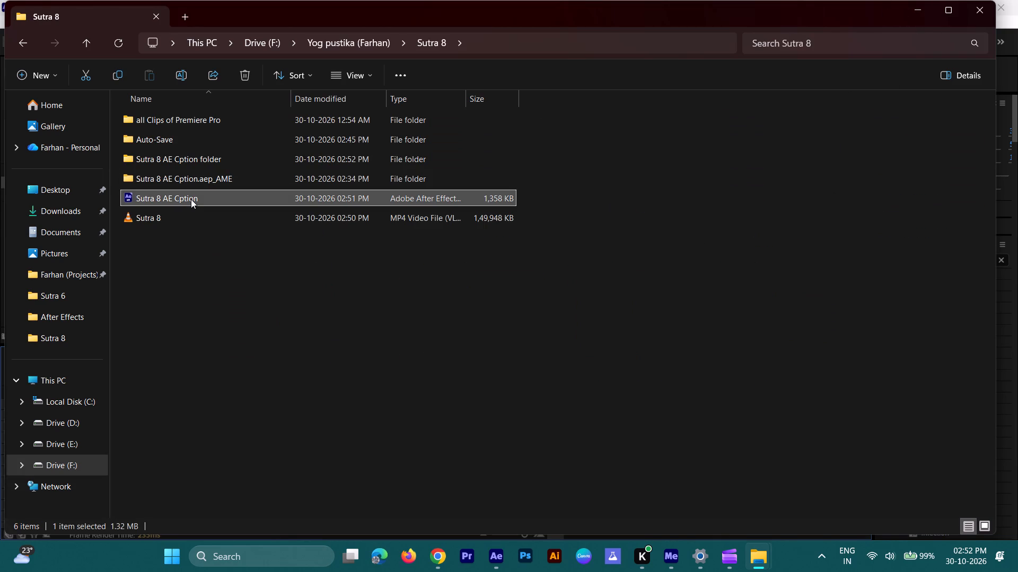
pyautogui.hotkey('ctrl', 'c')
pyautogui.doubleClick(195, 180)
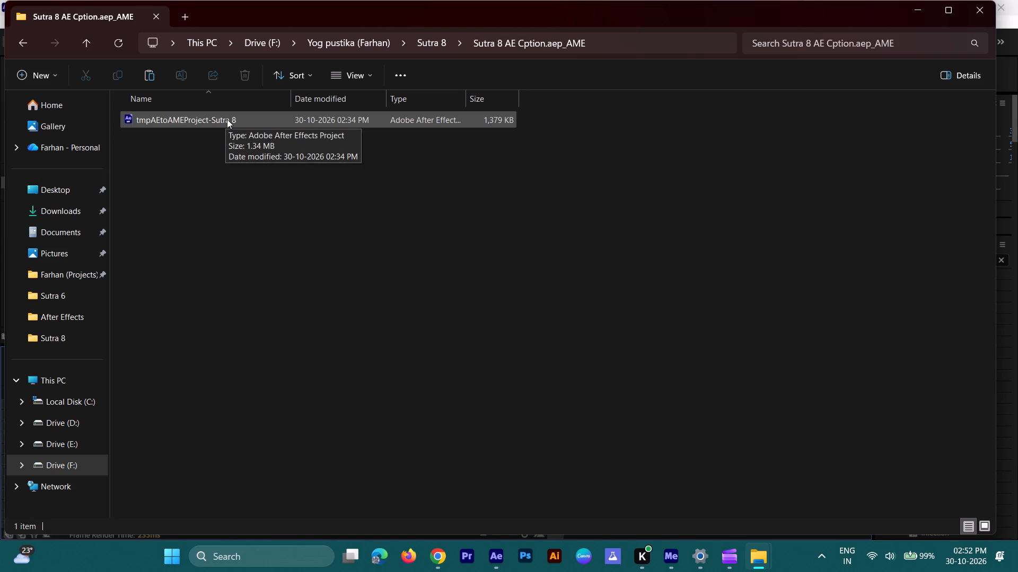
pyautogui.click(17, 42)
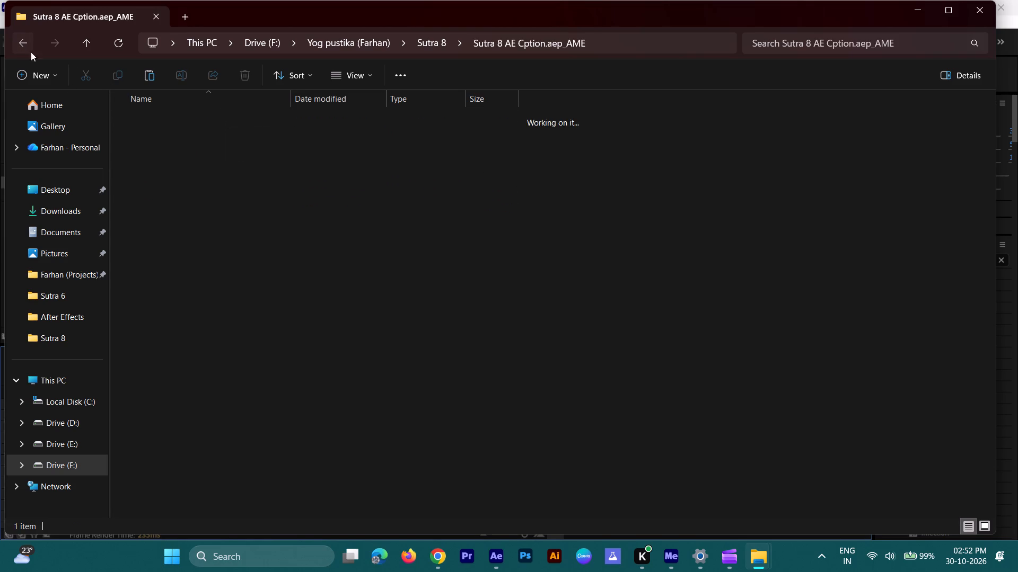
pyautogui.click(175, 199)
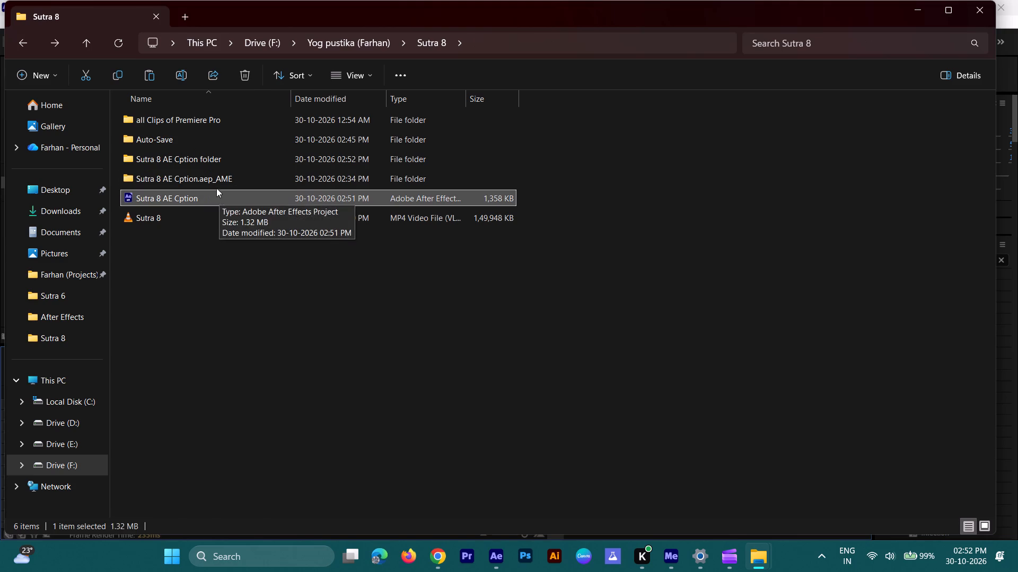
pyautogui.click(255, 267)
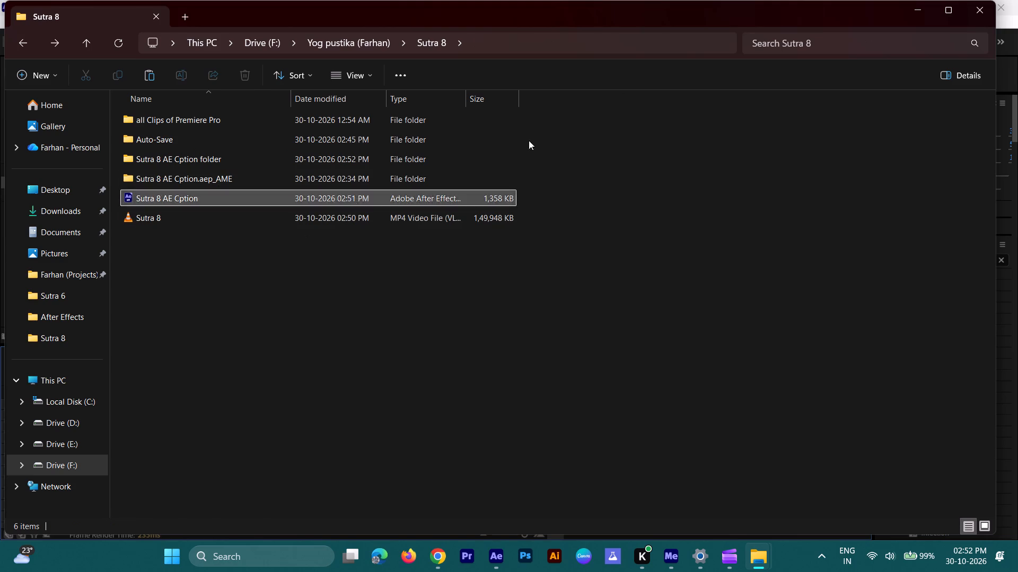
# Close the File Explorer windows, After Effects, Clipchamp and Media Encoder, and minimise Chrome.
pyautogui.click(976, 12)
pyautogui.click(1002, 8)
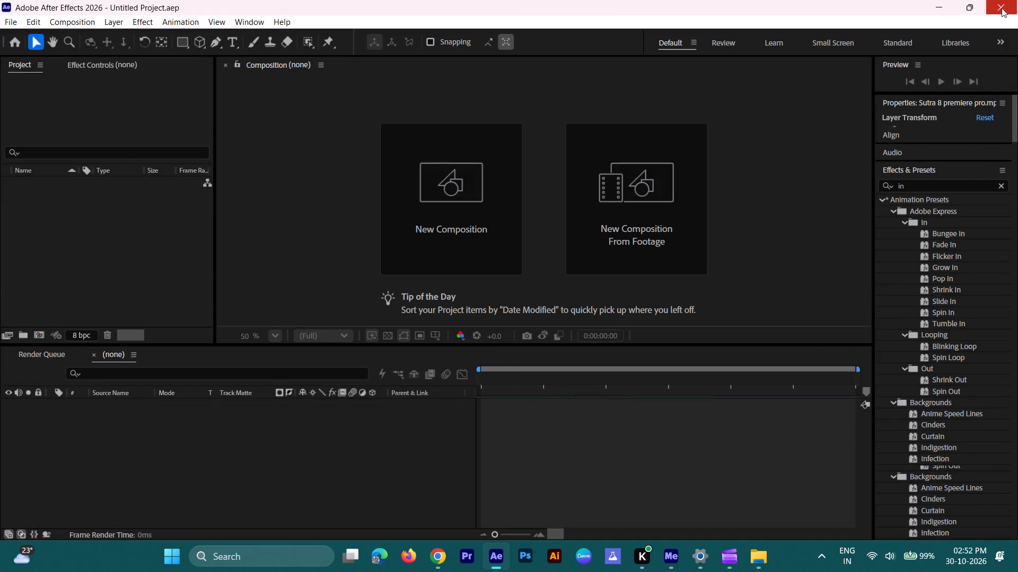
pyautogui.click(1002, 8)
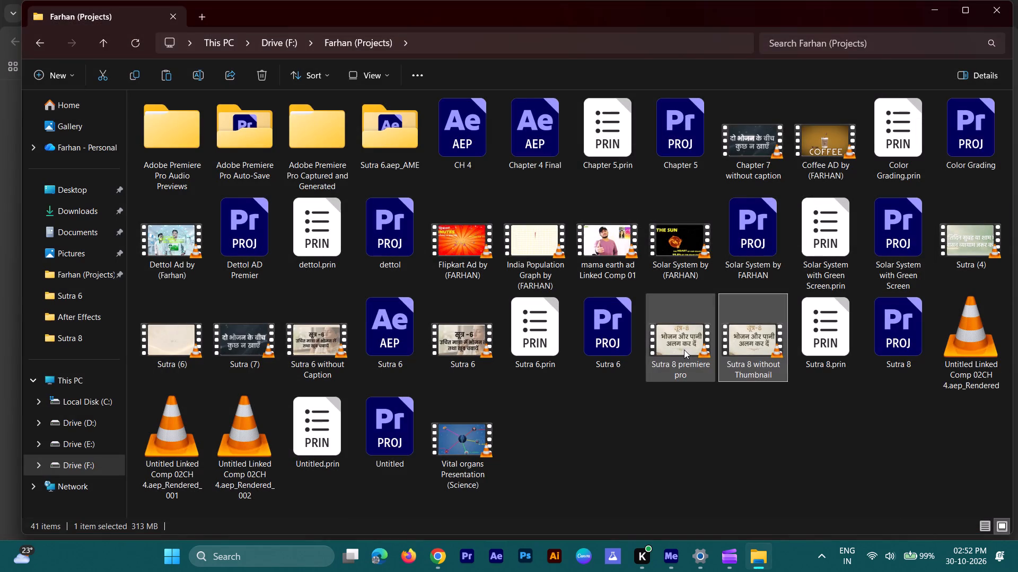
pyautogui.click(988, 11)
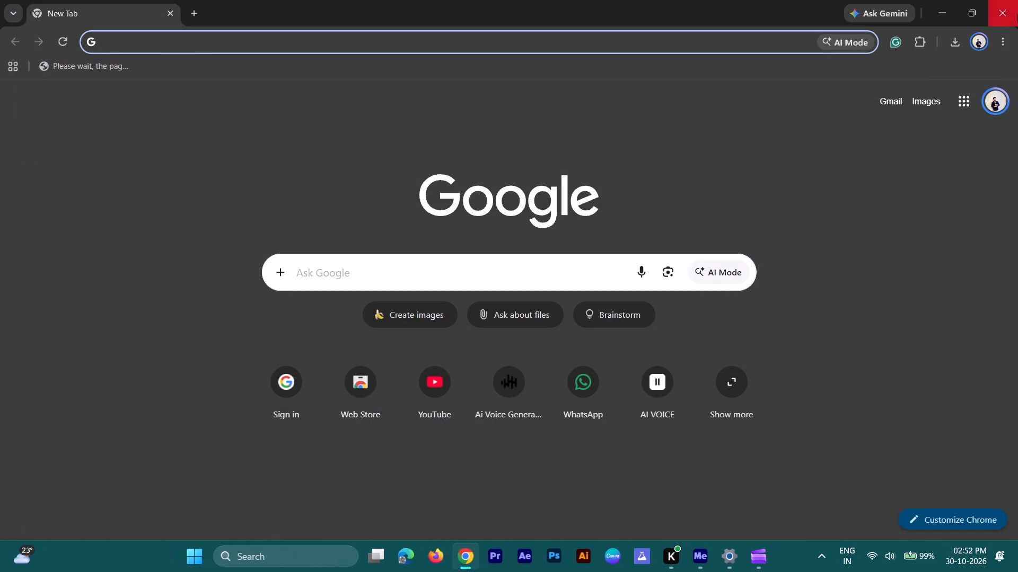
pyautogui.click(941, 16)
pyautogui.moveTo(1016, 4); pyautogui.dragTo(1014, 10)
pyautogui.click(1011, 12)
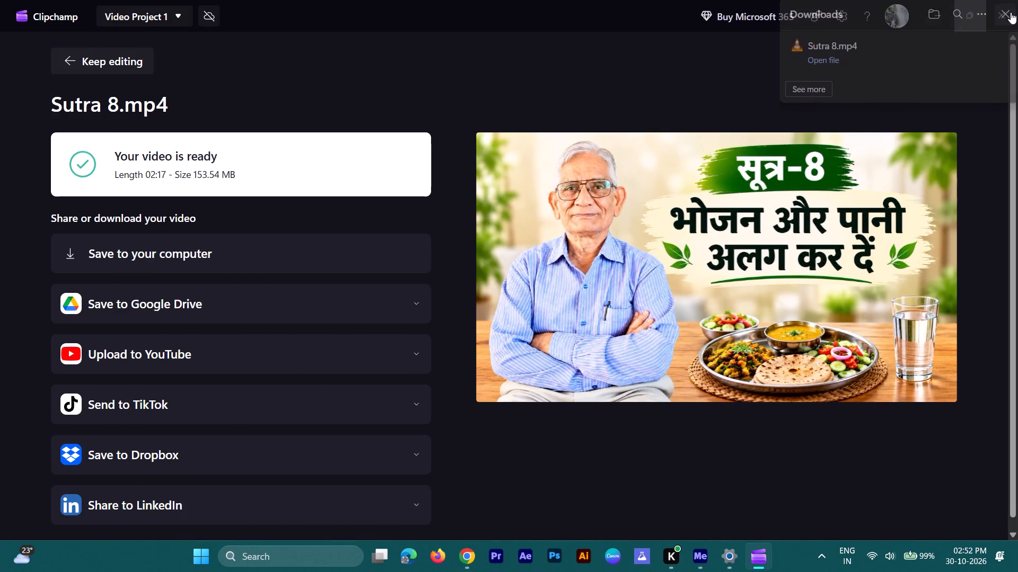
pyautogui.click(989, 11)
pyautogui.click(988, 13)
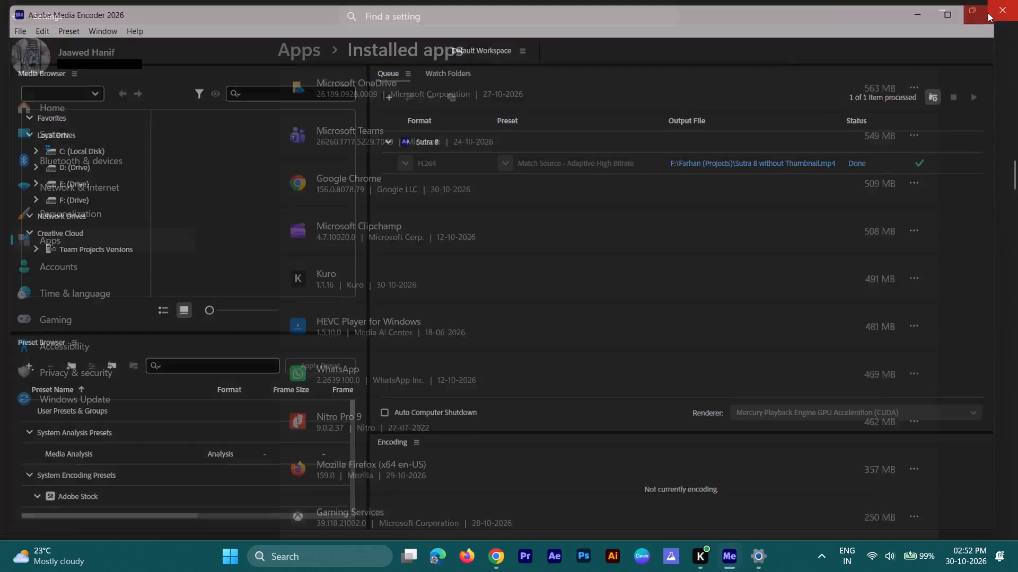